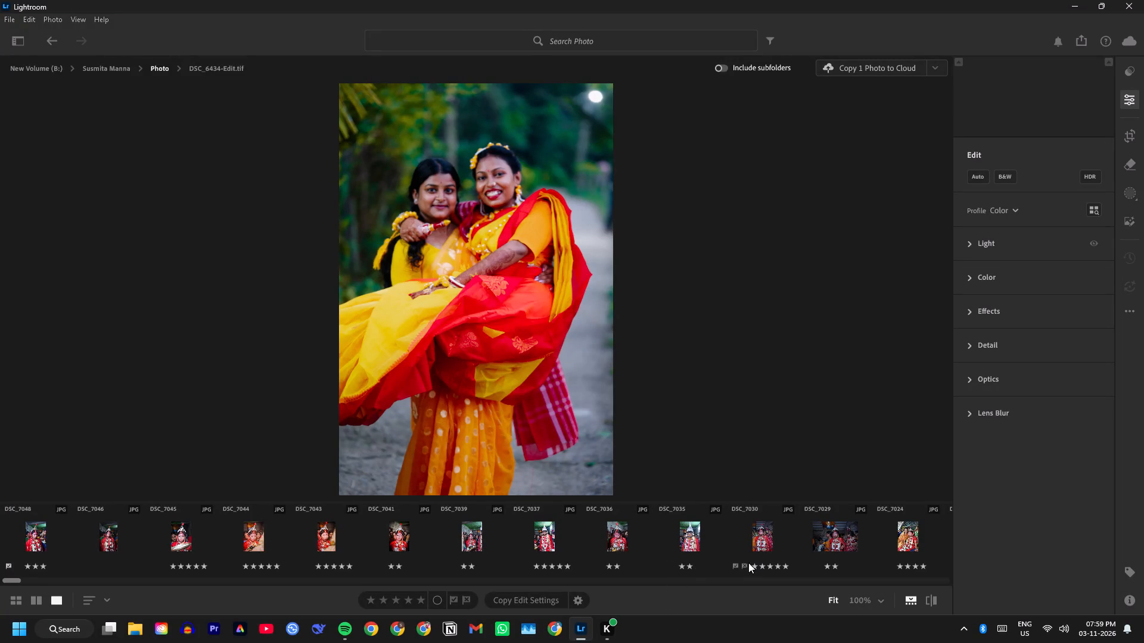
Browse the Photo folder as a grid and open DSC_6247.JPG, the woman in green holding a child.
scroll(907, 546, "down", 6)
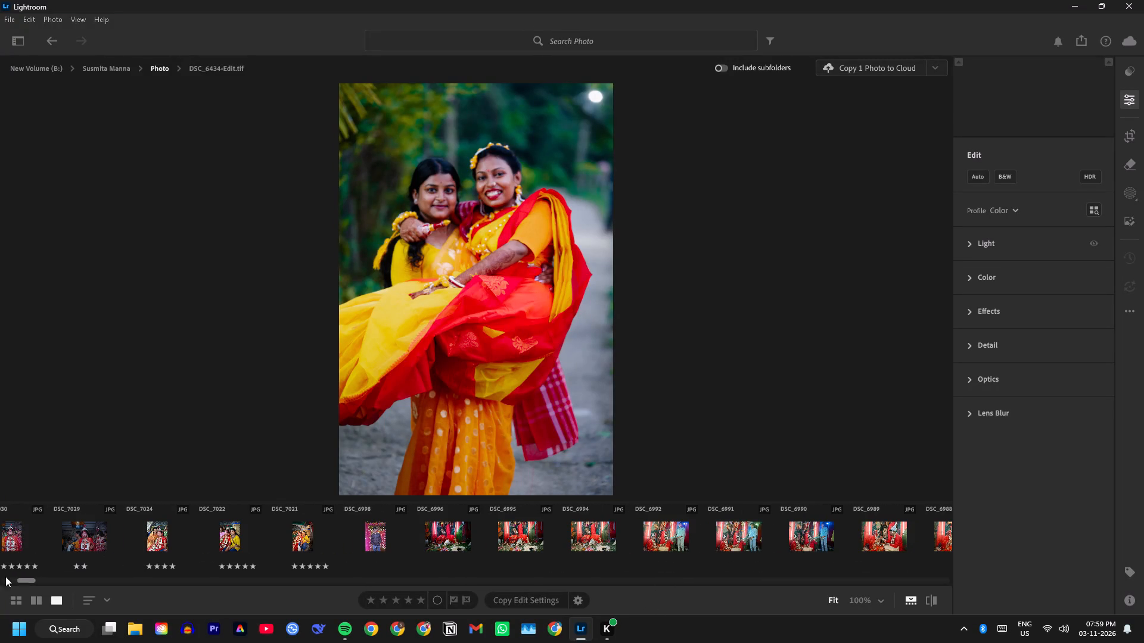
left_click(16, 591)
scroll(874, 273, "down", 1)
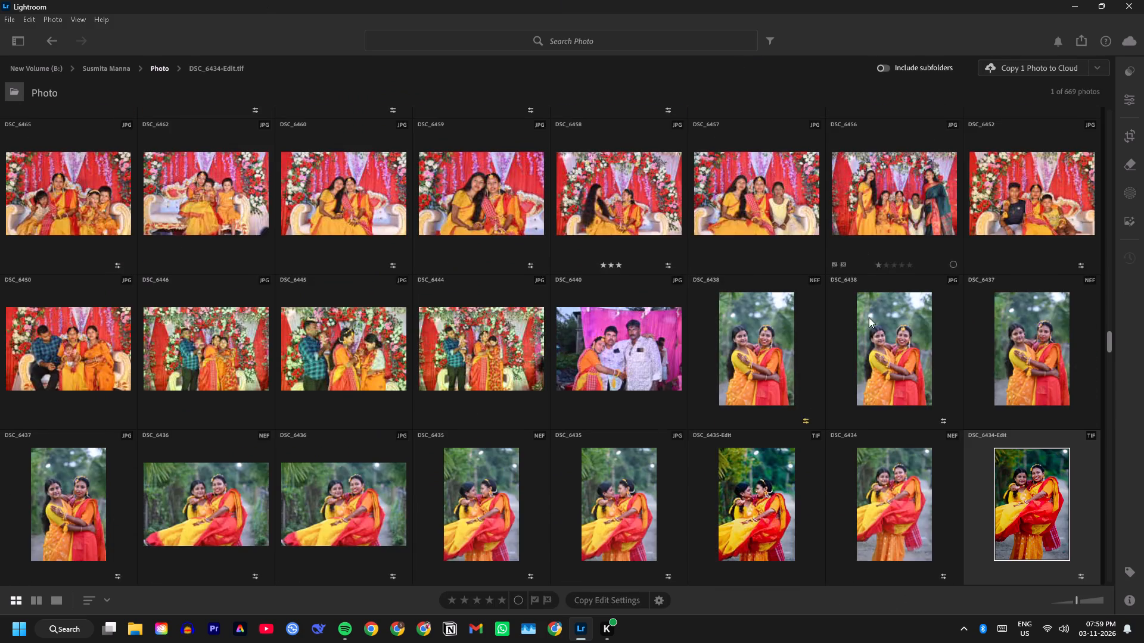
scroll(869, 317, "down", 20)
scroll(869, 317, "down", 17)
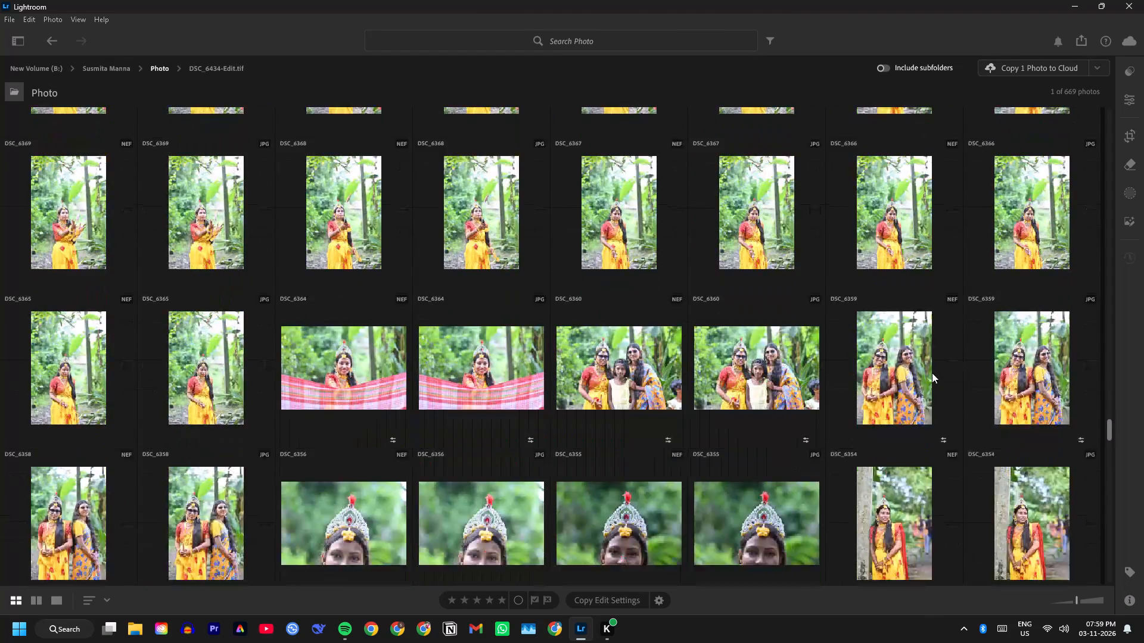
scroll(932, 373, "down", 20)
scroll(932, 373, "down", 17)
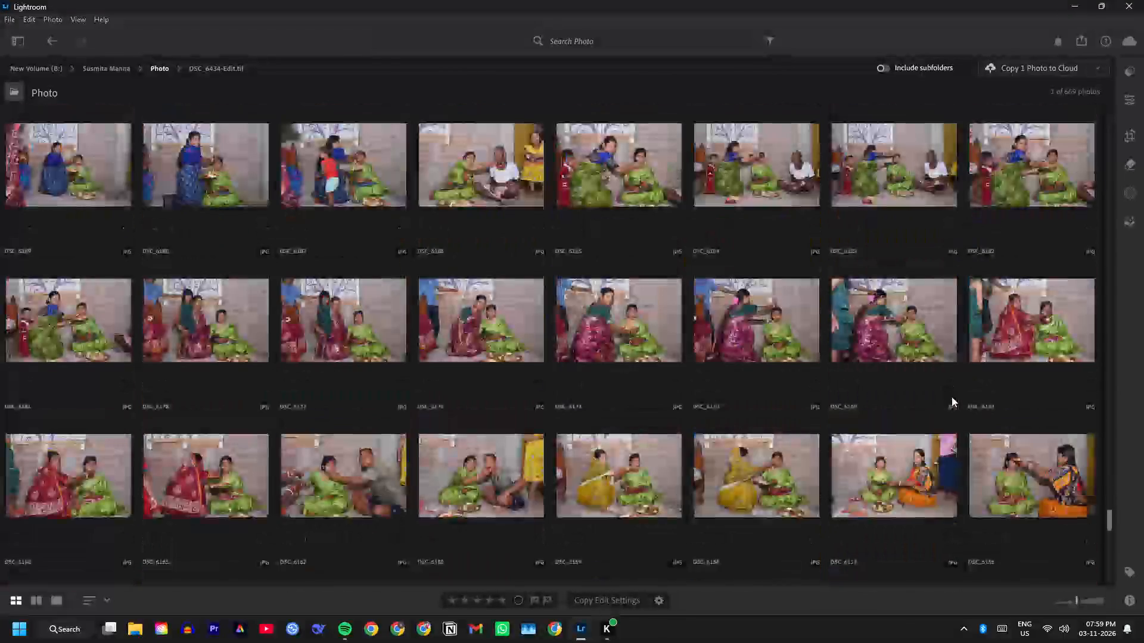
scroll(952, 397, "down", 6)
scroll(950, 404, "down", 15)
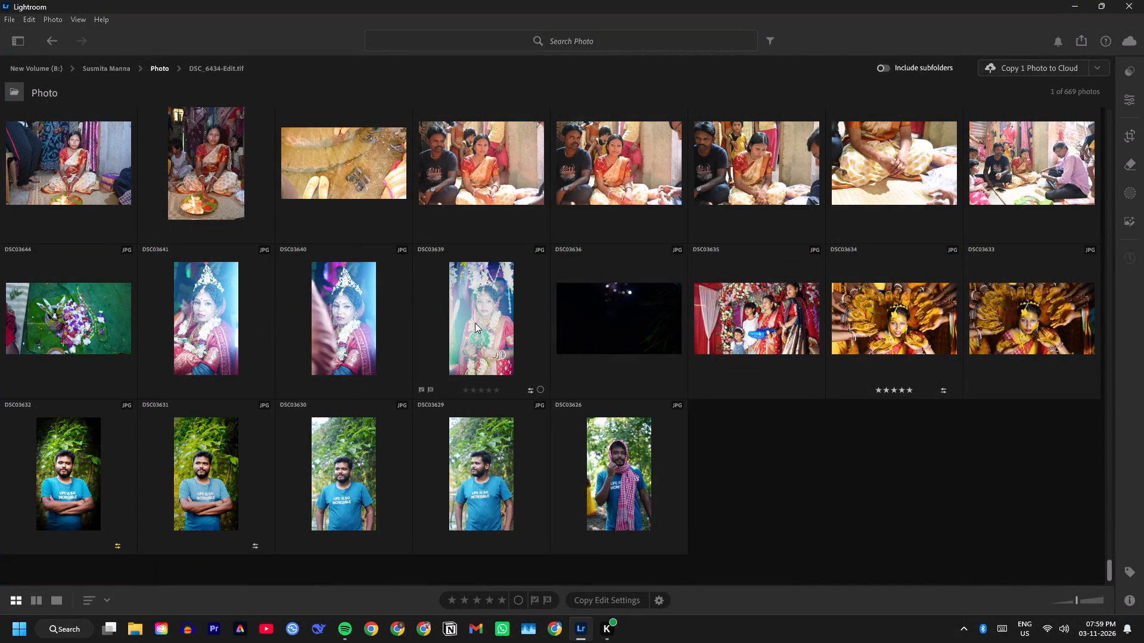
scroll(99, 326, "up", 1)
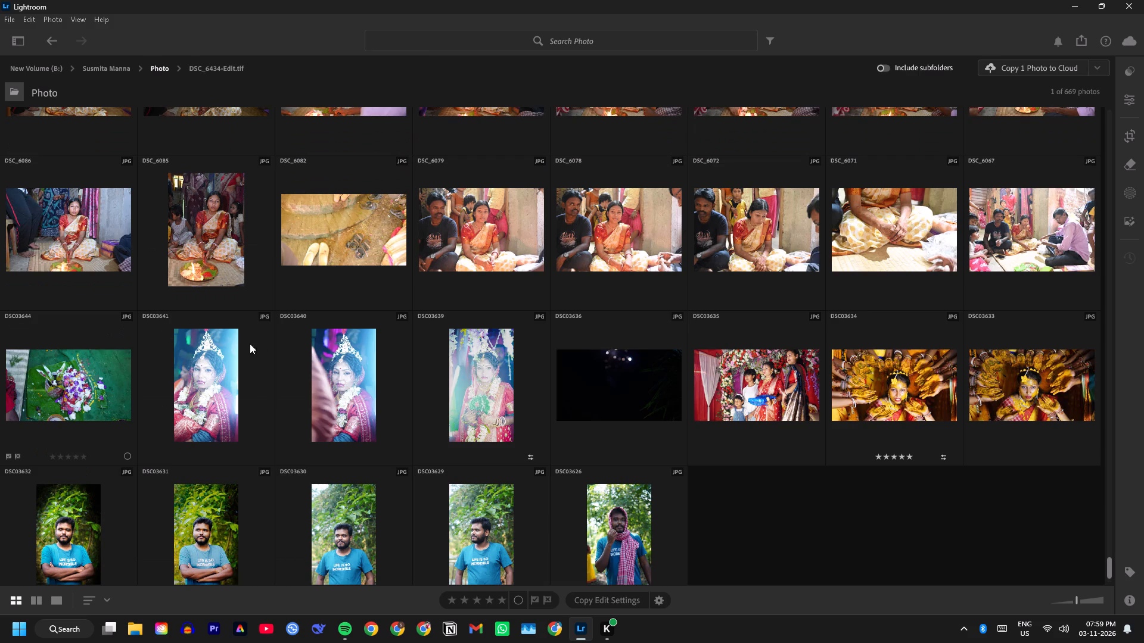
scroll(278, 345, "up", 10)
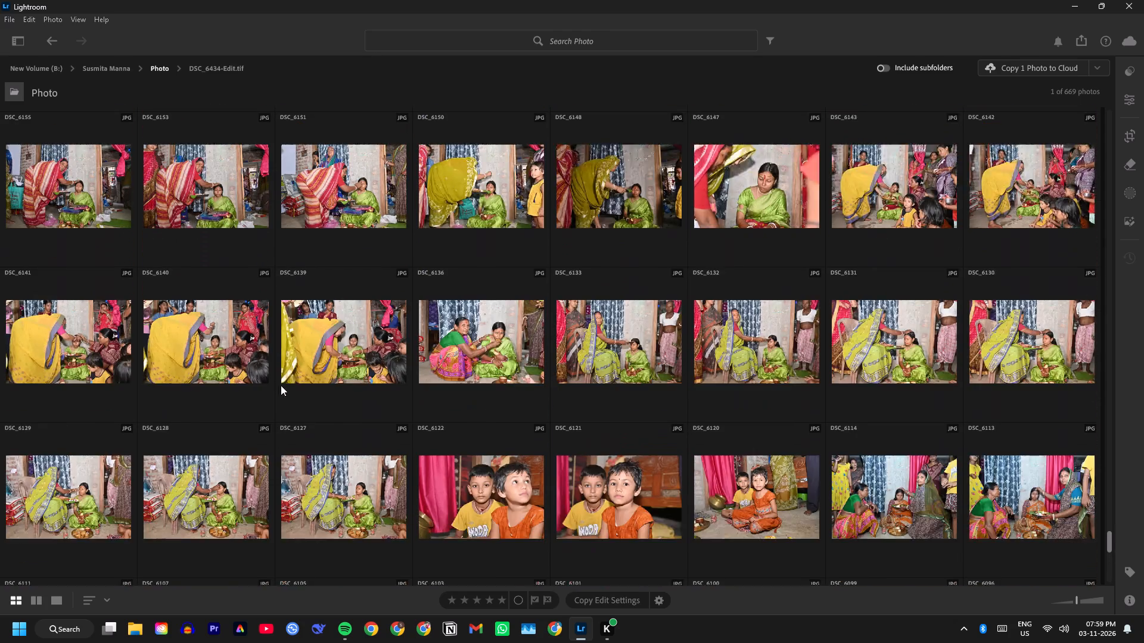
scroll(281, 385, "up", 15)
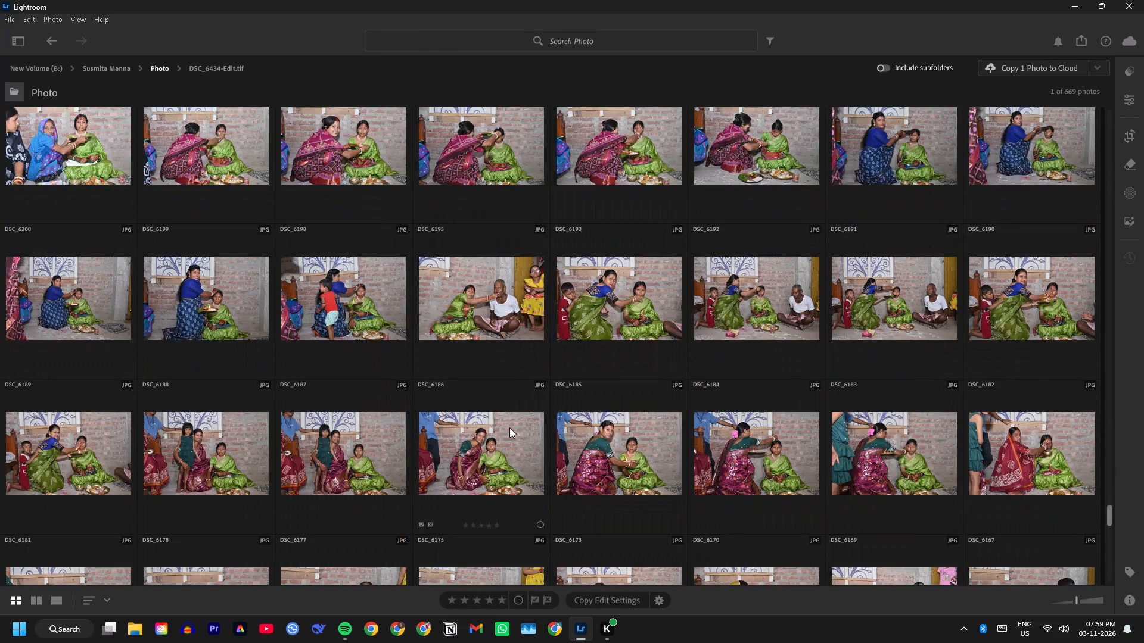
scroll(509, 427, "up", 4)
scroll(726, 455, "down", 1)
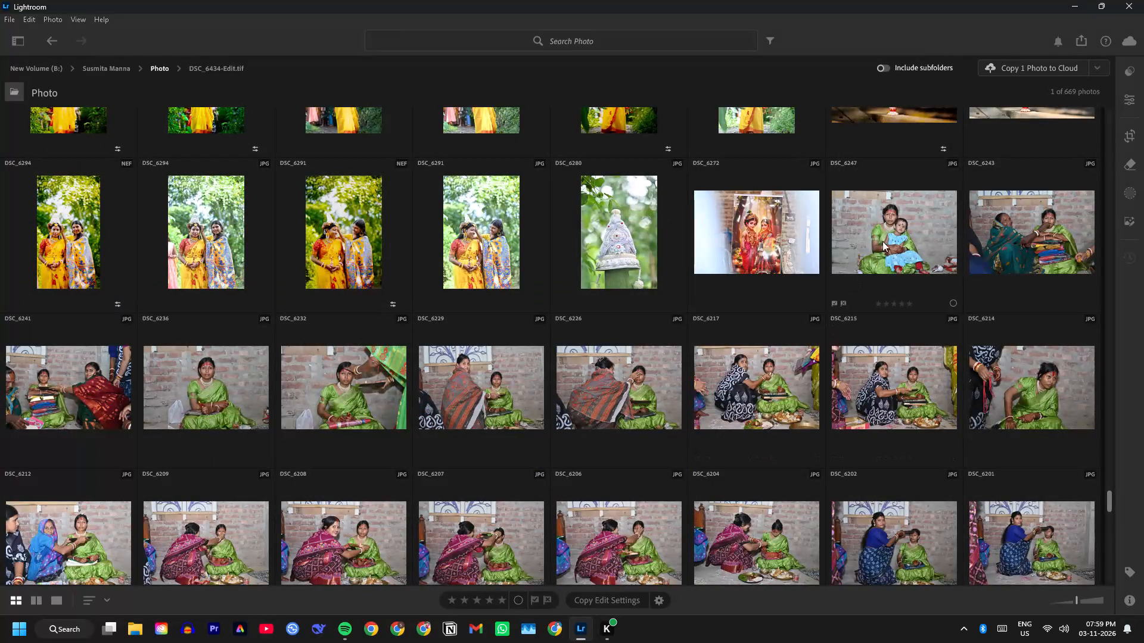
double_click(887, 235)
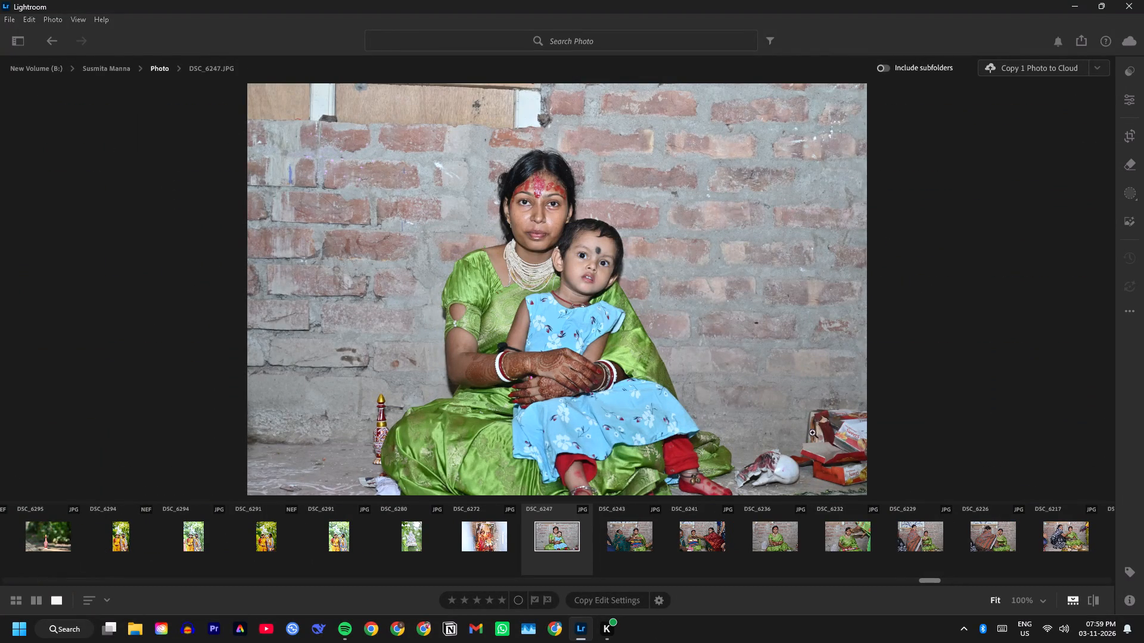
Apply the user preset "lite for low exposer" to DSC_6247.
left_click(1133, 70)
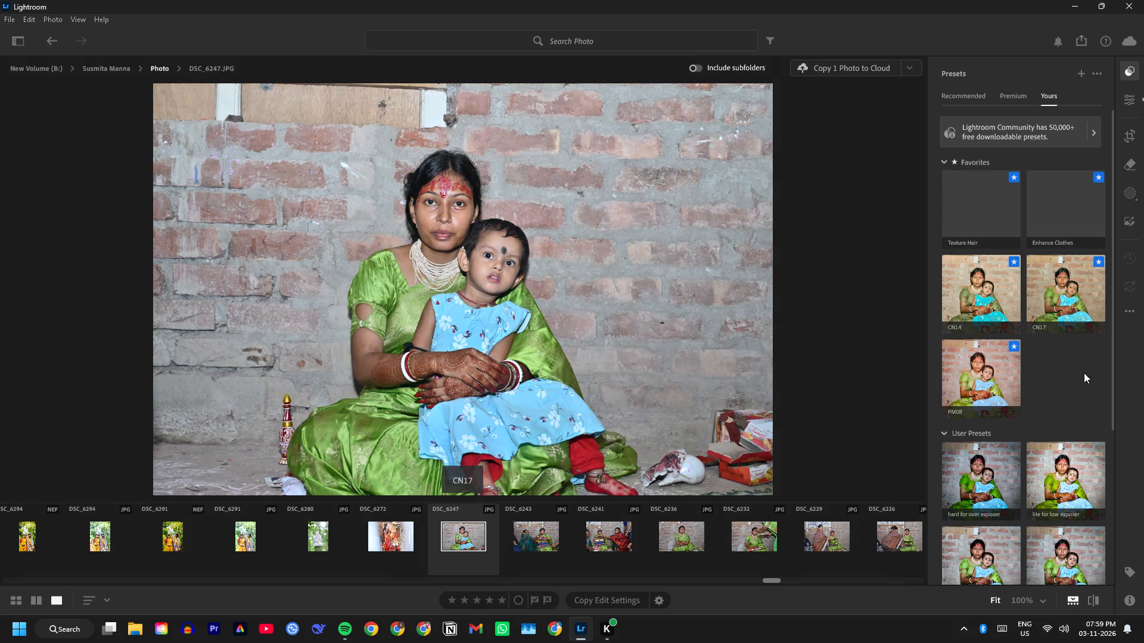
scroll(1087, 444, "down", 8)
scroll(1075, 467, "up", 9)
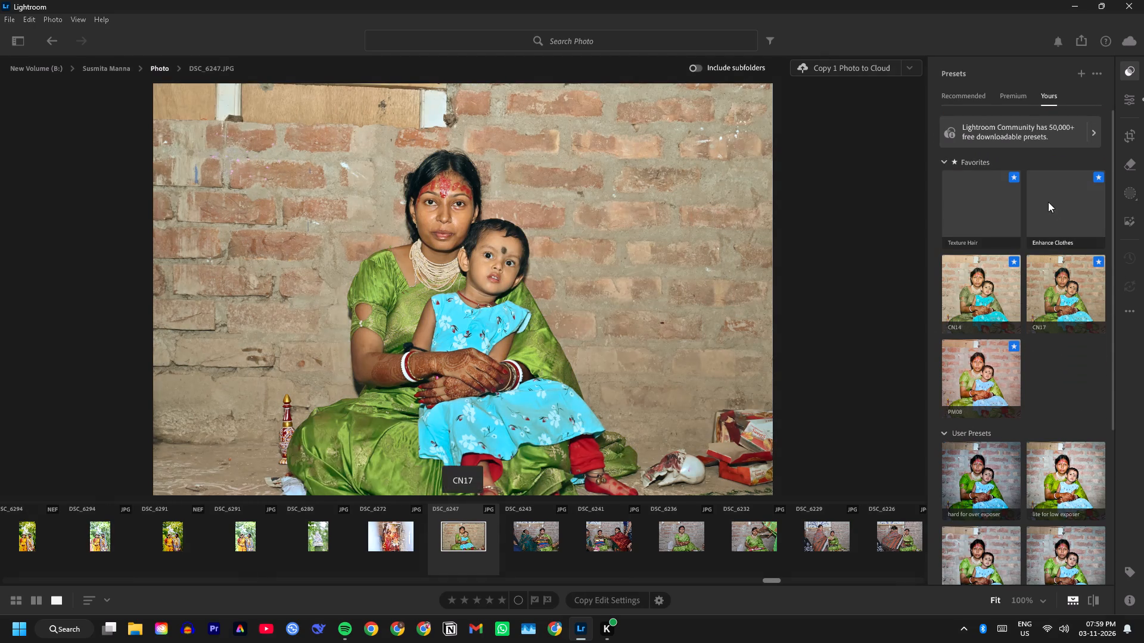
left_click(943, 161)
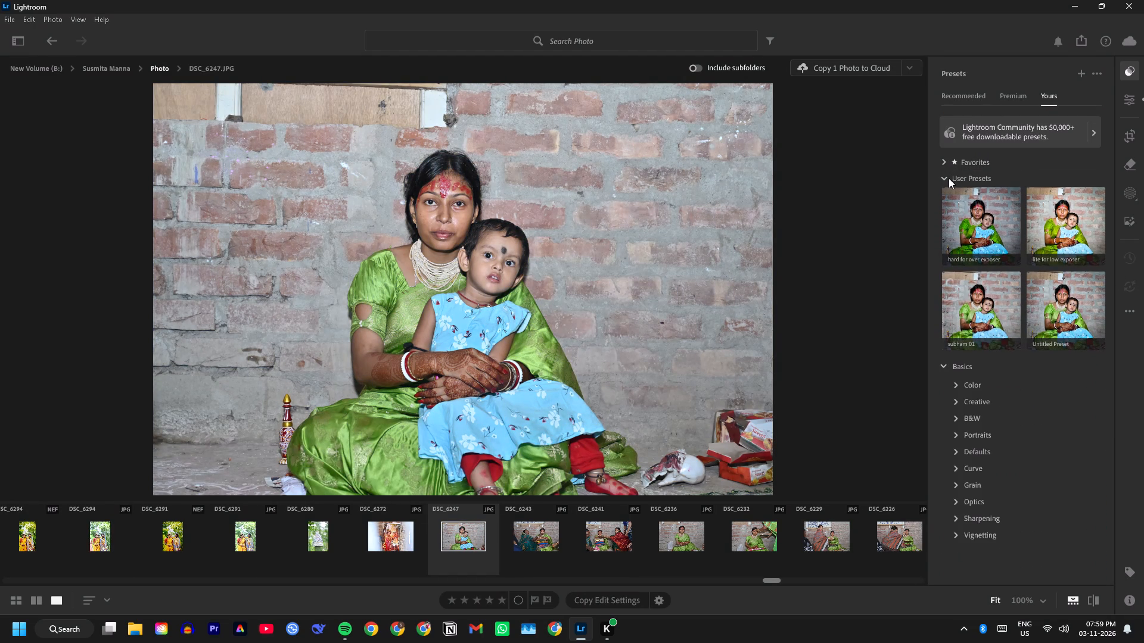
left_click(949, 178)
left_click(946, 178)
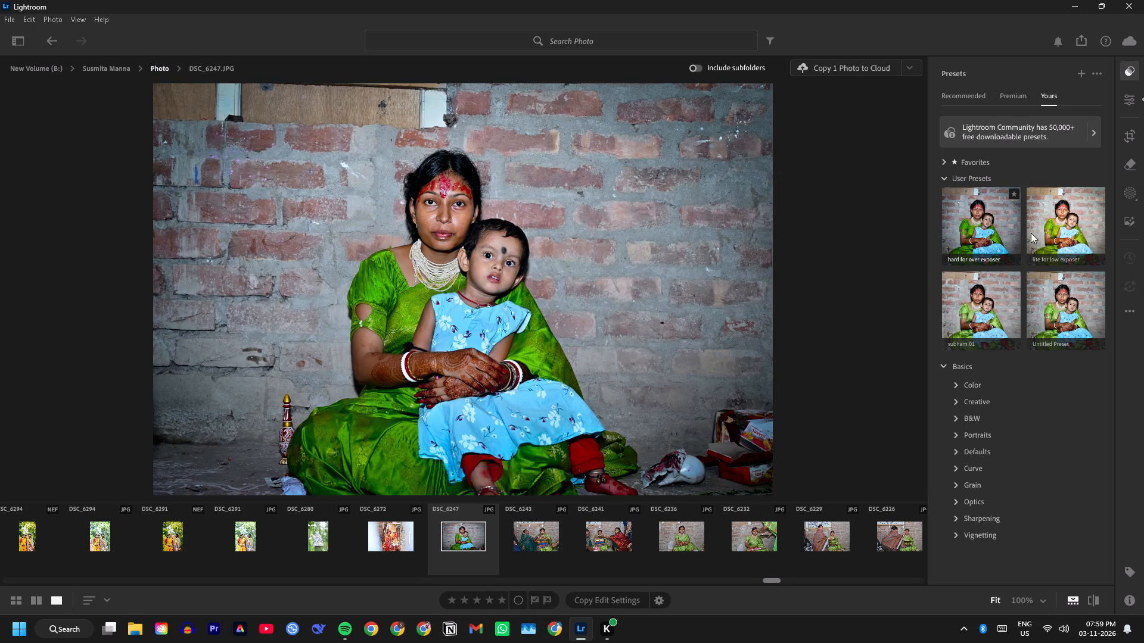
left_click(1055, 235)
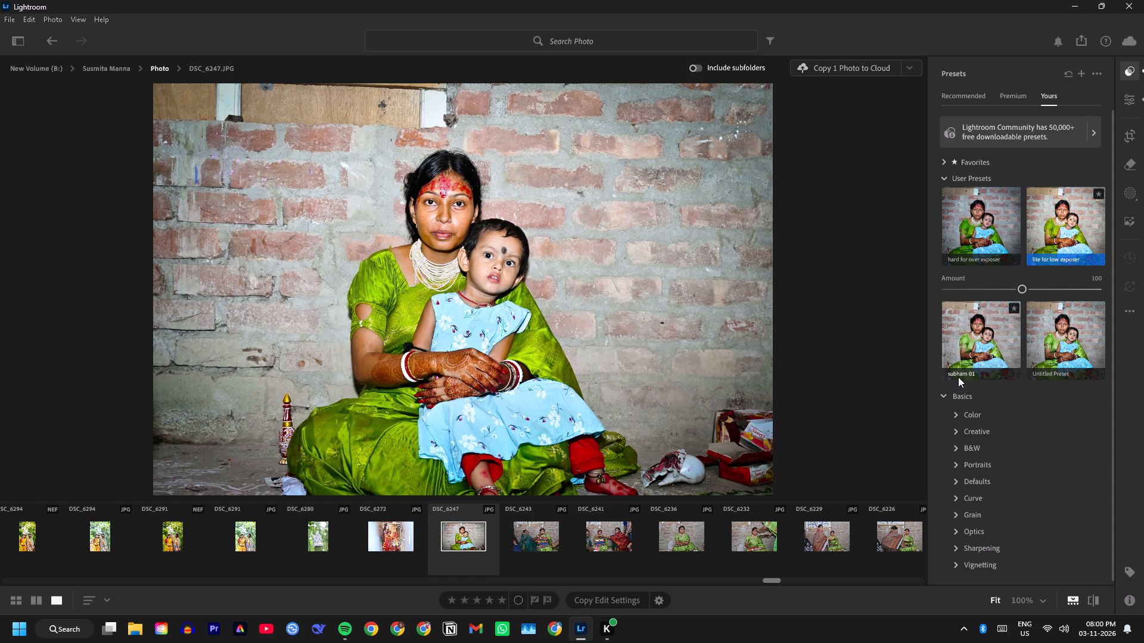
Reduce the applied preset's amount to 62.
left_click_drag(1021, 283, 992, 298)
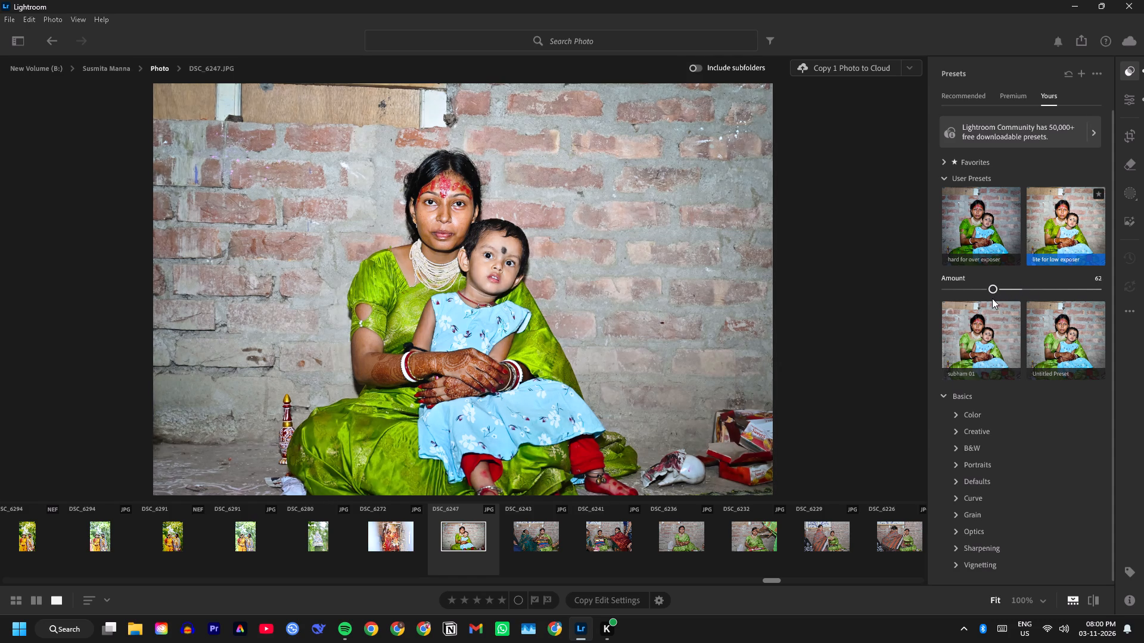
left_click_drag(992, 298, 1021, 314)
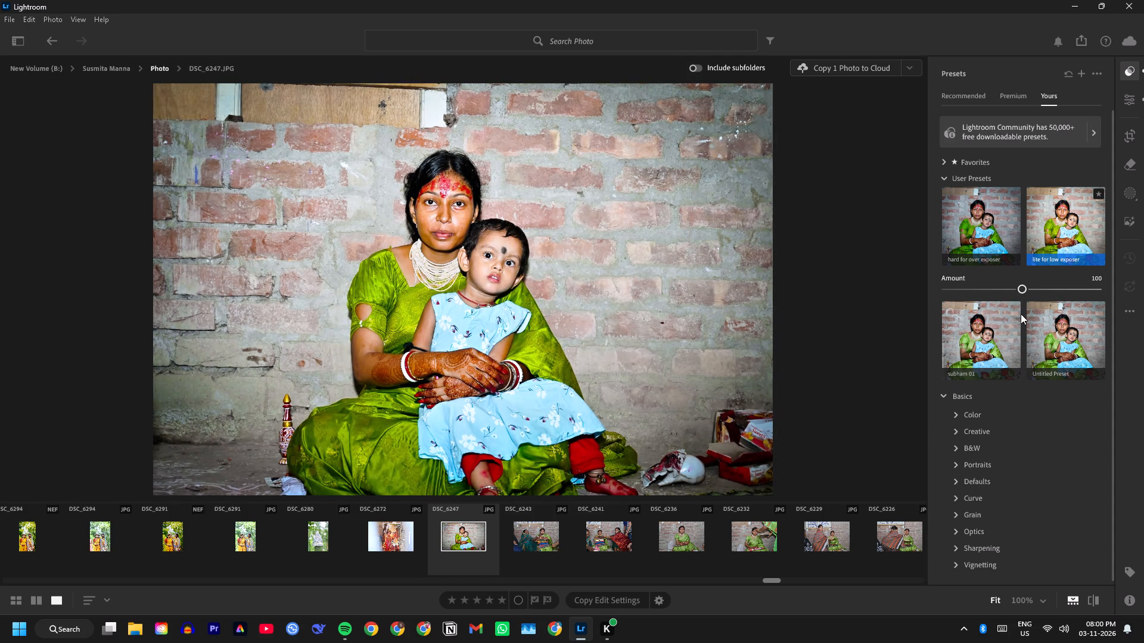
left_click_drag(1021, 314, 998, 318)
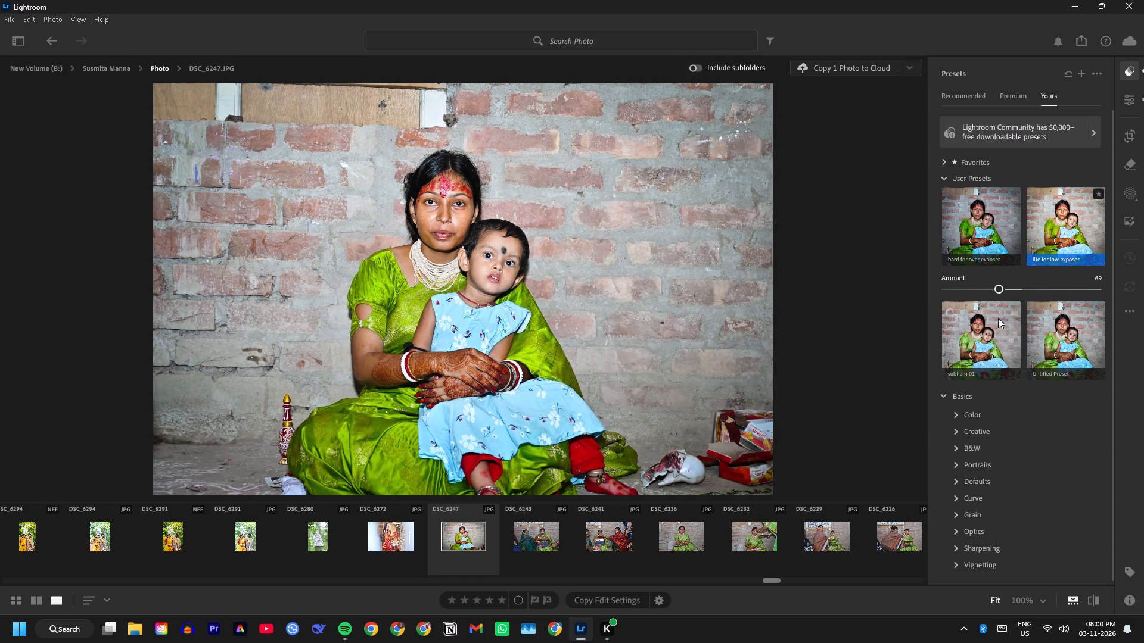
left_click_drag(998, 318, 992, 320)
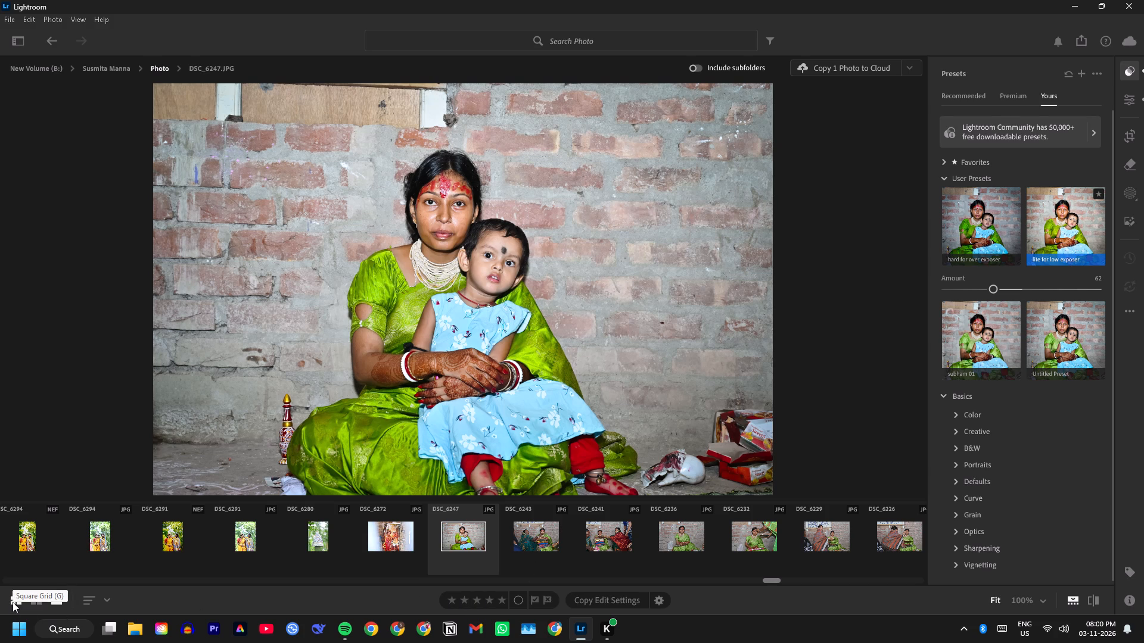
View the neighbouring photo DSC_6243 and return to DSC_6247 to compare them.
left_click(537, 529)
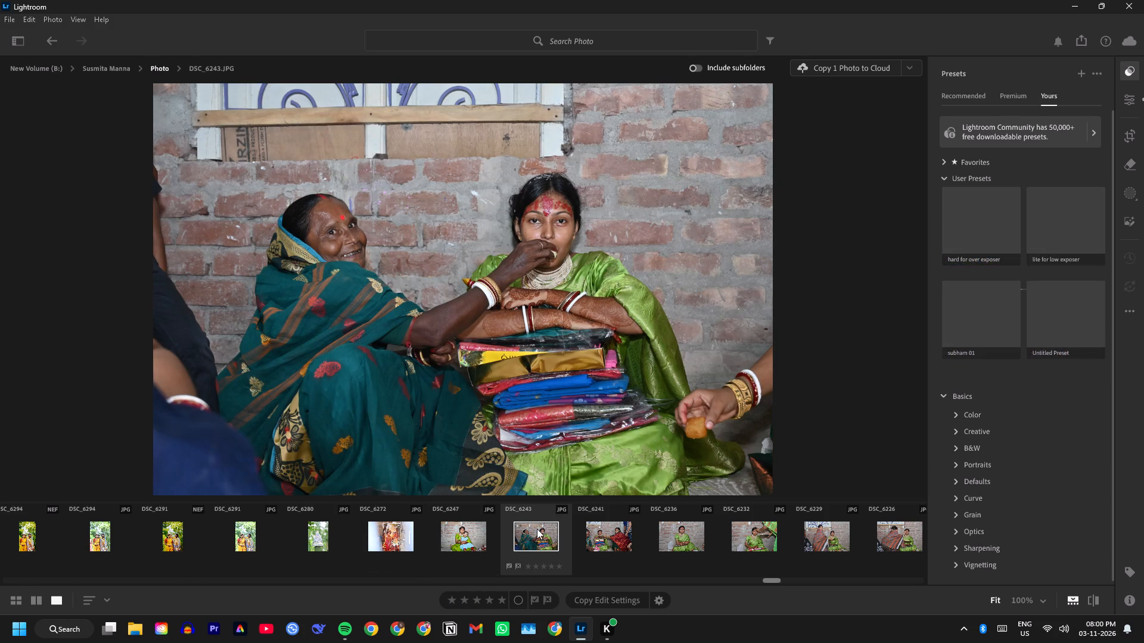
left_click(475, 532)
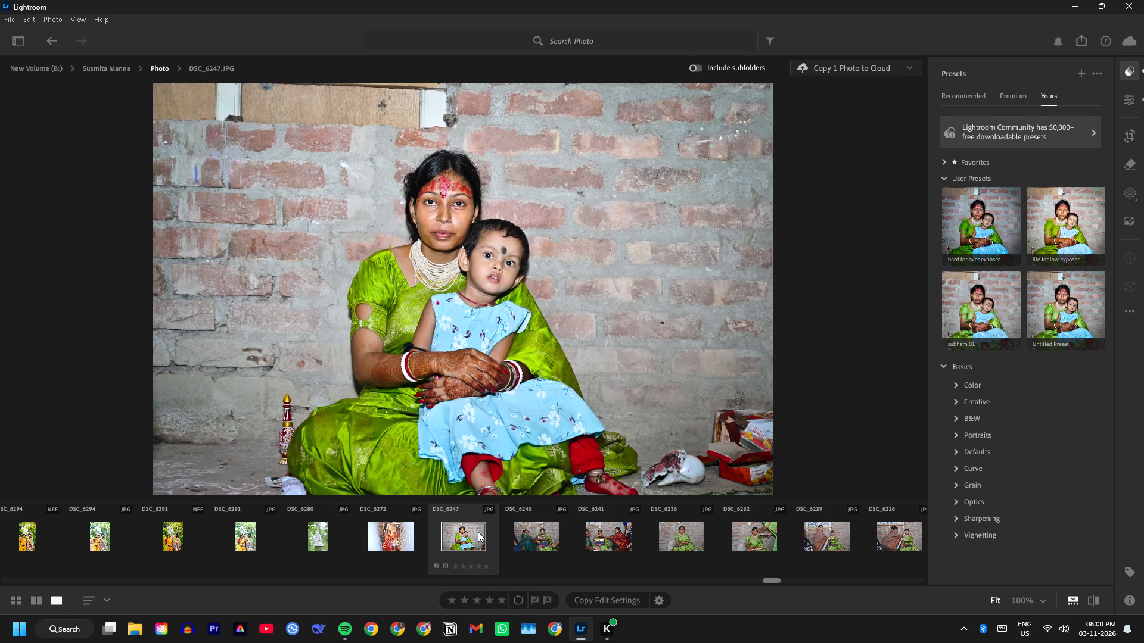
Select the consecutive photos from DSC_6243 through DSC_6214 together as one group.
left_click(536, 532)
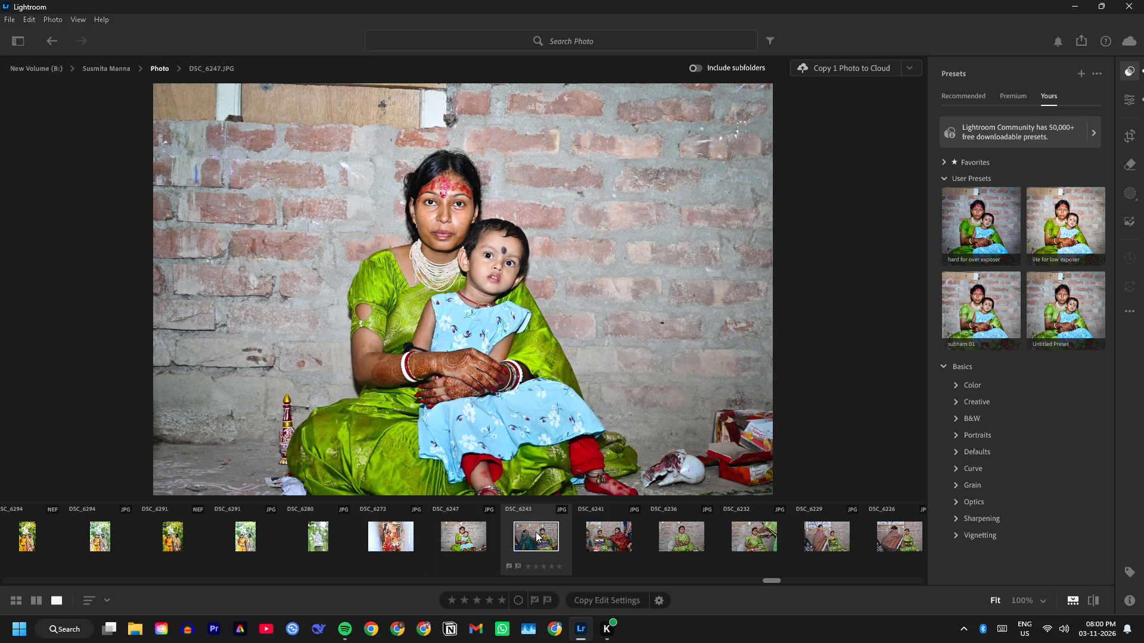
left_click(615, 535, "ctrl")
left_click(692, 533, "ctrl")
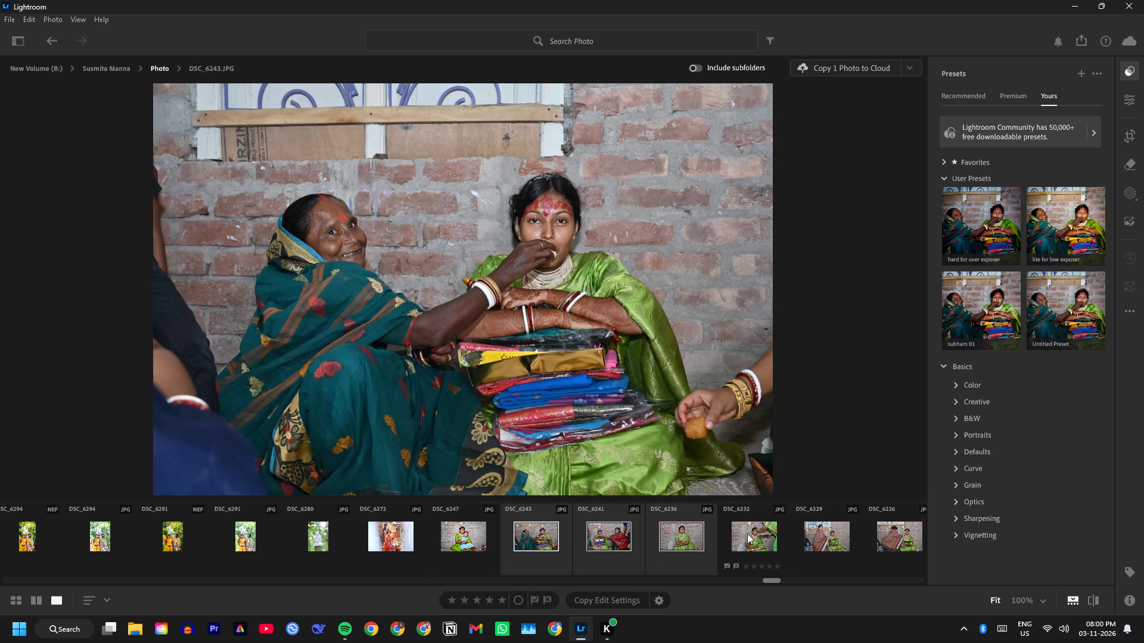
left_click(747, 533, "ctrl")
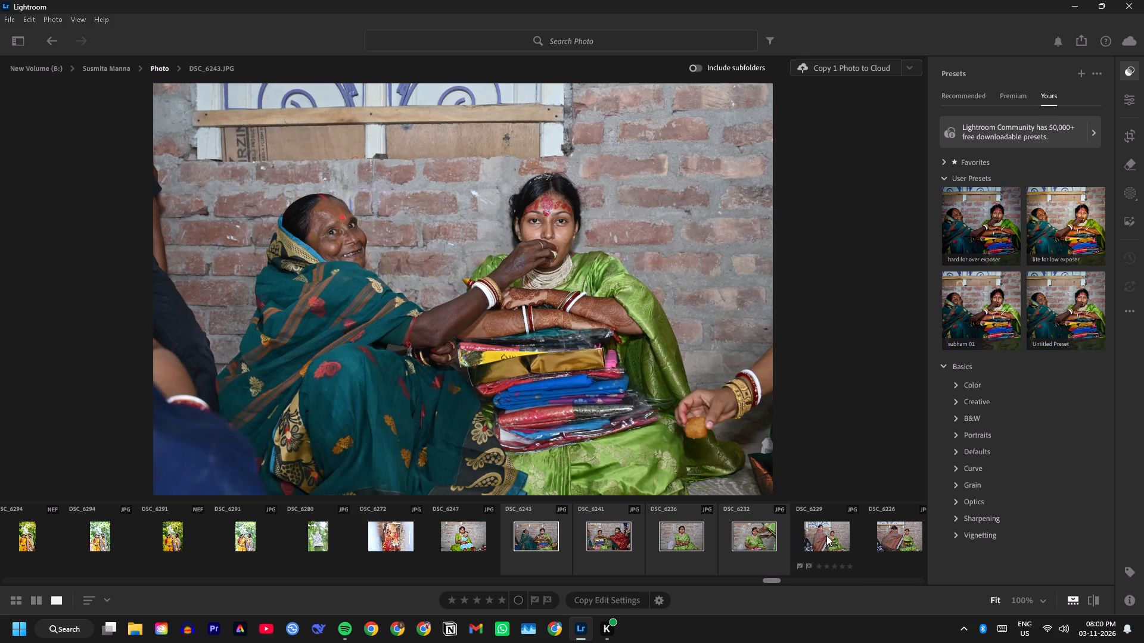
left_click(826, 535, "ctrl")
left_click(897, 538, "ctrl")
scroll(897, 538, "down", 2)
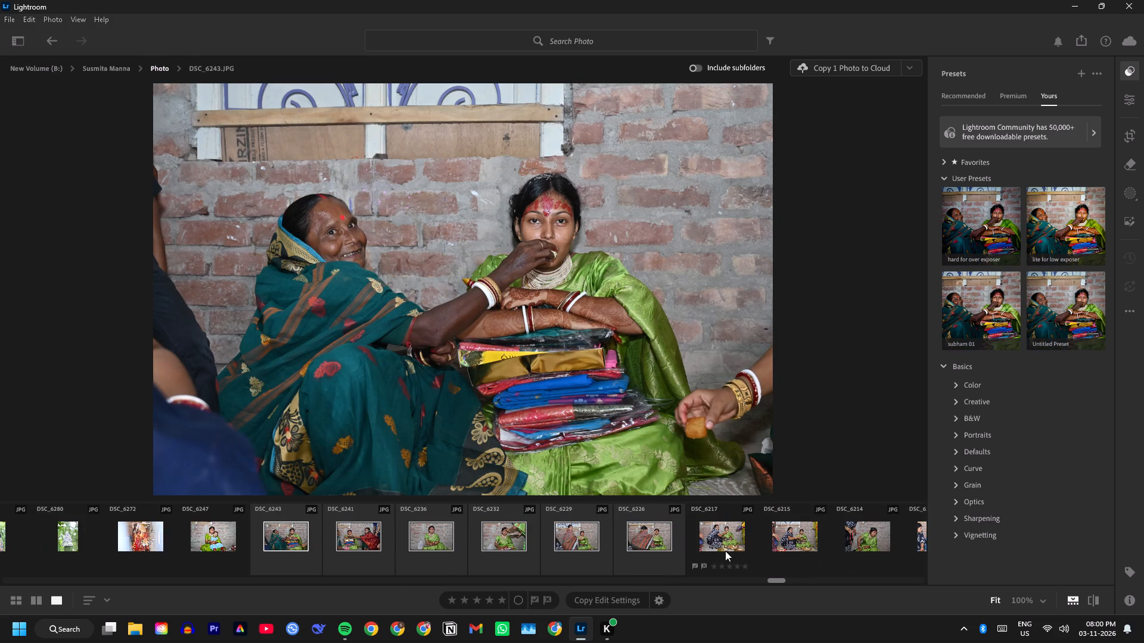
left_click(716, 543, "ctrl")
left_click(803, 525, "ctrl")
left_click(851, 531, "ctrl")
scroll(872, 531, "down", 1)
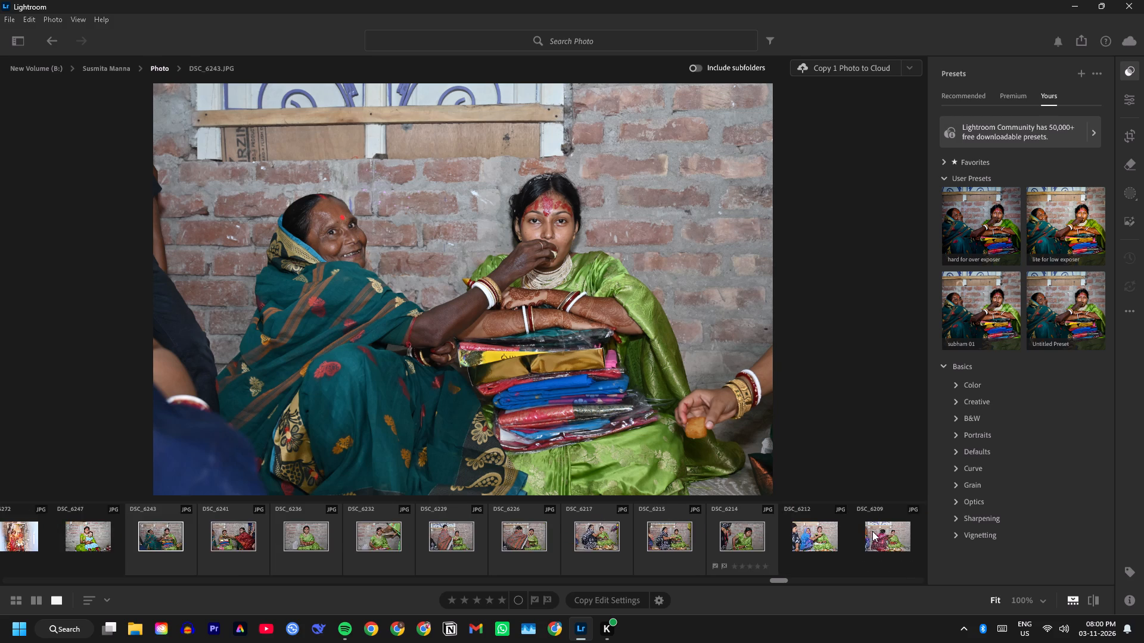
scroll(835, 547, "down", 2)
Open DSC_6212 and apply the user preset "hard for over exposer" to it.
left_click(576, 545)
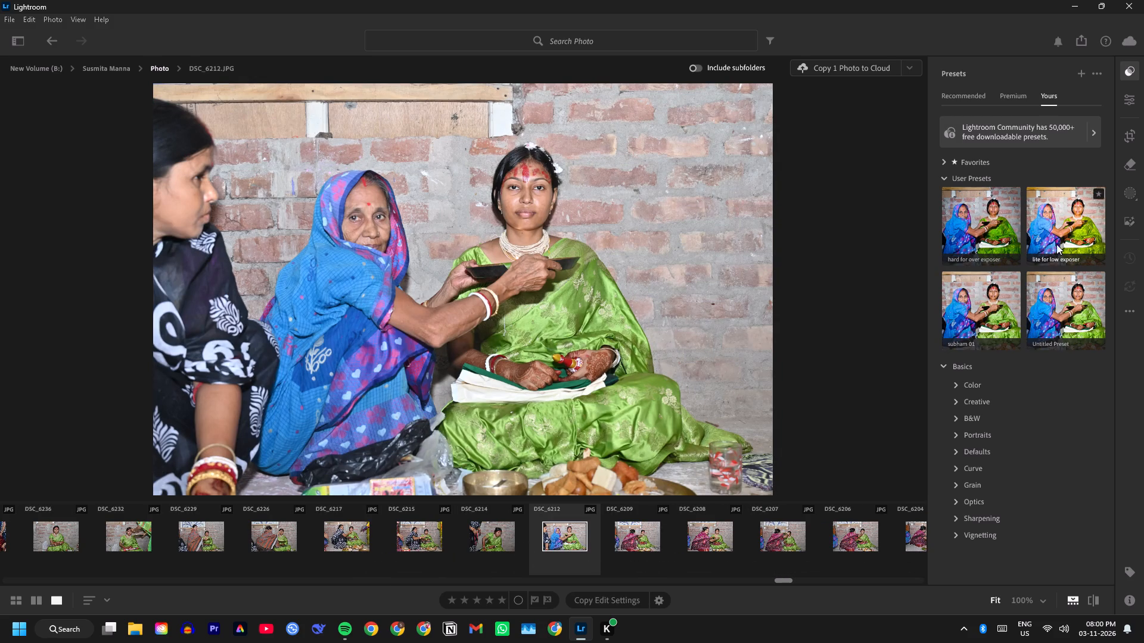
left_click(980, 226)
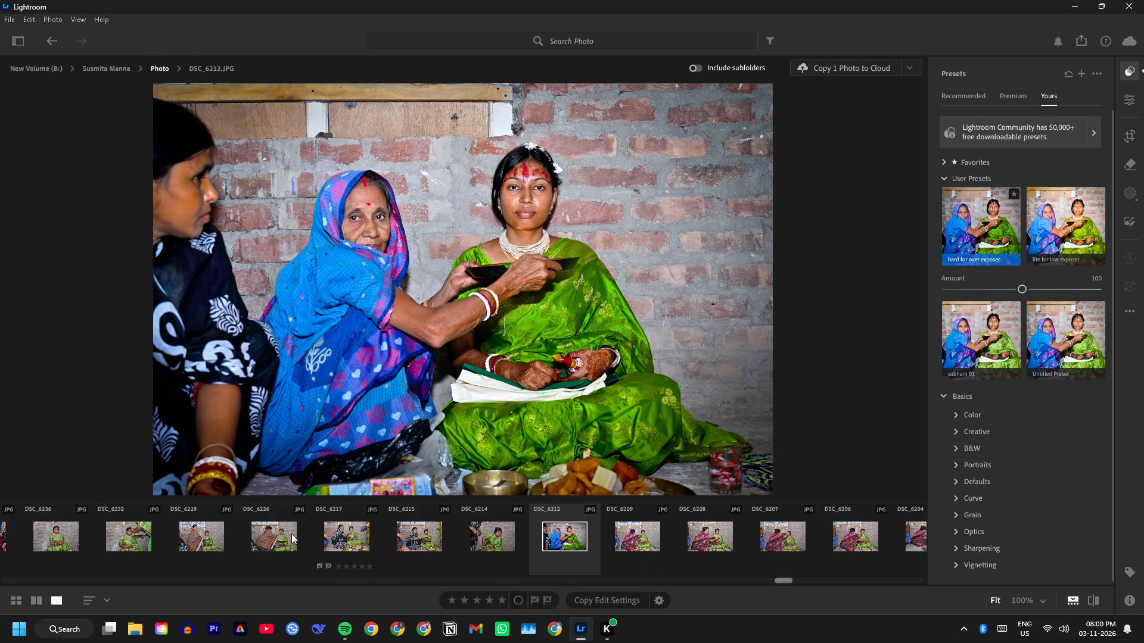
Look through the remaining photos to the end of the folder and open DSC03635.JPG.
scroll(243, 535, "up", 3)
scroll(249, 535, "down", 20)
scroll(249, 535, "down", 2)
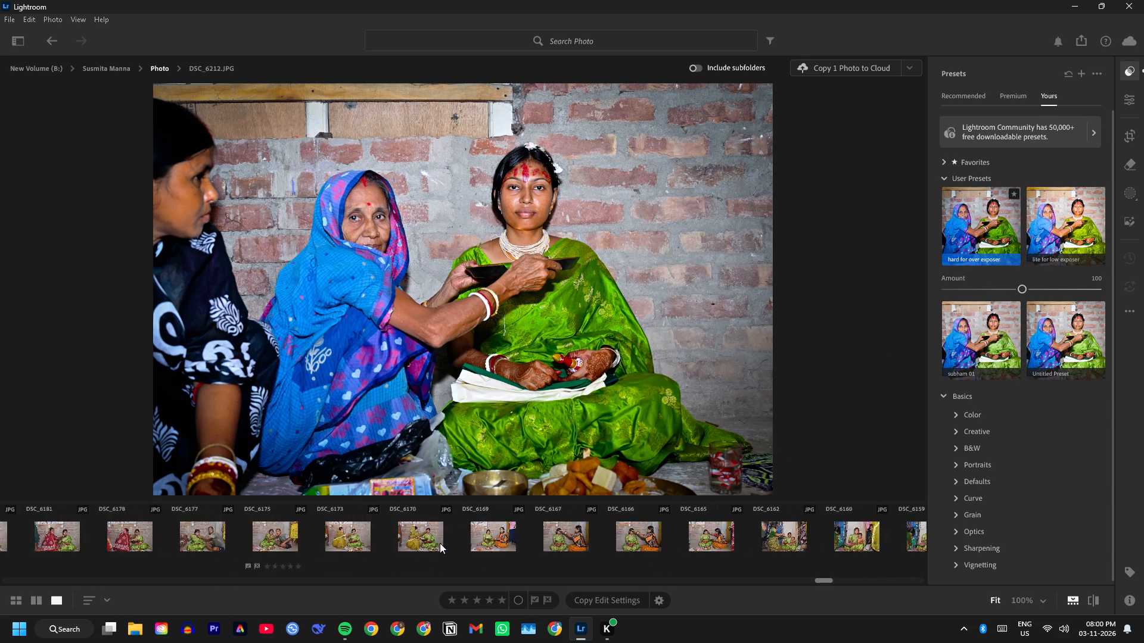
scroll(440, 543, "down", 20)
scroll(440, 543, "down", 12)
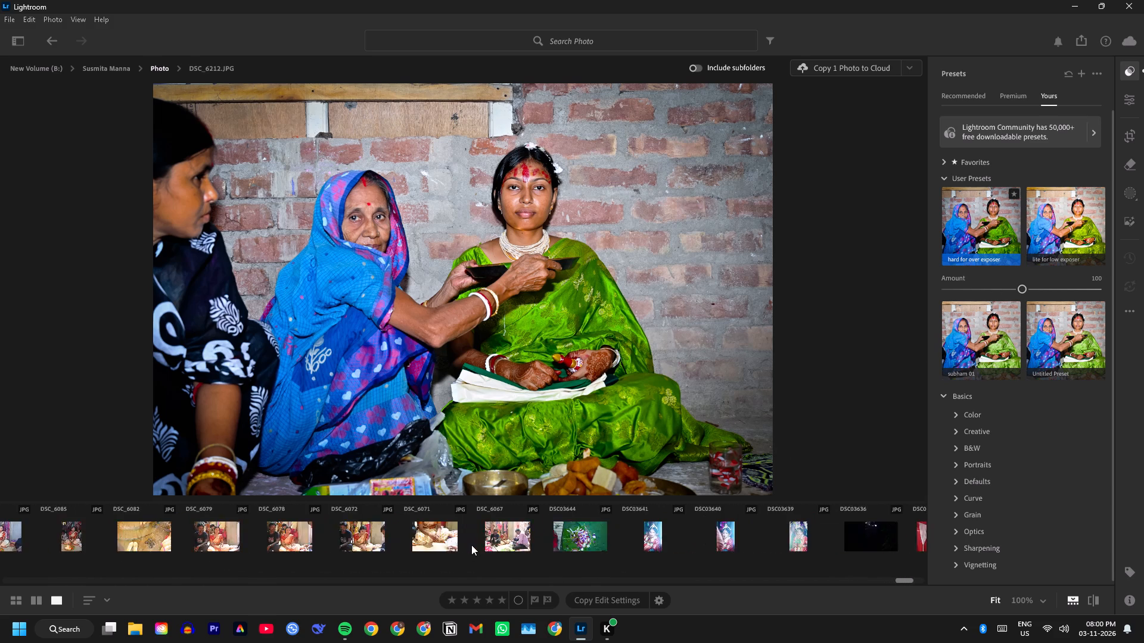
scroll(471, 545, "down", 5)
scroll(529, 529, "up", 2)
scroll(647, 529, "up", 2)
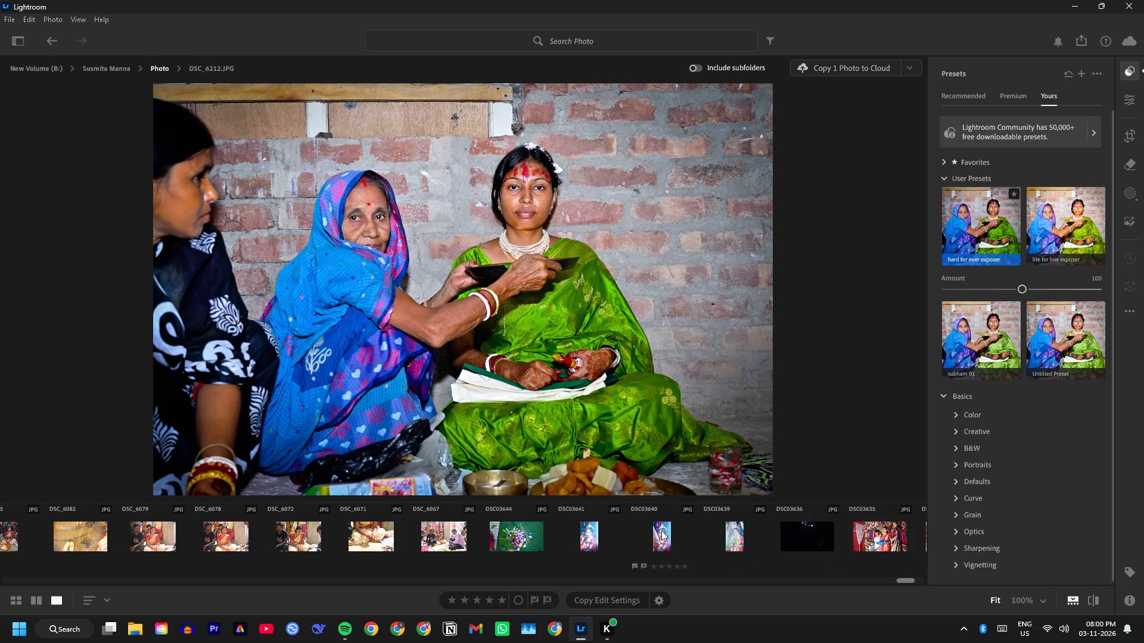
scroll(673, 530, "up", 2)
scroll(691, 539, "down", 4)
scroll(695, 536, "up", 12)
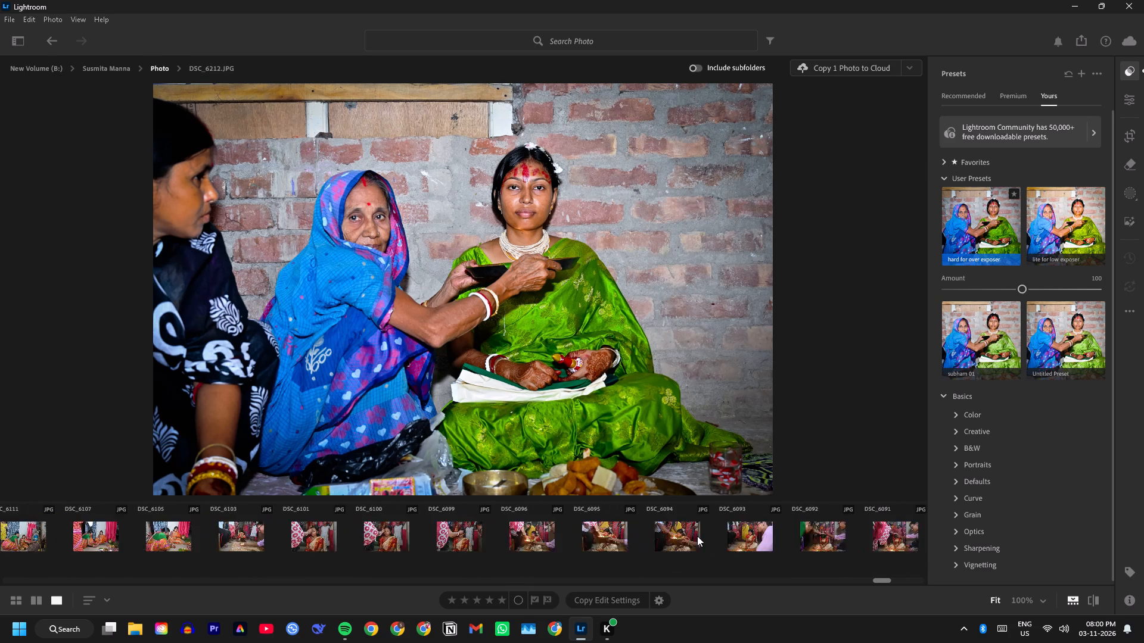
scroll(697, 536, "up", 20)
scroll(697, 536, "up", 6)
left_click_drag(823, 580, 867, 588)
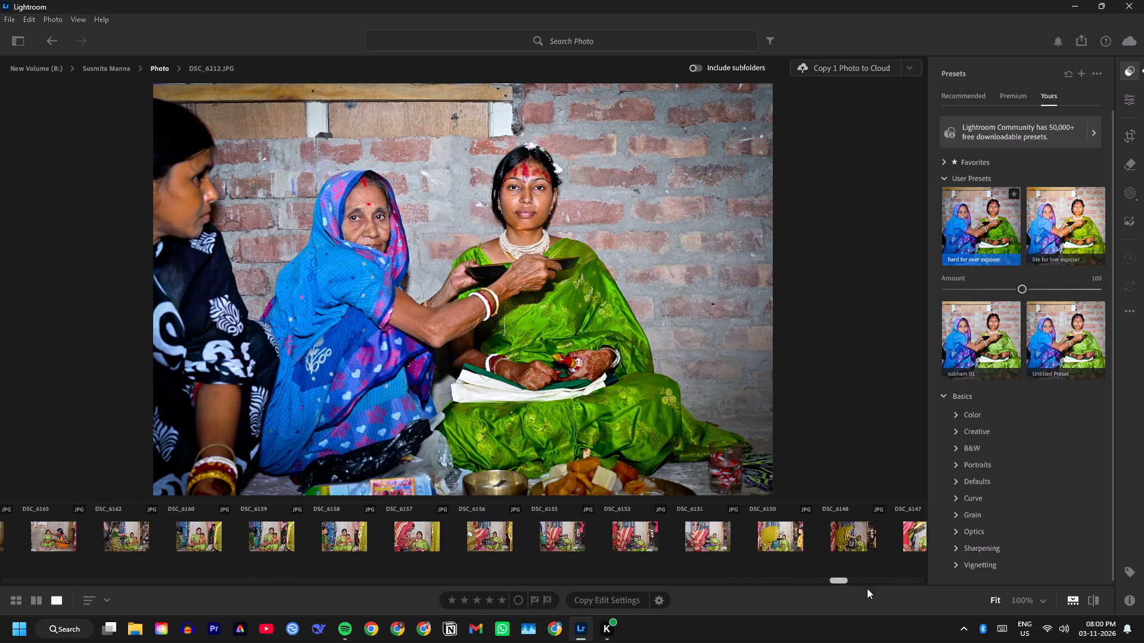
left_click_drag(867, 588, 979, 597)
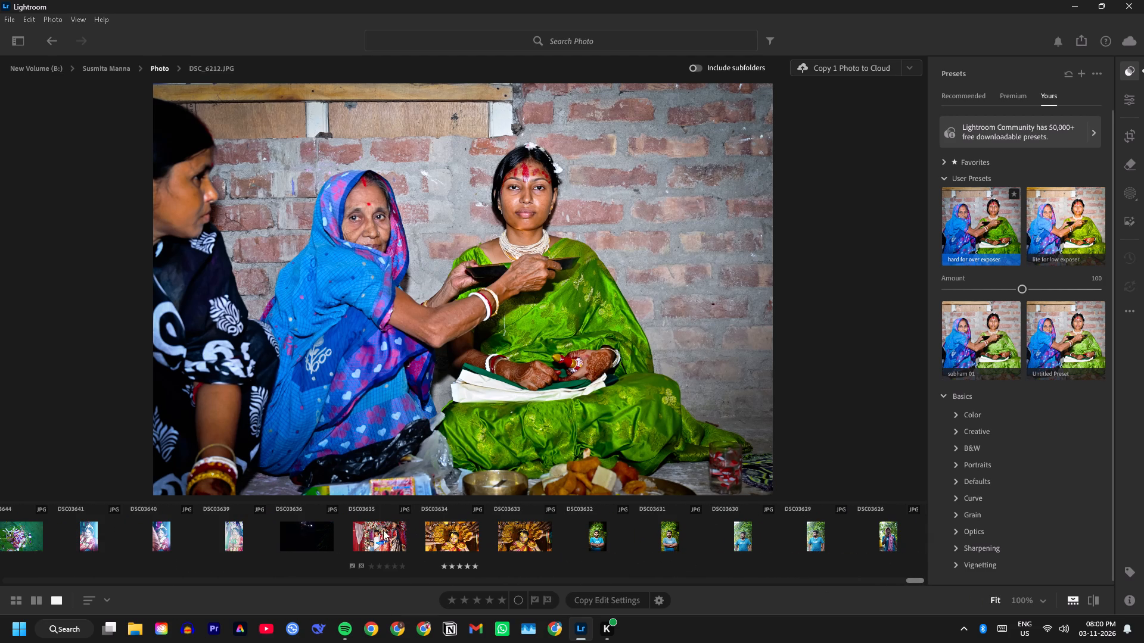
left_click(377, 531)
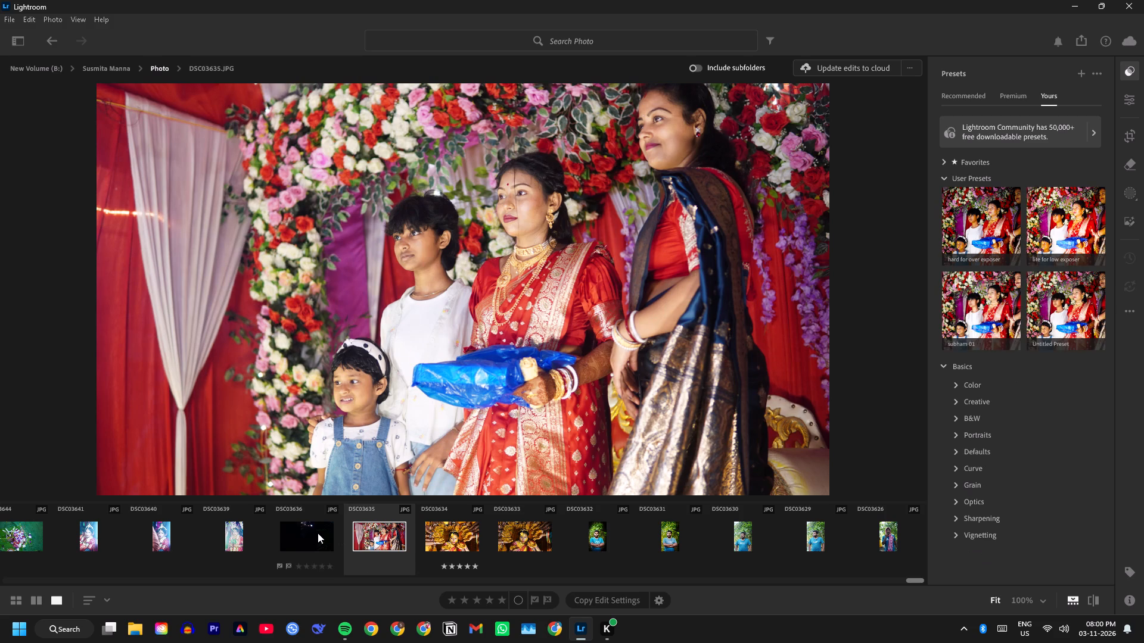
Open DSC03639.JPG and apply the user preset "hard for over exposer" to it.
left_click(318, 533)
left_click(228, 531)
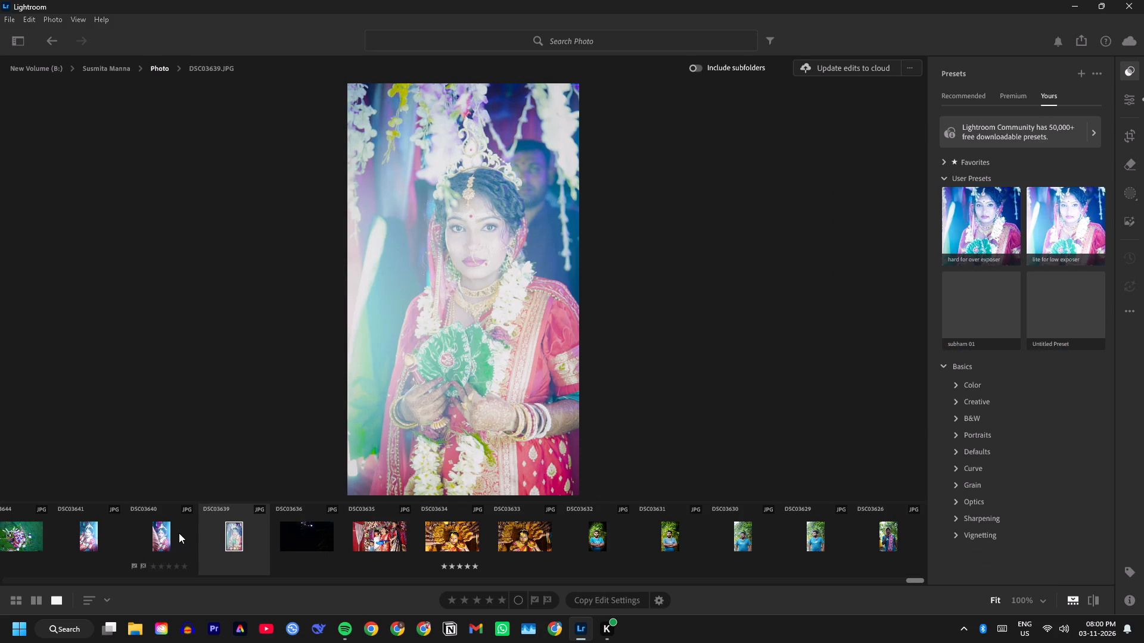
left_click(980, 226)
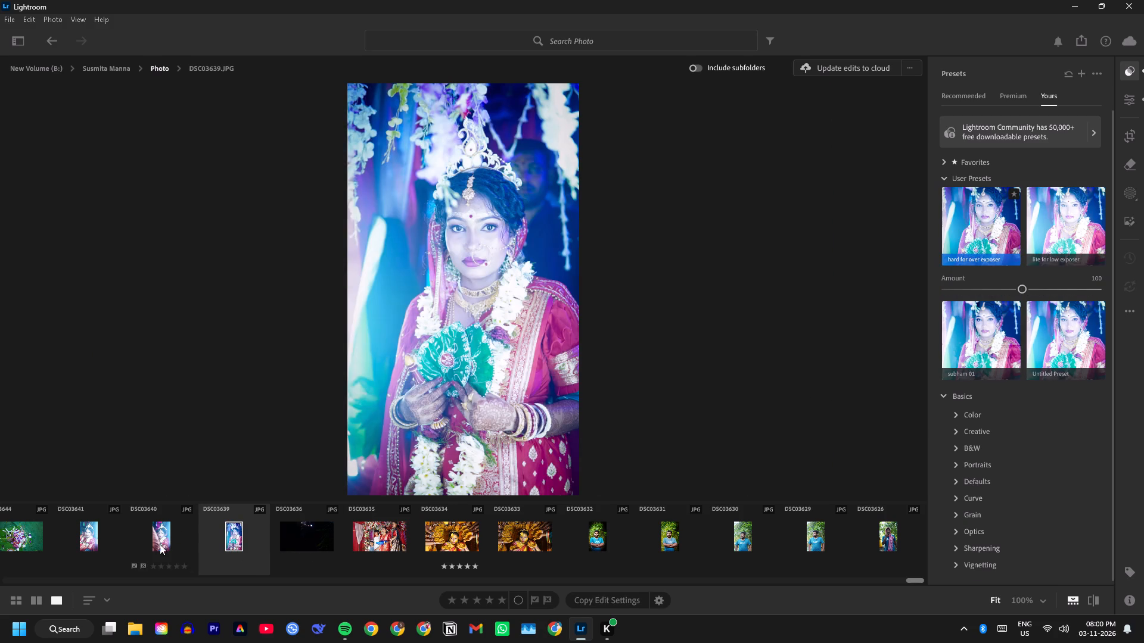
Open DSC03644.JPG, try the user preset "hard for over exposer" on it and switch to "lite for low exposer".
left_click(160, 538)
left_click(85, 547)
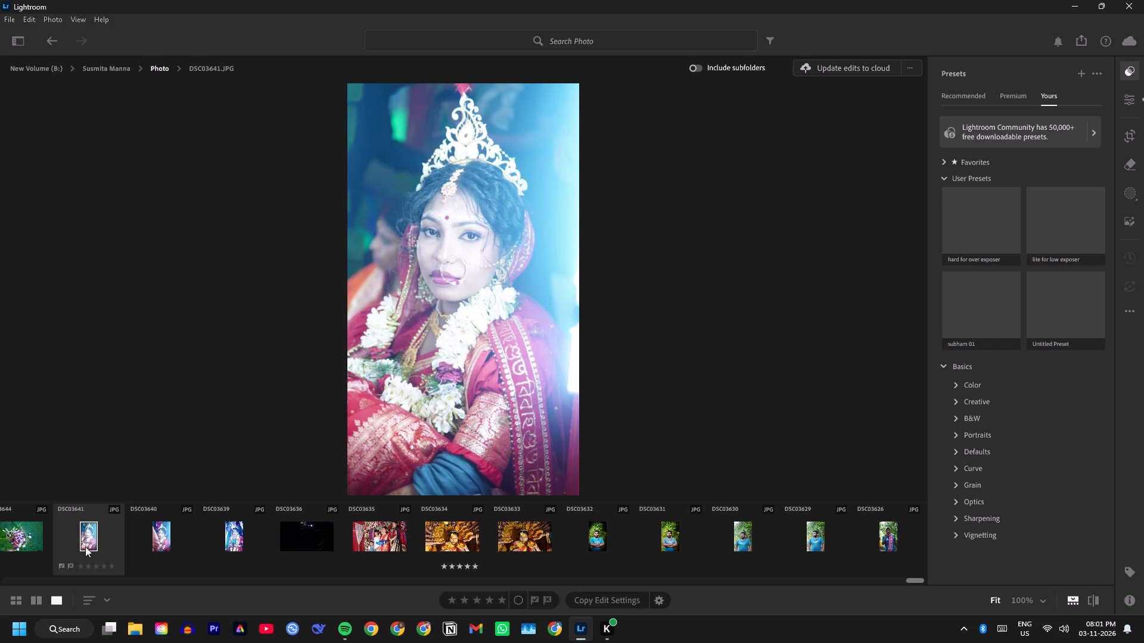
left_click(14, 545)
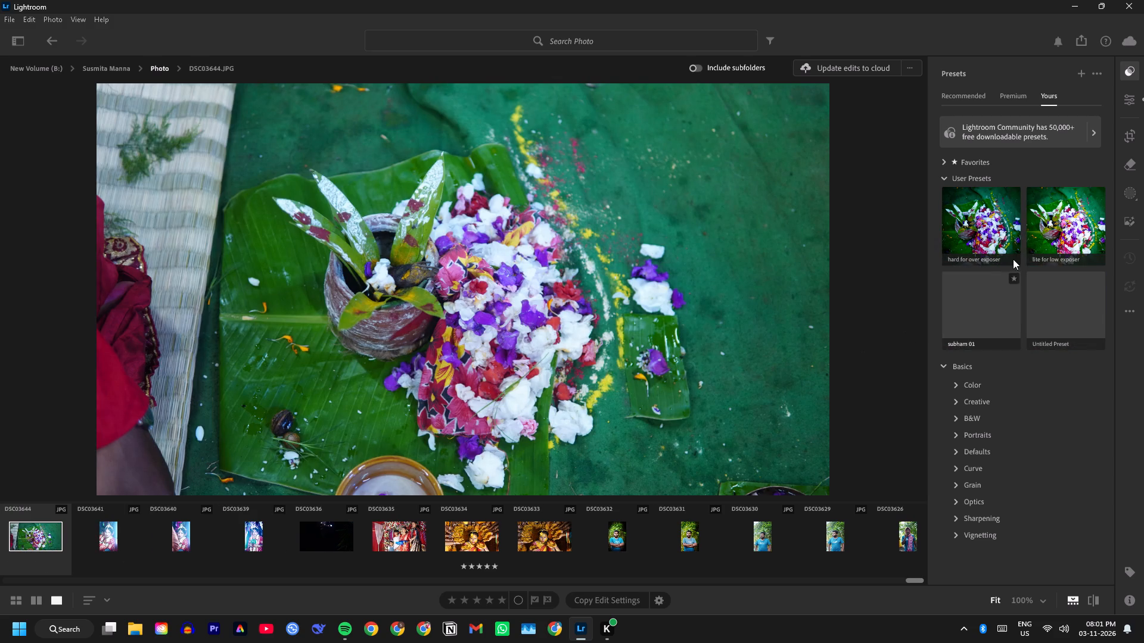
left_click(975, 227)
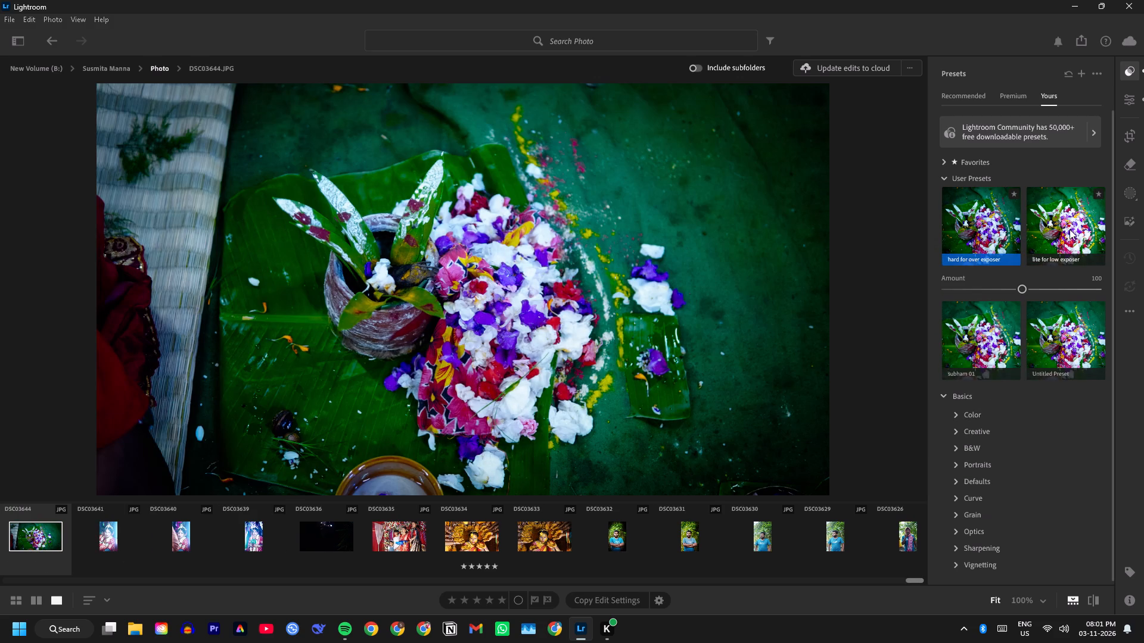
left_click(1081, 224)
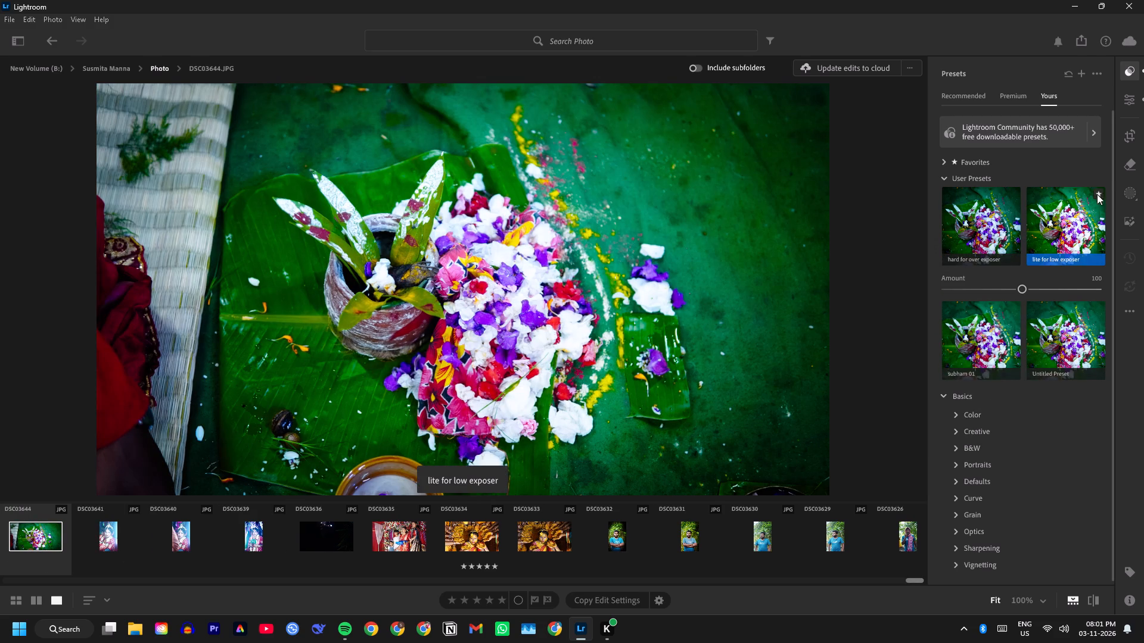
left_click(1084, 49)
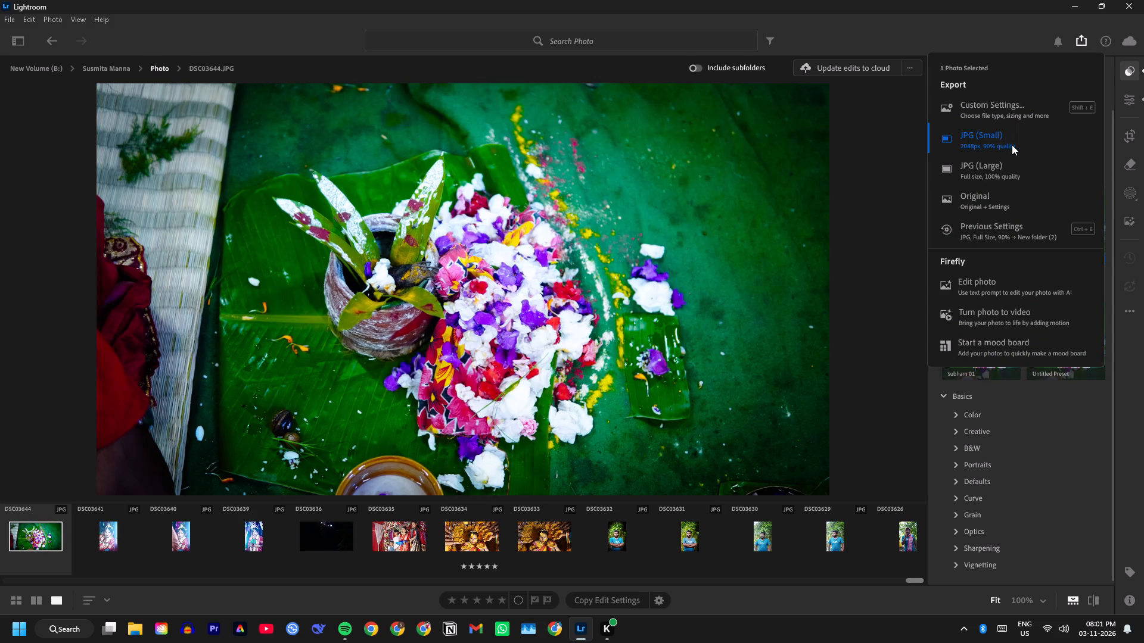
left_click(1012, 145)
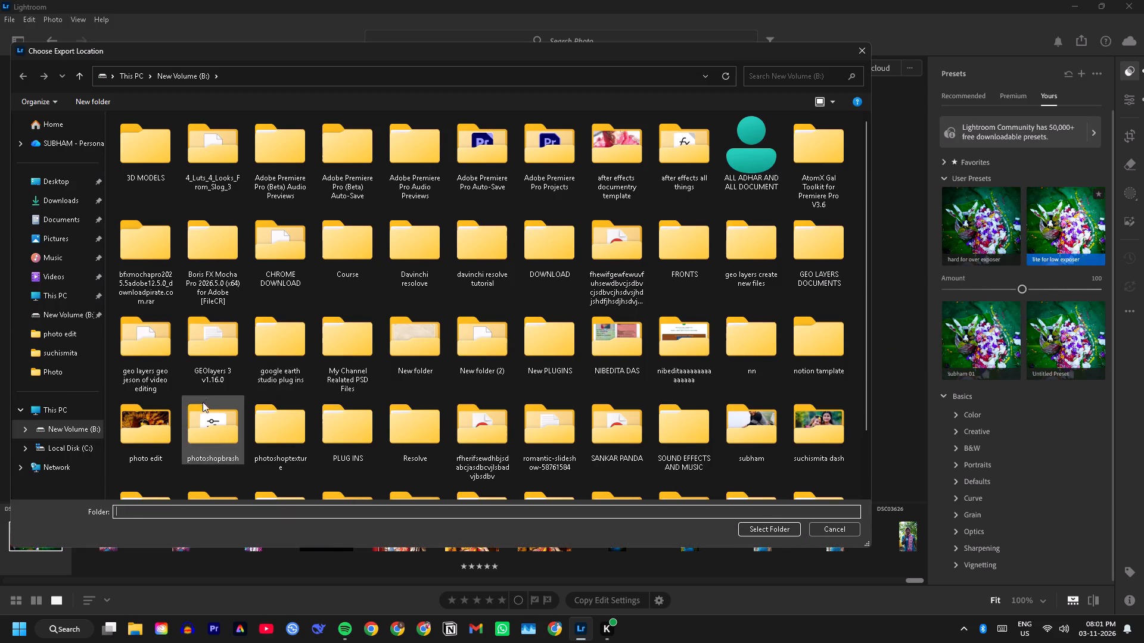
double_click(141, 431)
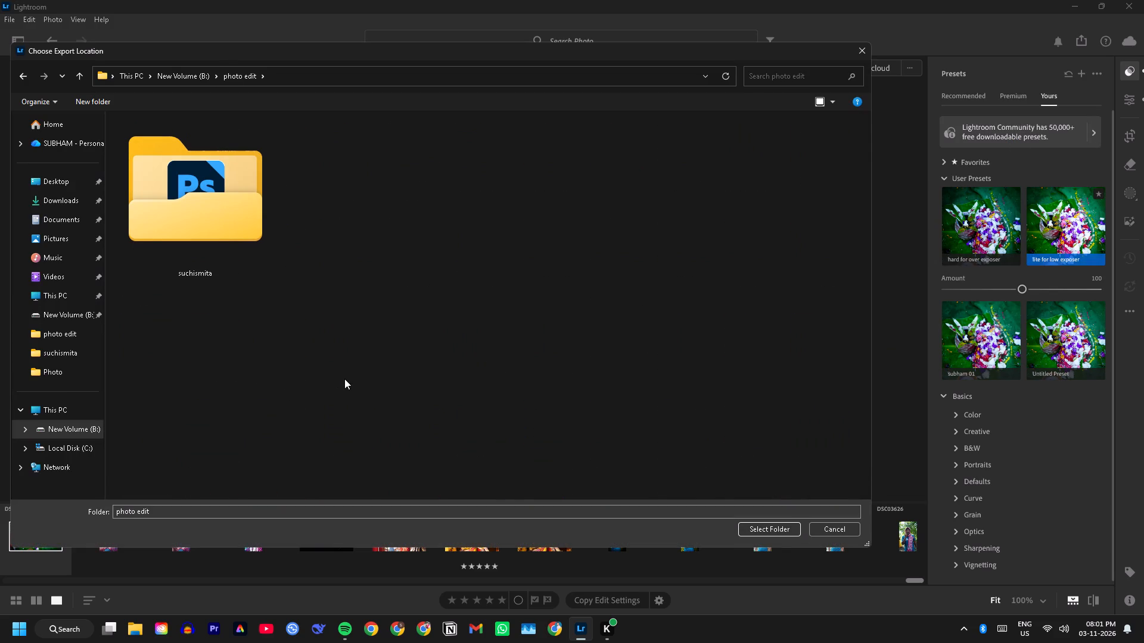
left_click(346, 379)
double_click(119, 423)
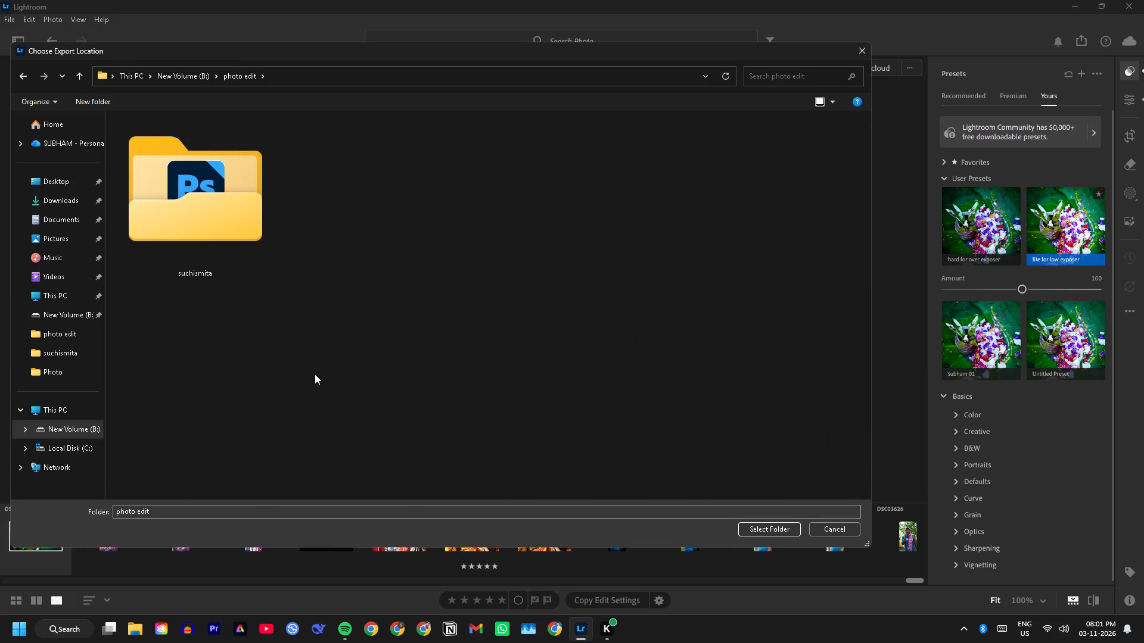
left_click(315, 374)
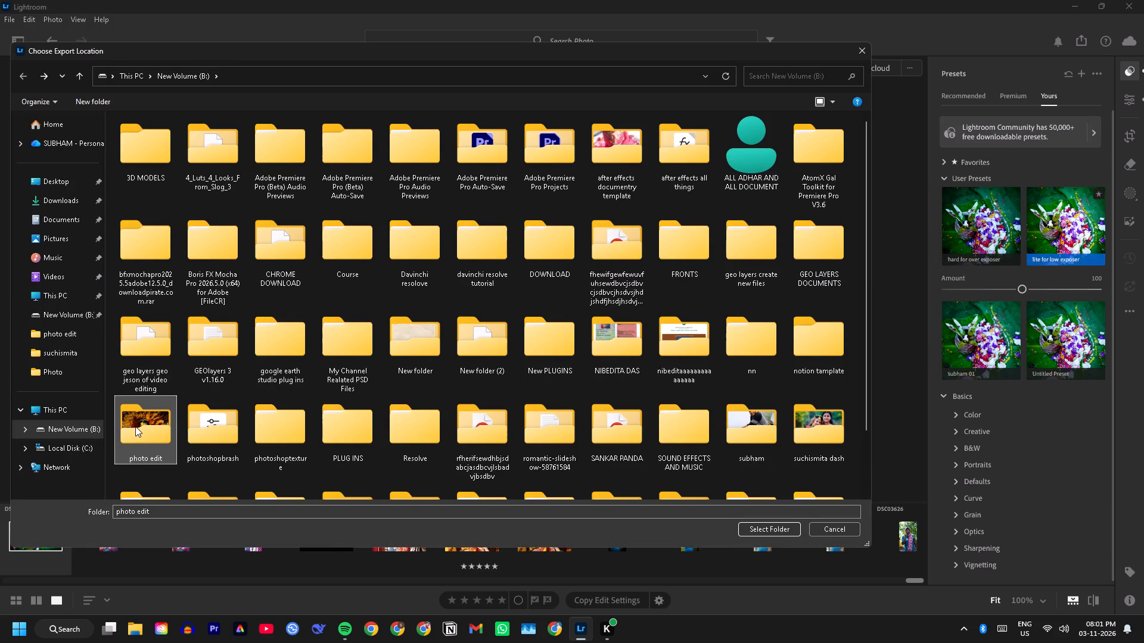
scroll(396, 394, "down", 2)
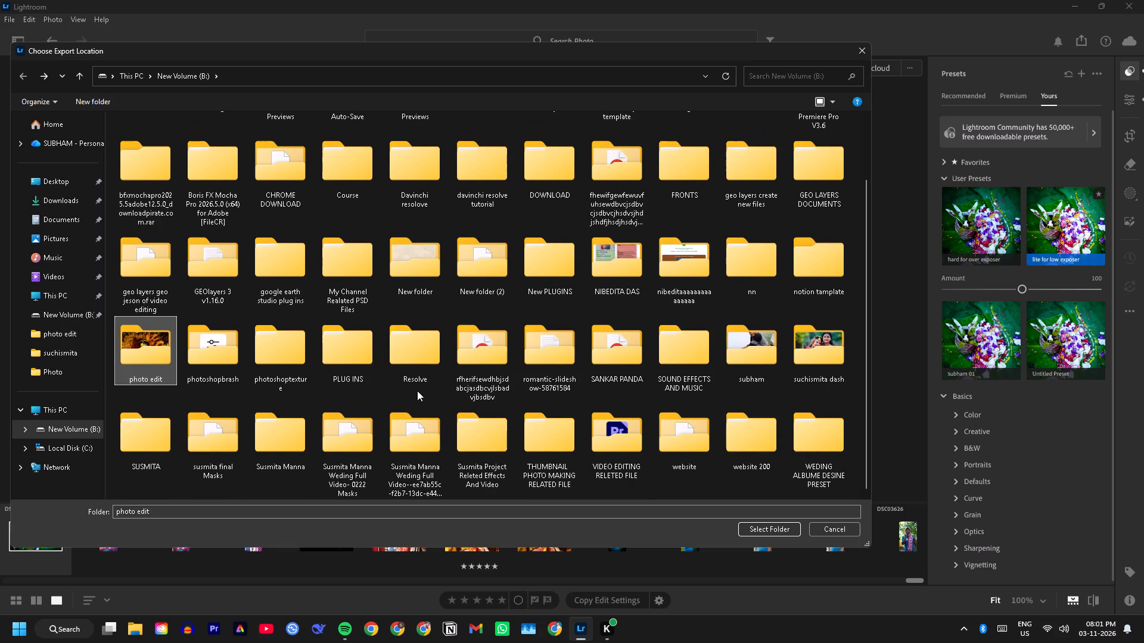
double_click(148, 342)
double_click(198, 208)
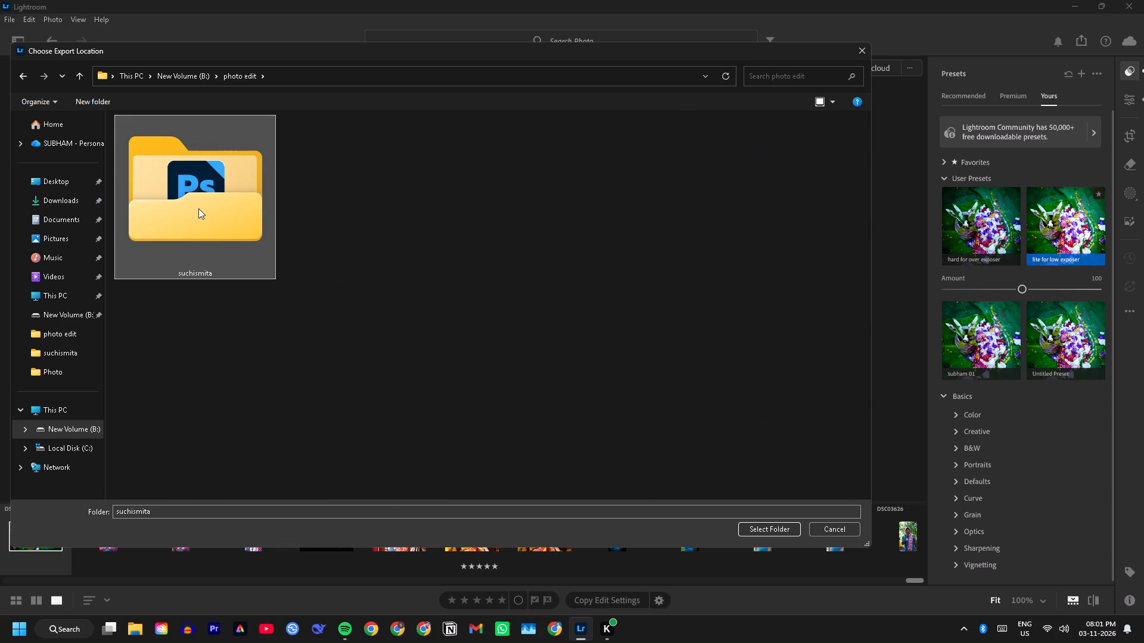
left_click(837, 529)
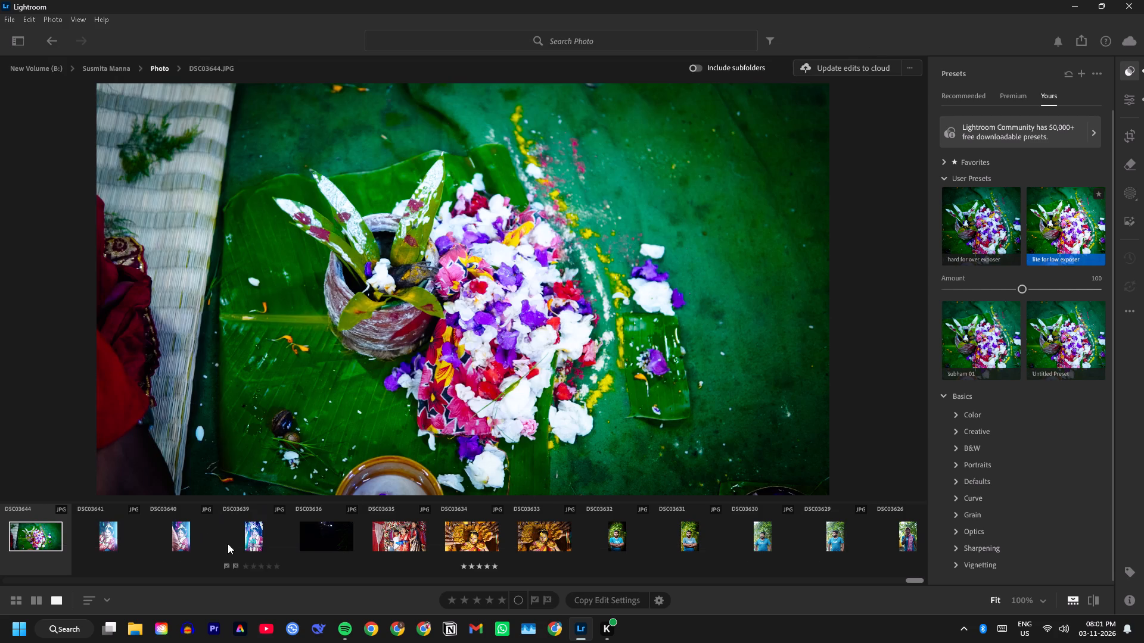
Export DSC03644 with the JPG (Small) preset into the photo edit folder on New Volume (B:).
left_click(1083, 37)
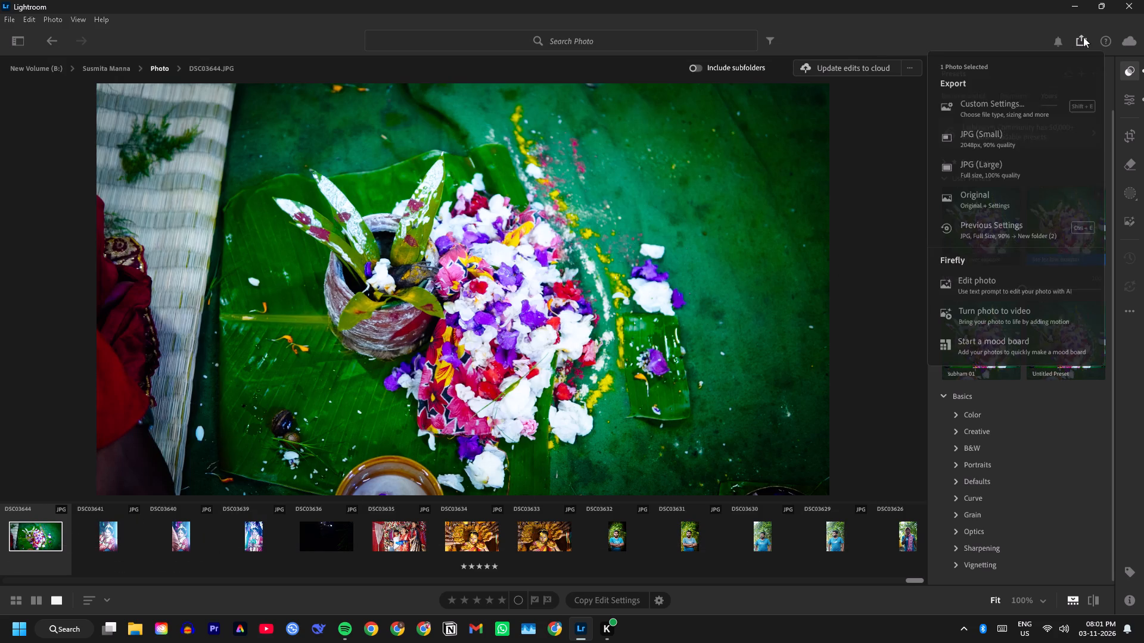
left_click(997, 136)
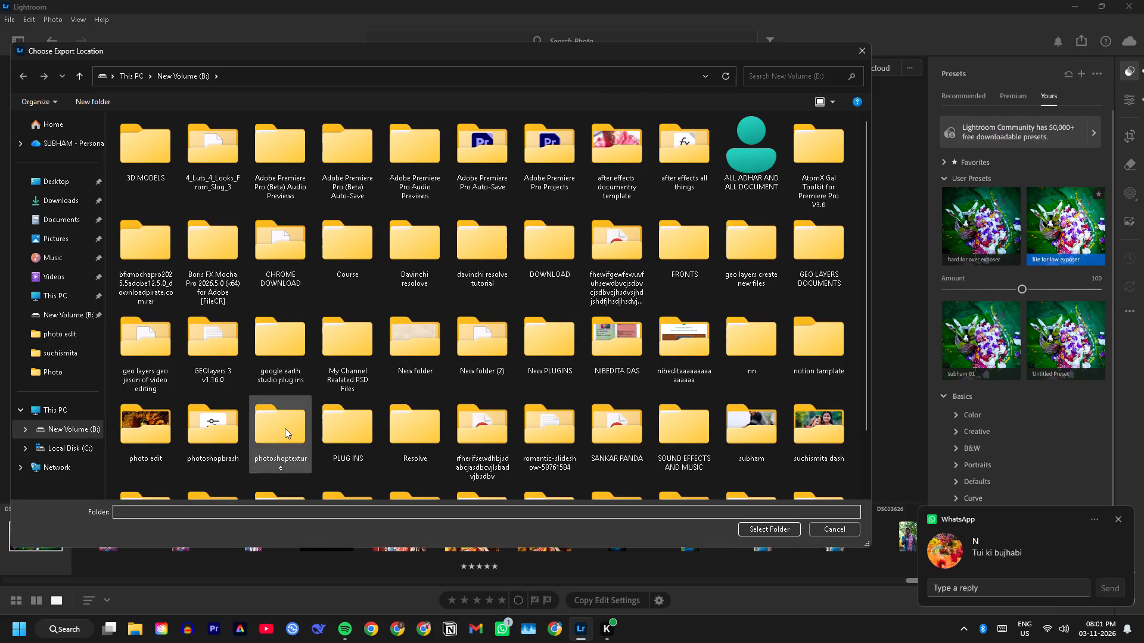
left_click(120, 425)
left_click(782, 528)
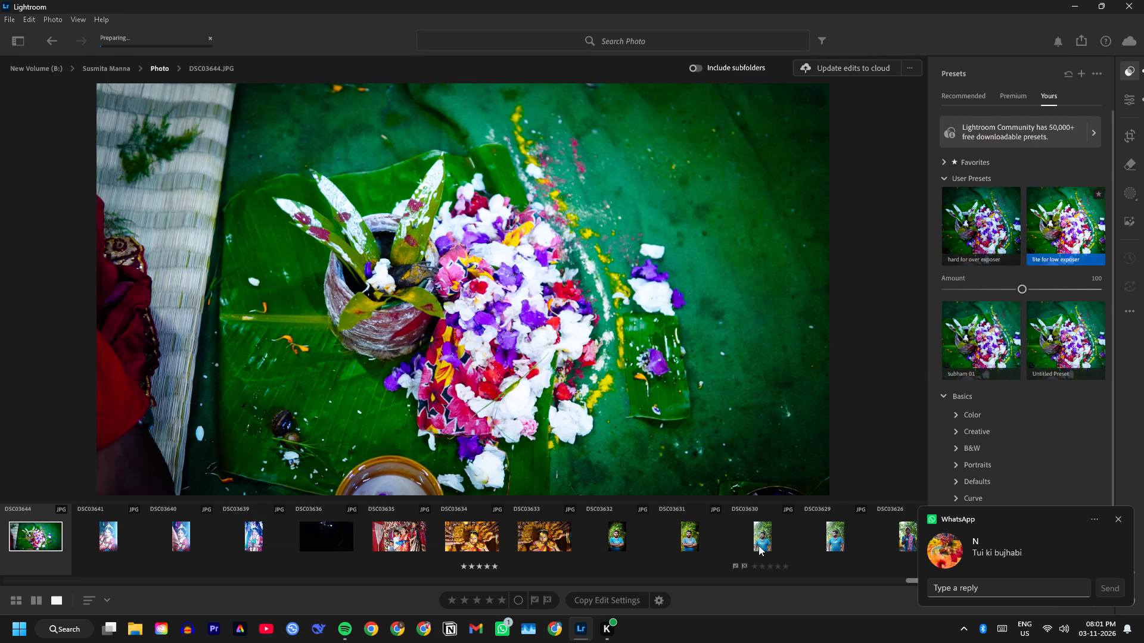
Switch to File Explorer and open the photo edit folder on New Volume (B:).
left_click(140, 626)
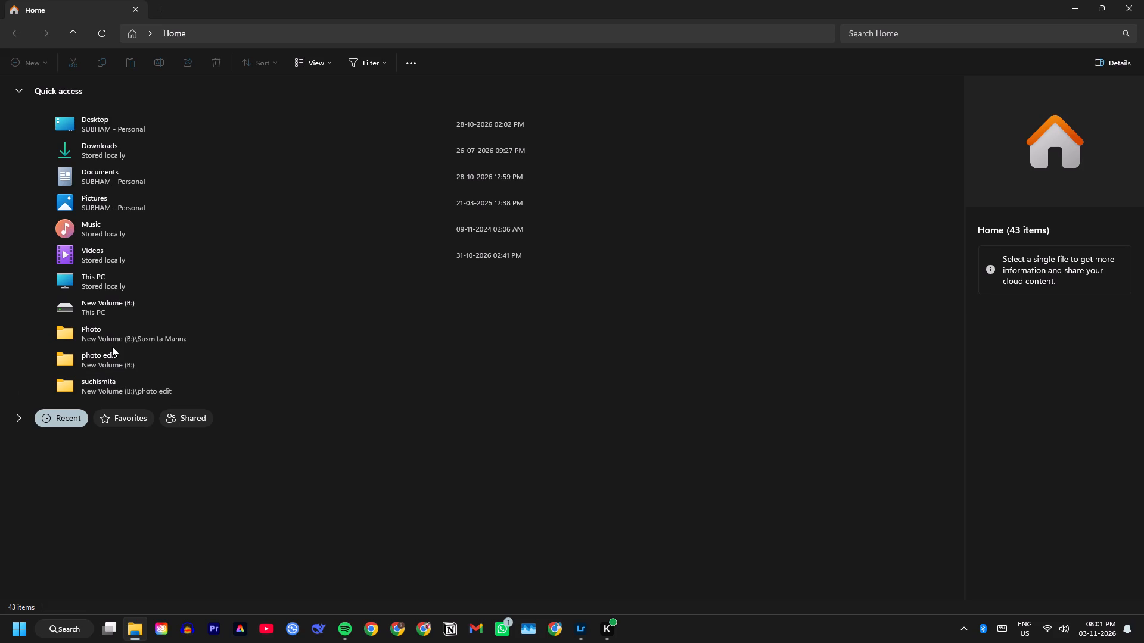
double_click(142, 307)
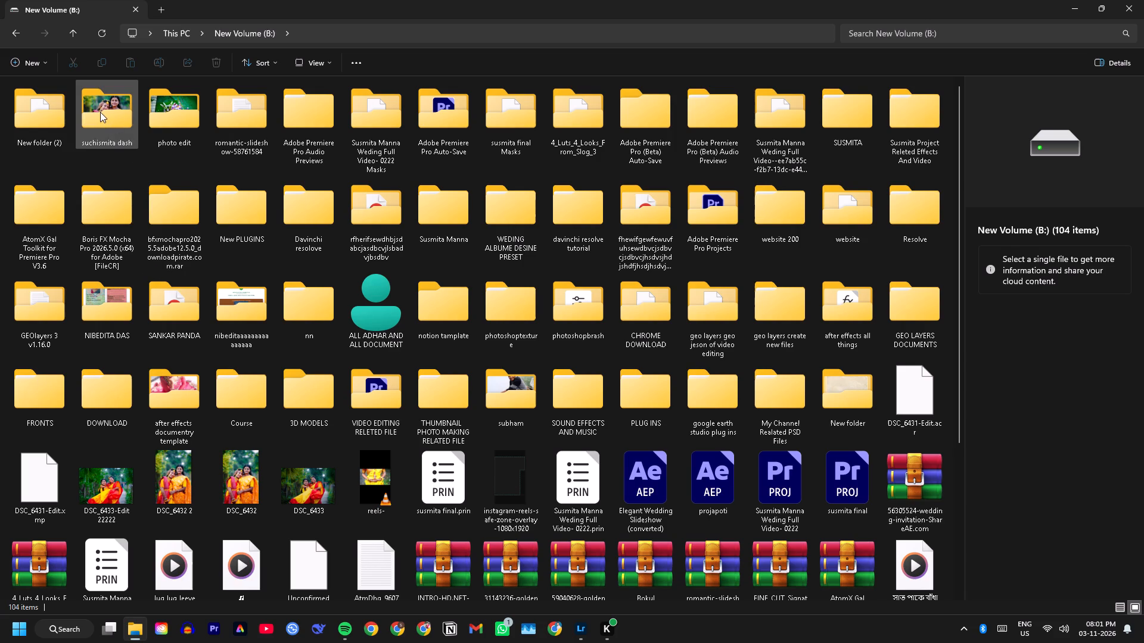
double_click(179, 111)
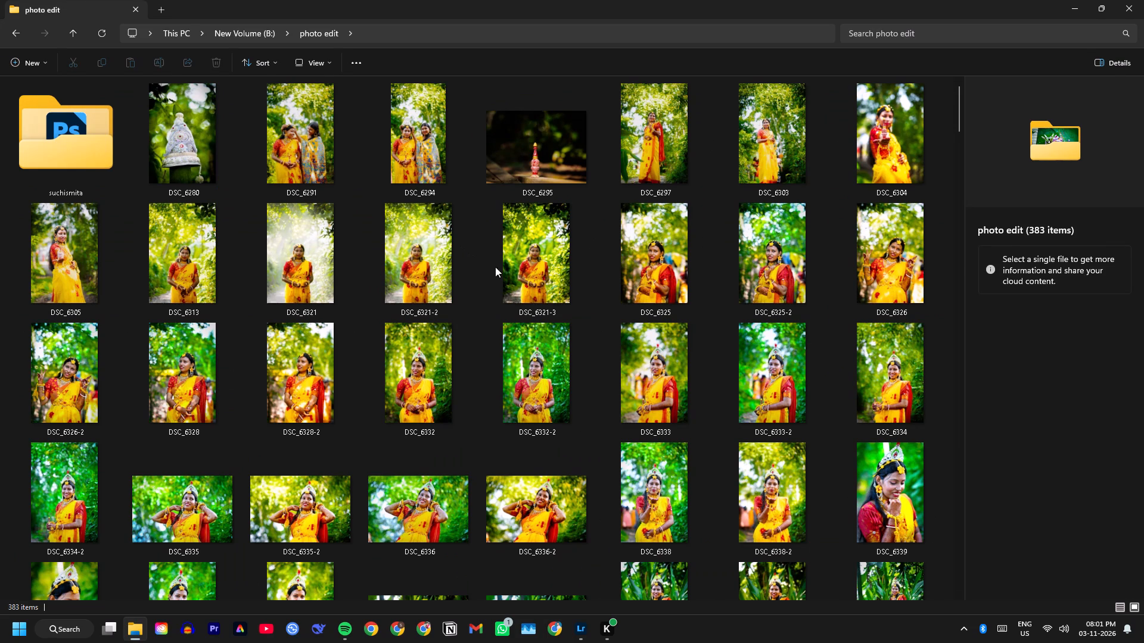
Look through the photo edit folder for the exported DSC03644 and review the other edited wedding photos.
scroll(629, 309, "down", 20)
scroll(629, 309, "down", 15)
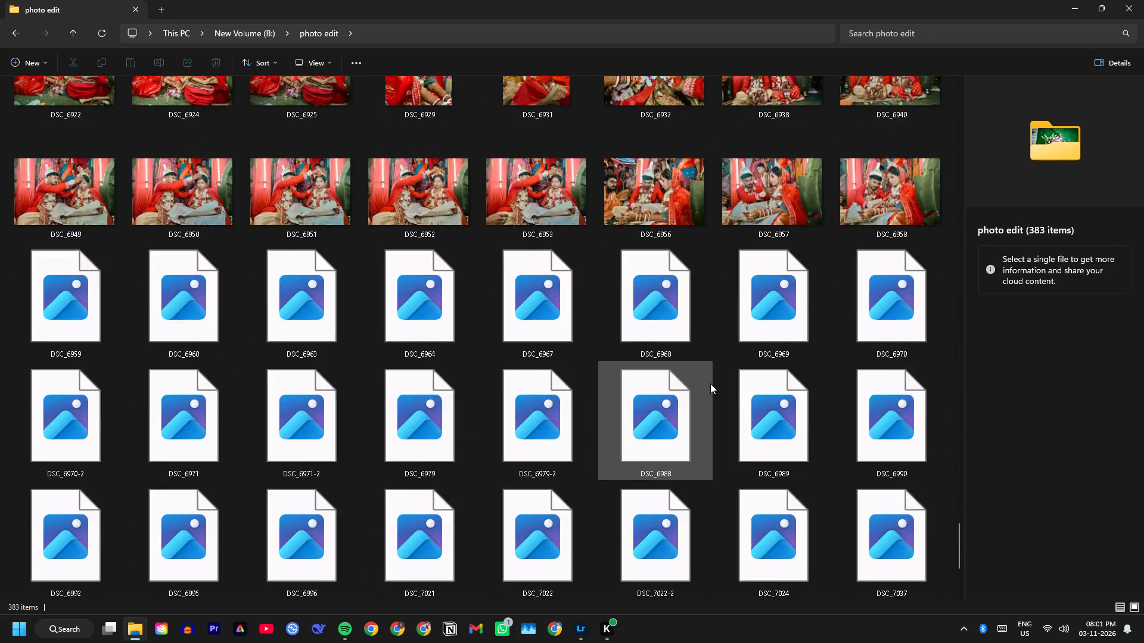
scroll(710, 383, "down", 9)
scroll(766, 410, "down", 6)
scroll(781, 423, "up", 8)
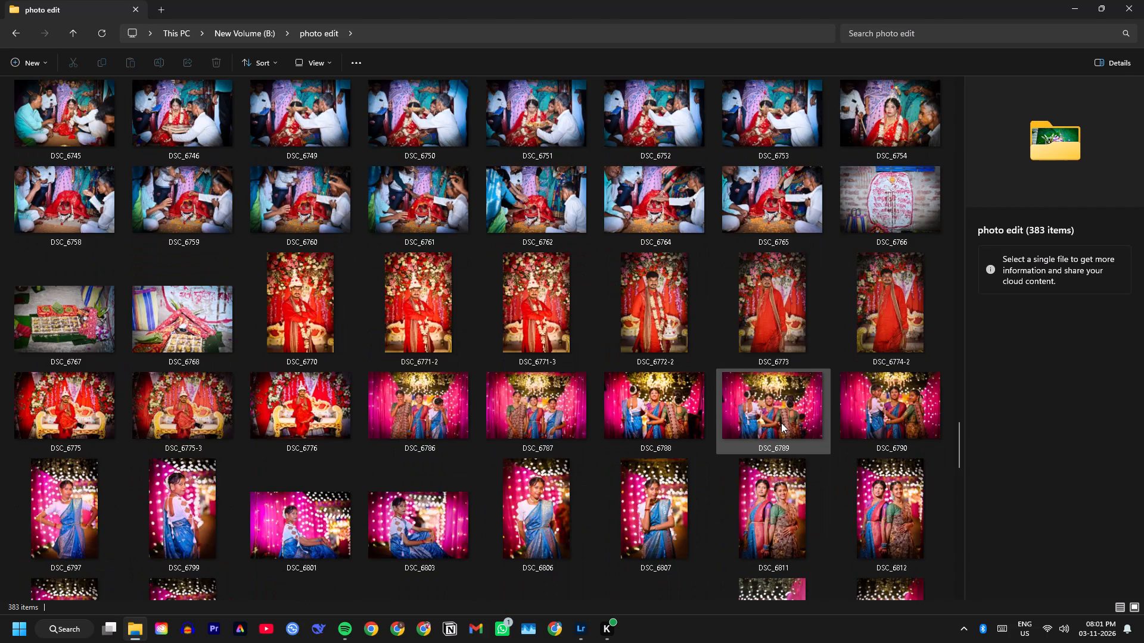
scroll(781, 423, "up", 20)
scroll(781, 423, "up", 1)
scroll(776, 425, "down", 7)
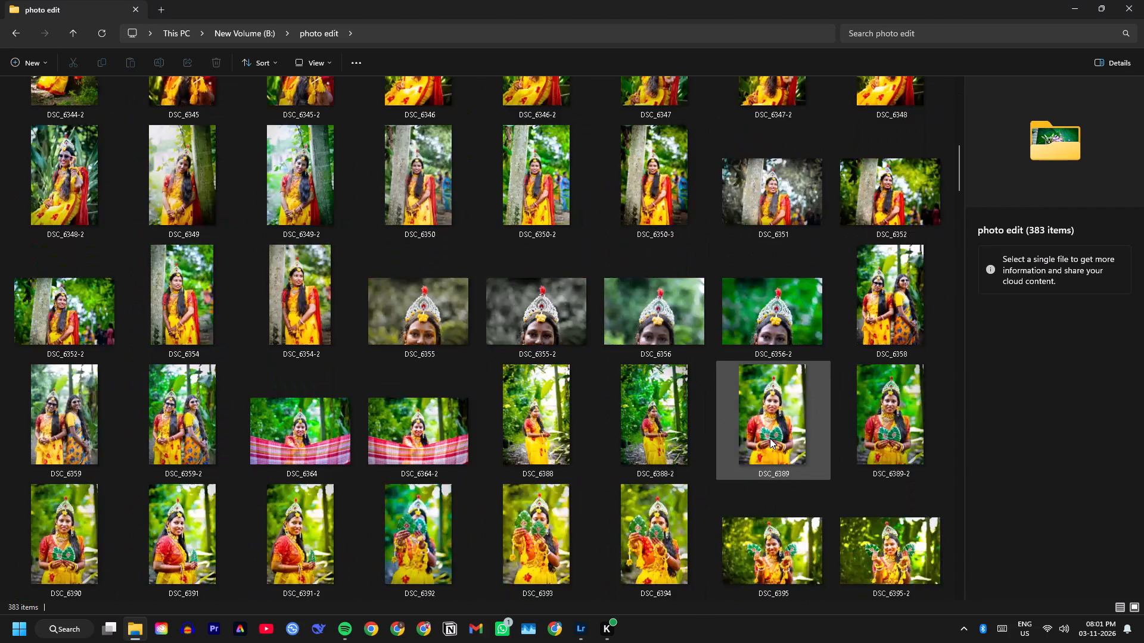
scroll(770, 438, "down", 6)
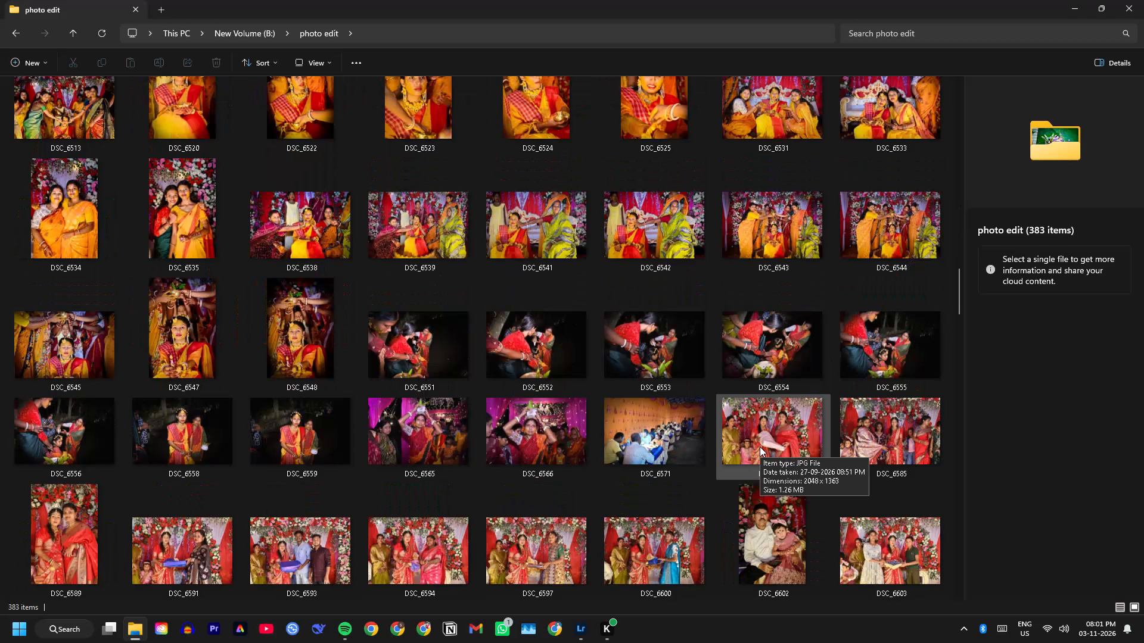
scroll(736, 435, "down", 12)
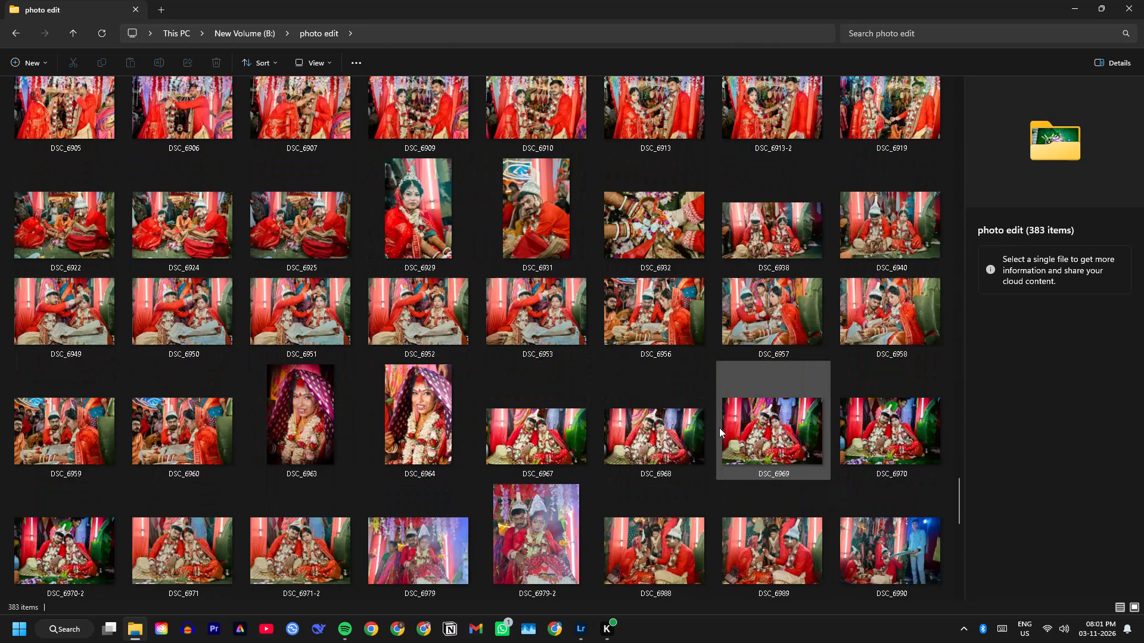
scroll(719, 427, "down", 7)
left_click(872, 544)
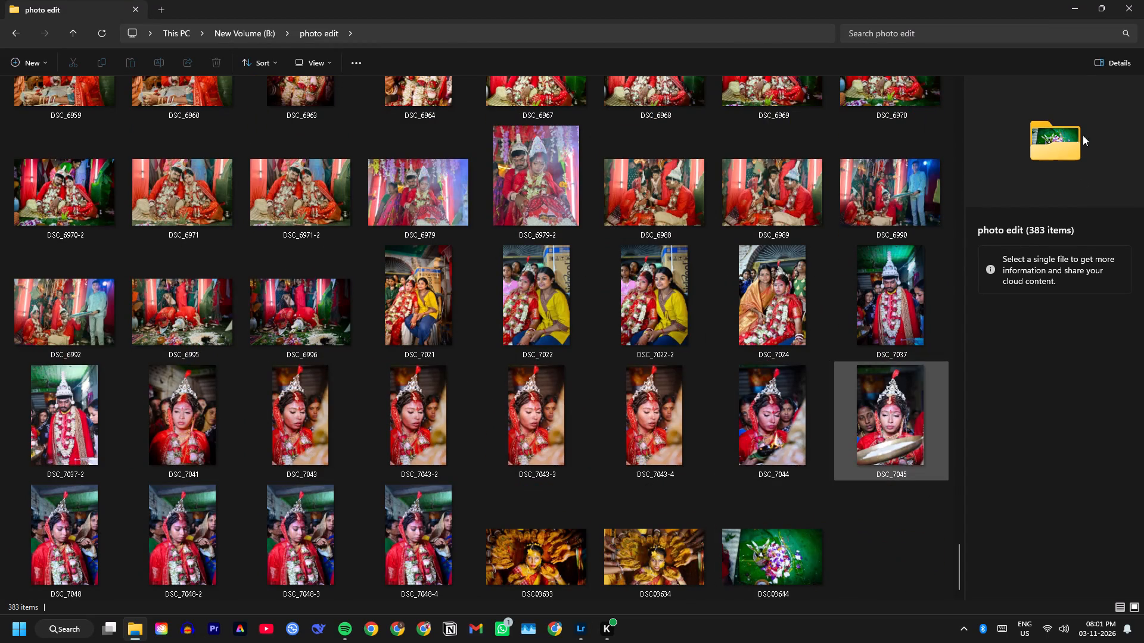
left_click(874, 551)
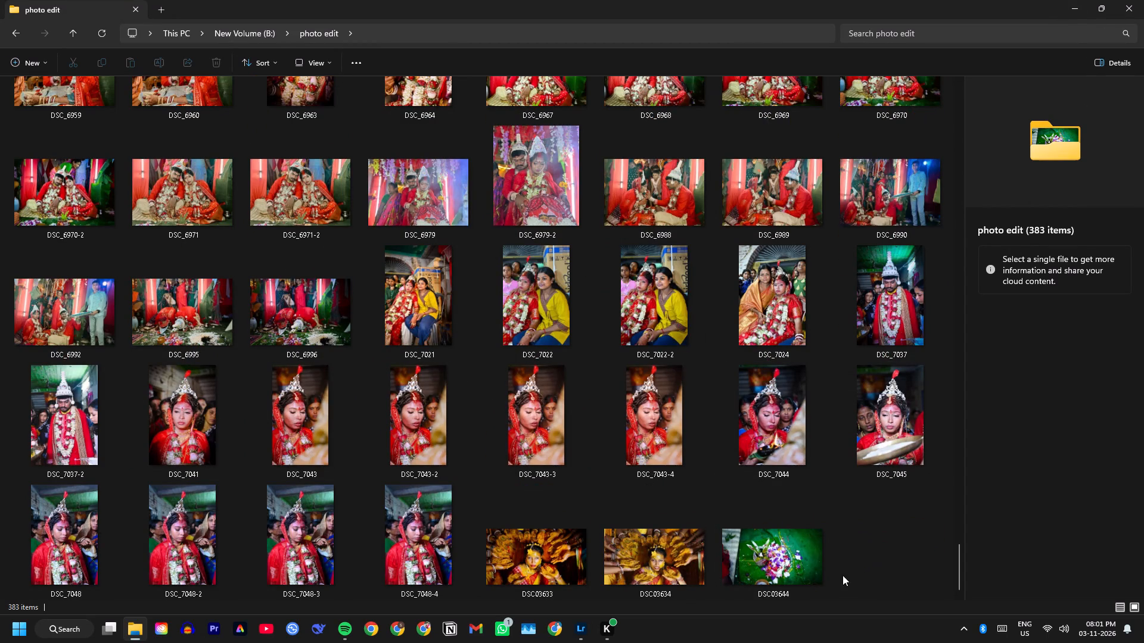
scroll(842, 576, "up", 18)
scroll(840, 563, "up", 12)
scroll(840, 563, "down", 7)
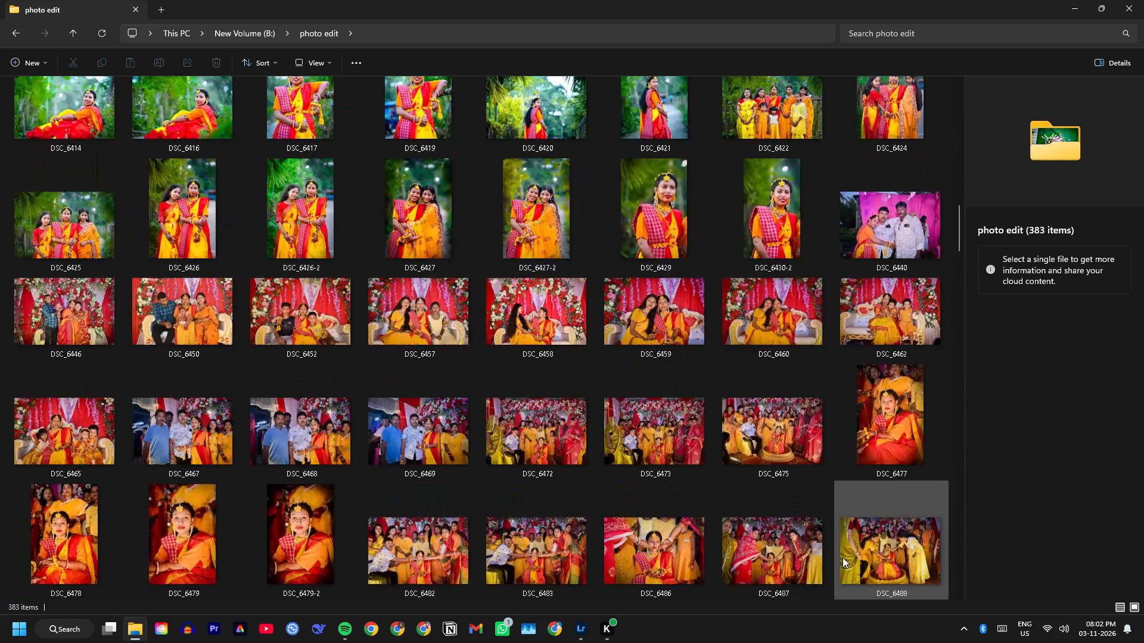
Create a new folder named "aiburobhat" inside the photo edit folder on New Volume (B:).
scroll(843, 557, "down", 20)
scroll(843, 557, "down", 11)
left_click(863, 558)
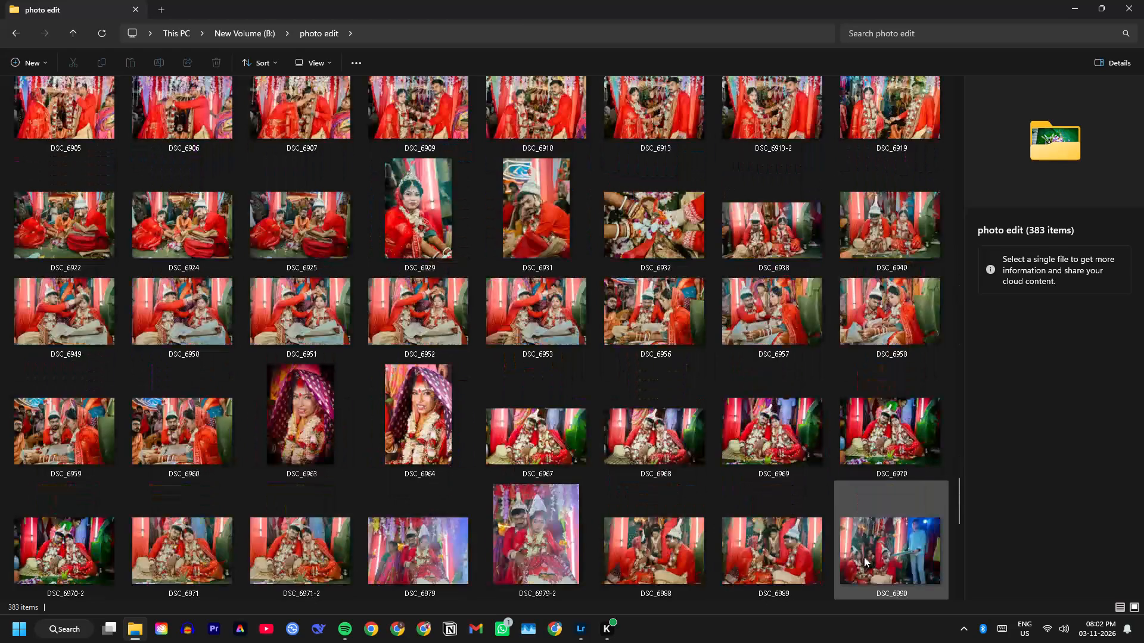
key("ctrl+shift+n")
key("BackSpace")
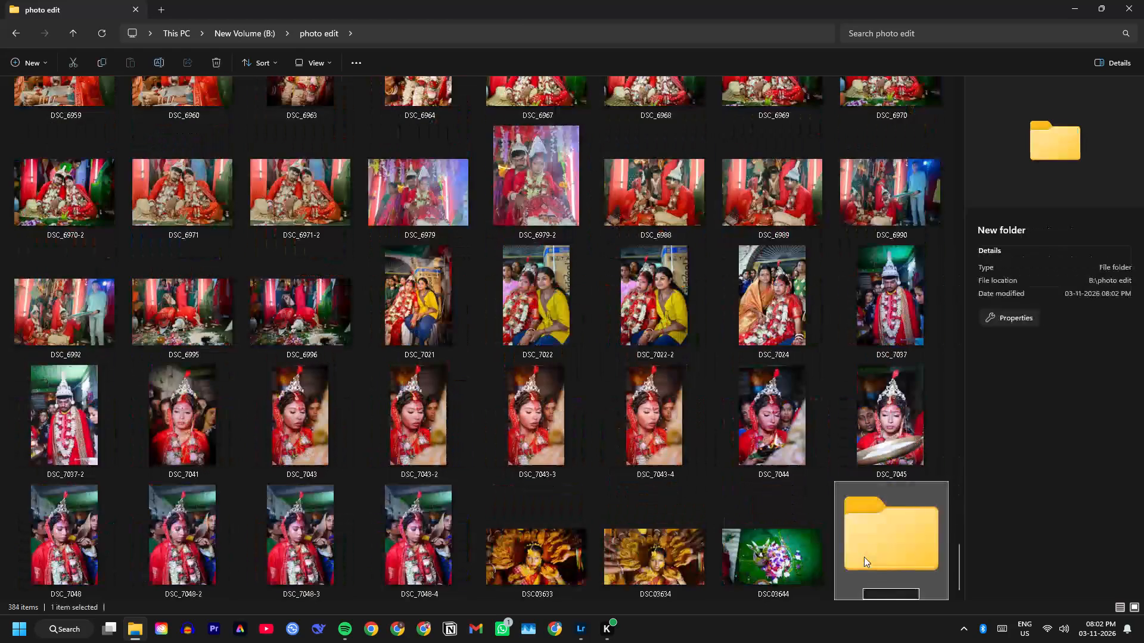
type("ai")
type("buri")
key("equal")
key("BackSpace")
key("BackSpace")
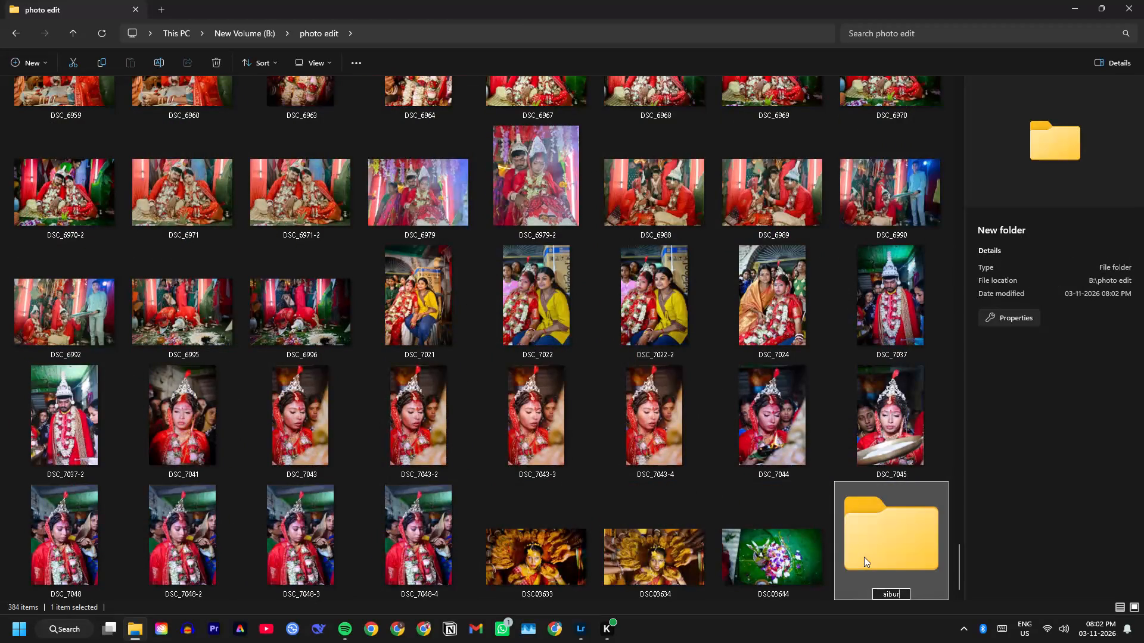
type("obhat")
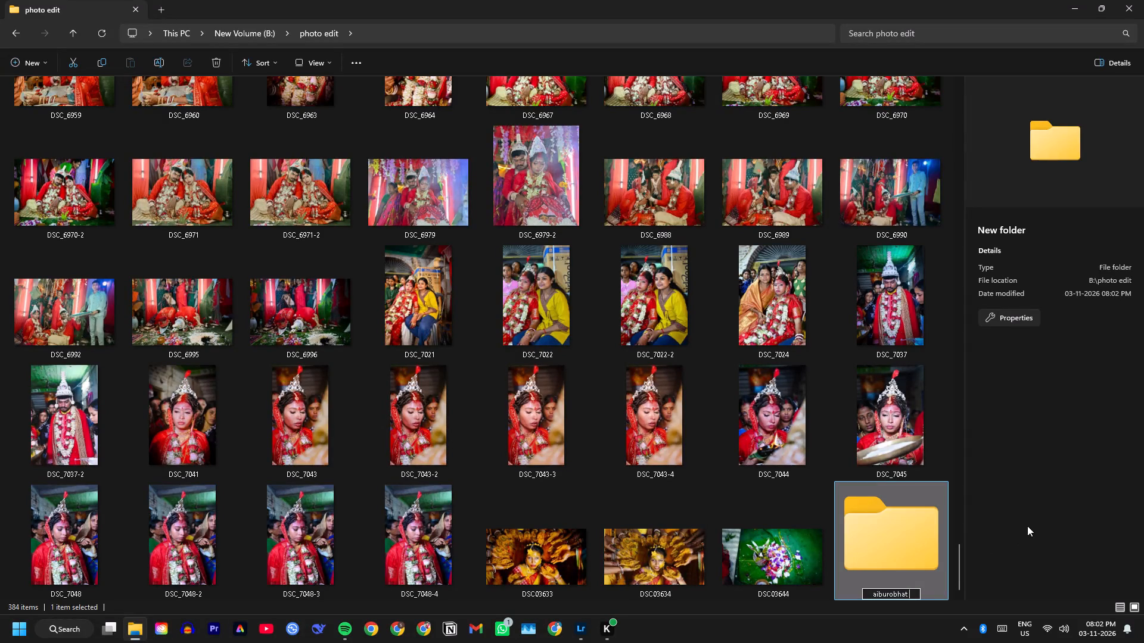
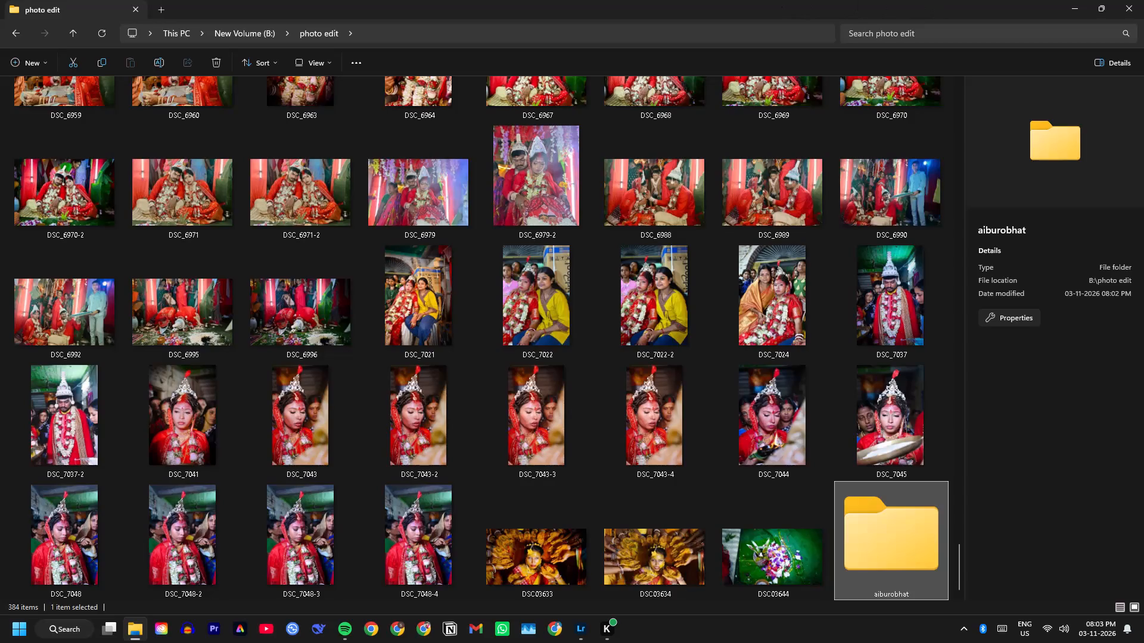
Switch to Lightroom, open DSC_6085.JPG, try the user preset "hard for over exposer" and settle on "lite for low exposer".
left_click(1070, 0)
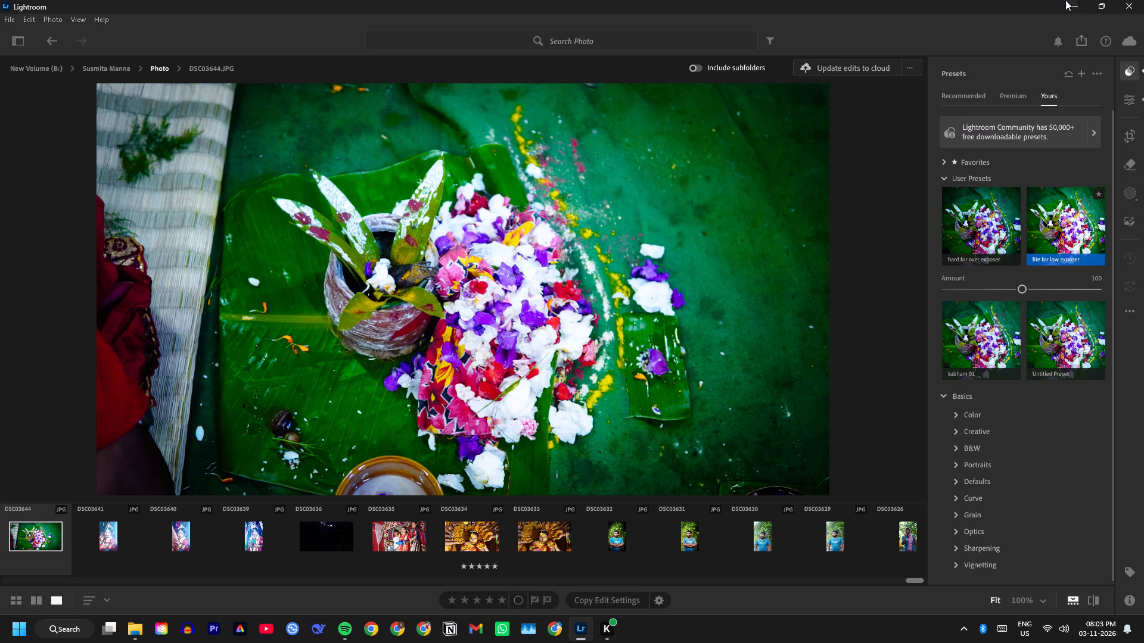
scroll(733, 532, "down", 2)
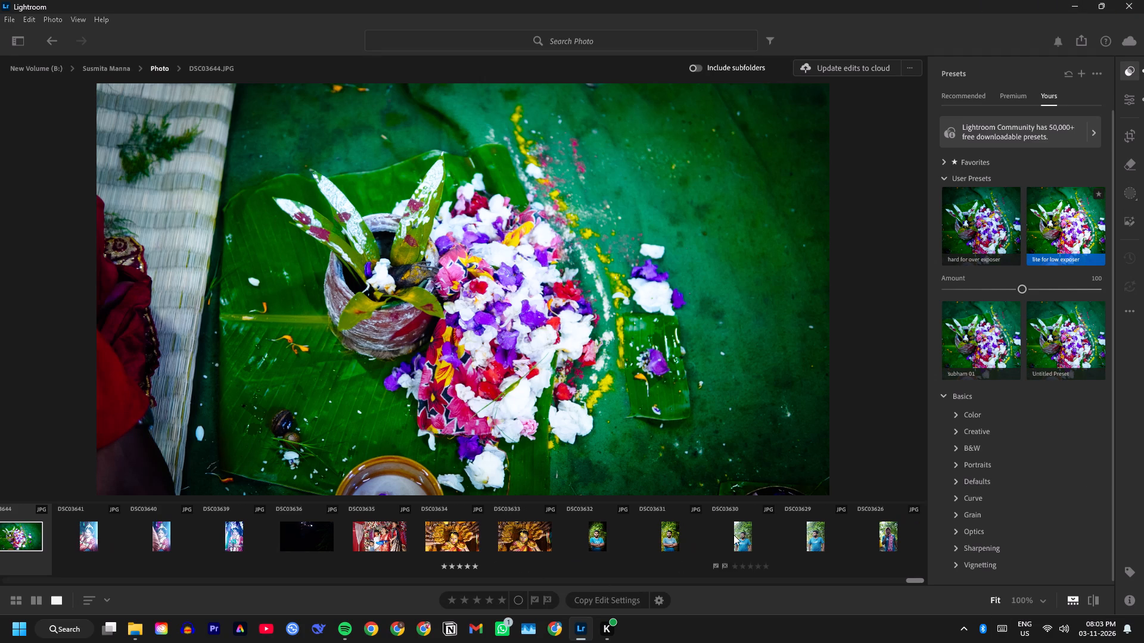
scroll(733, 535, "down", 4)
scroll(733, 535, "up", 9)
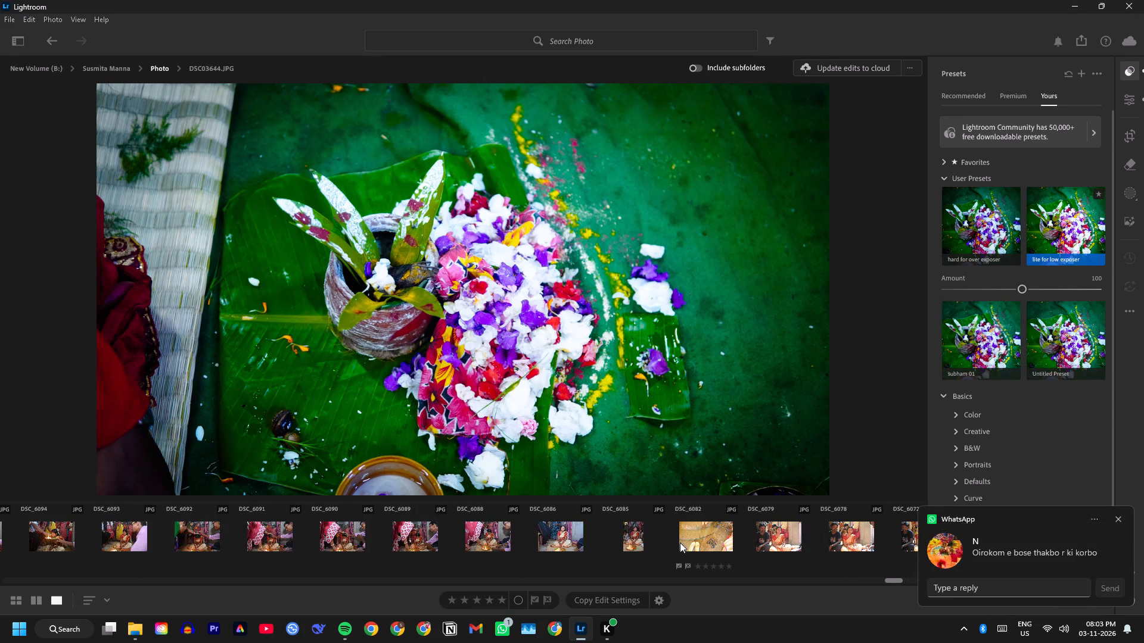
left_click(649, 533)
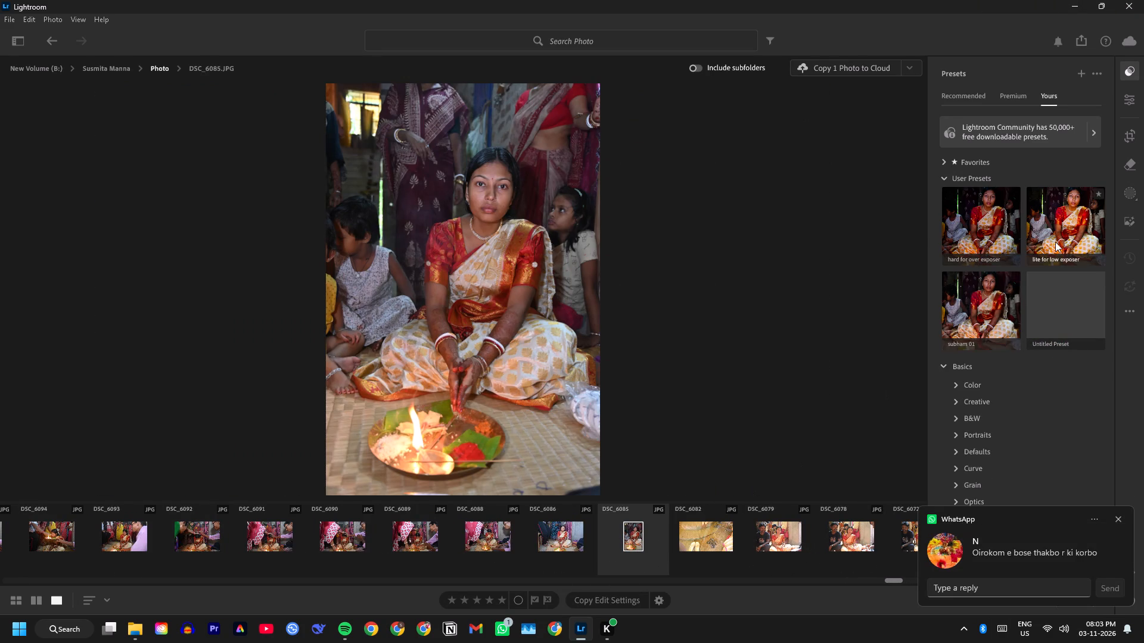
left_click(1062, 235)
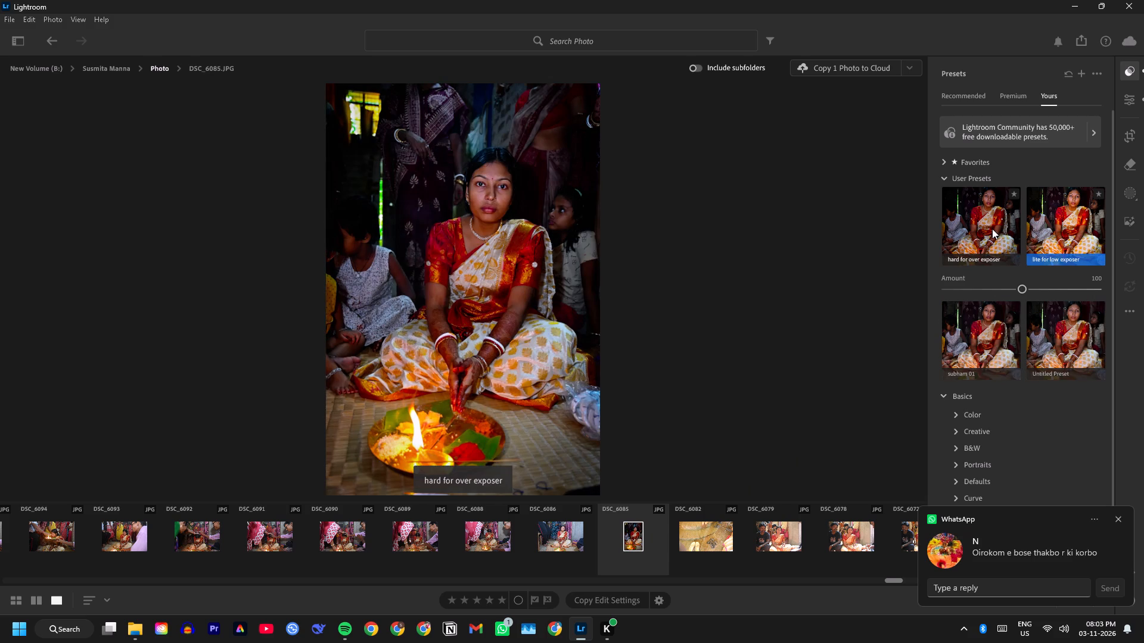
left_click(978, 216)
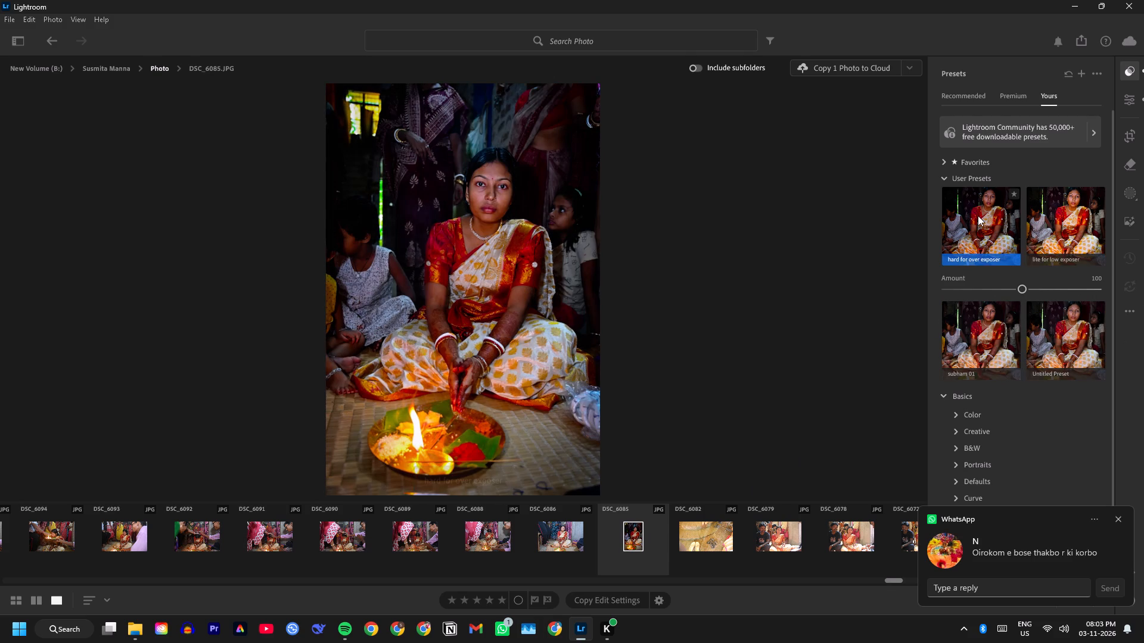
left_click(1088, 237)
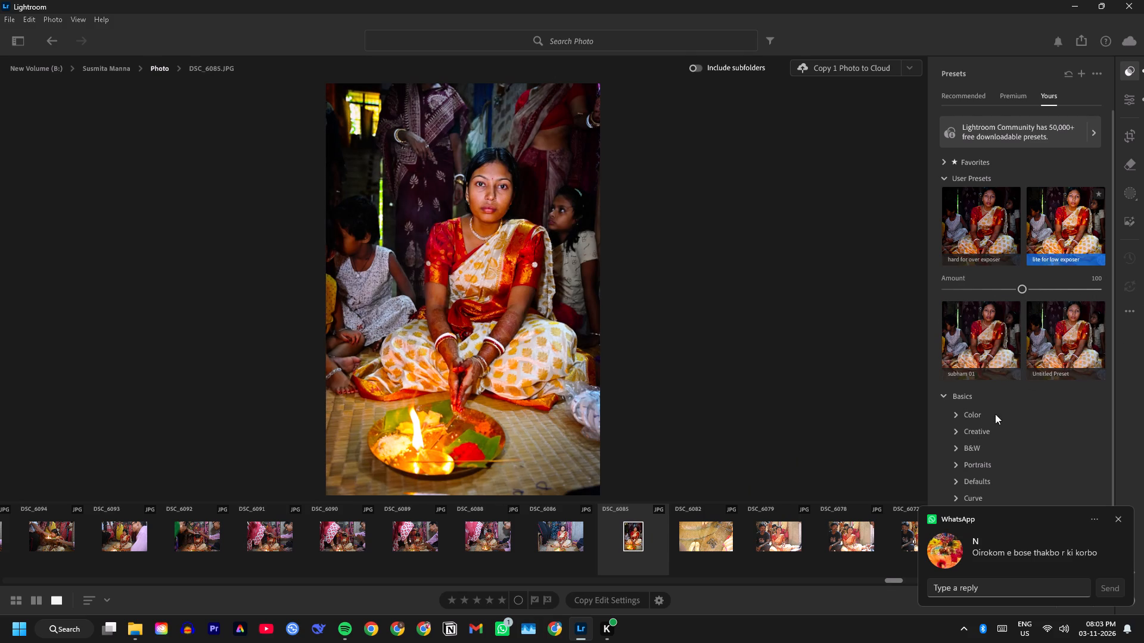
Export the edited DSC_6085 into the aiburobhat subfolder of photo edit on New Volume (B:).
left_click(1079, 38)
left_click(1012, 136)
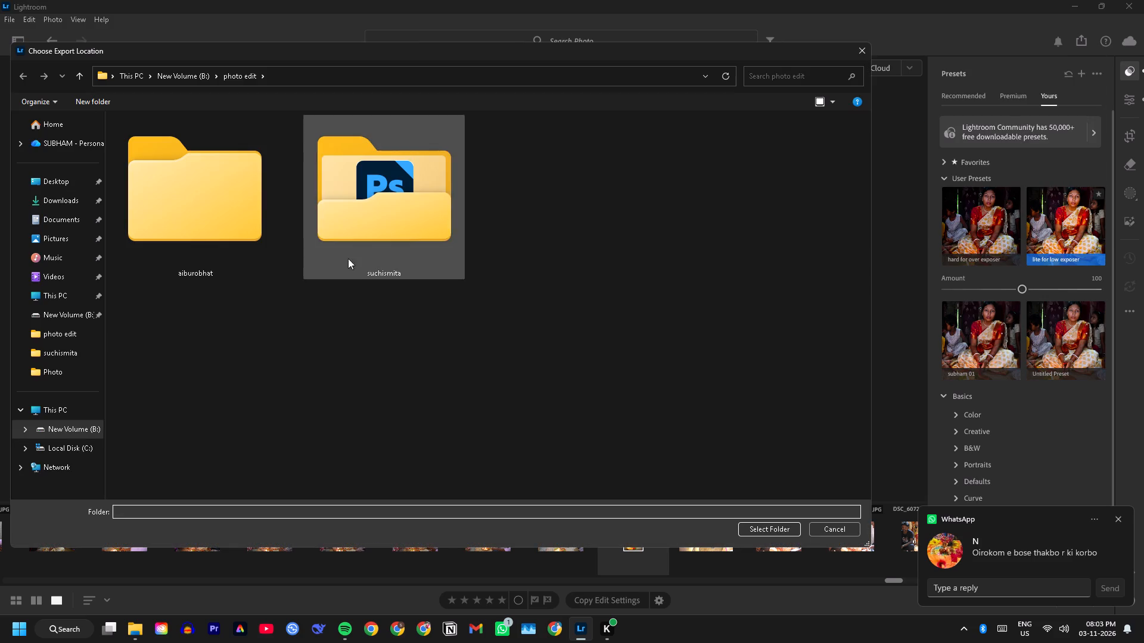
left_click(224, 237)
left_click(751, 516)
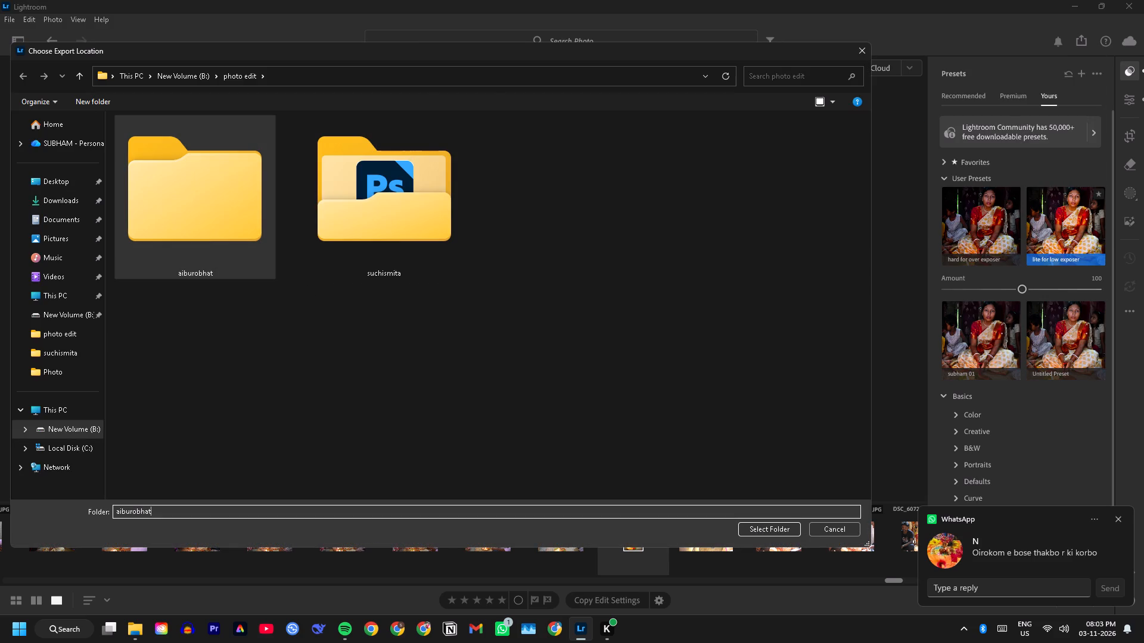
left_click(757, 524)
Open DSC_6086.JPG for editing.
left_click(558, 540)
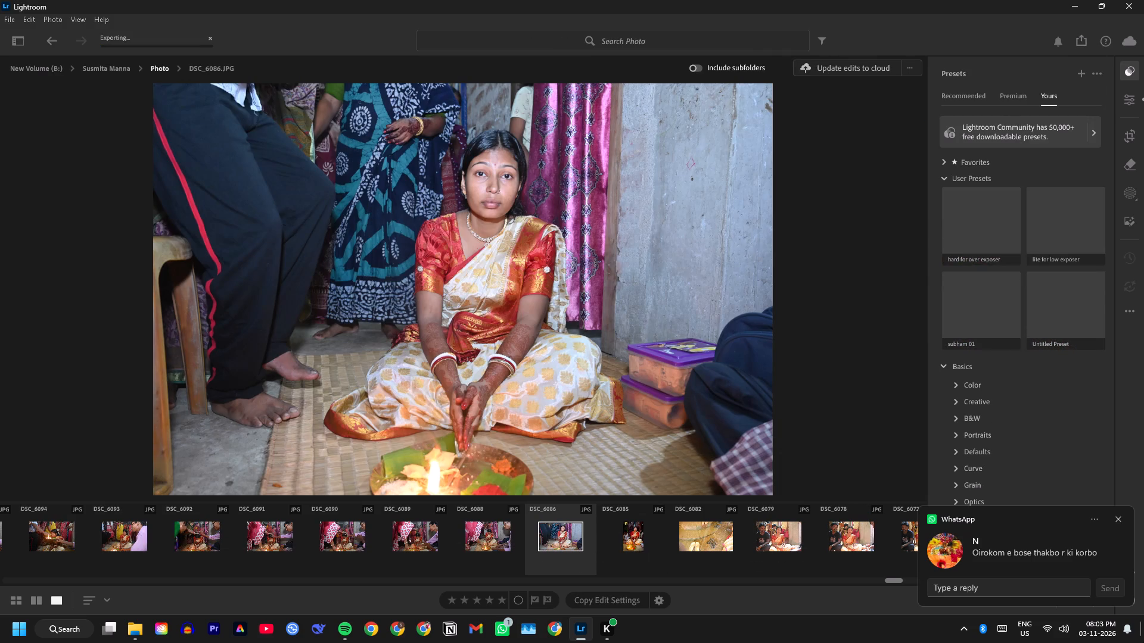
Apply the user preset "lite for low exposer" to DSC_6086.JPG and export it to the aiburobhat folder inside photo edit.
left_click(1063, 224)
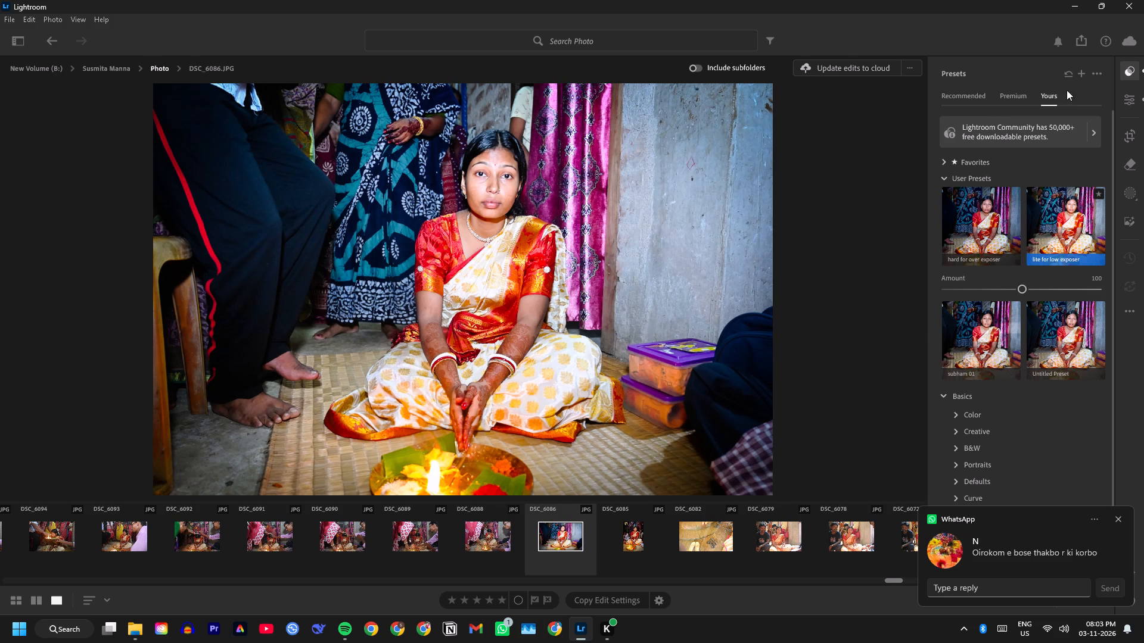
left_click(1082, 43)
left_click(974, 132)
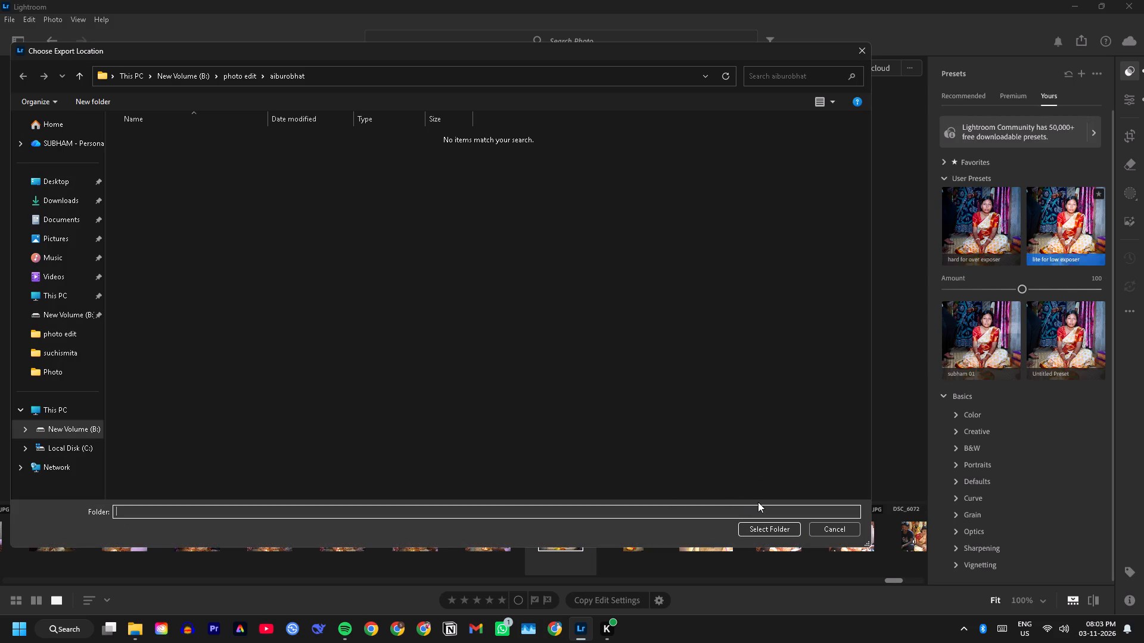
left_click(769, 527)
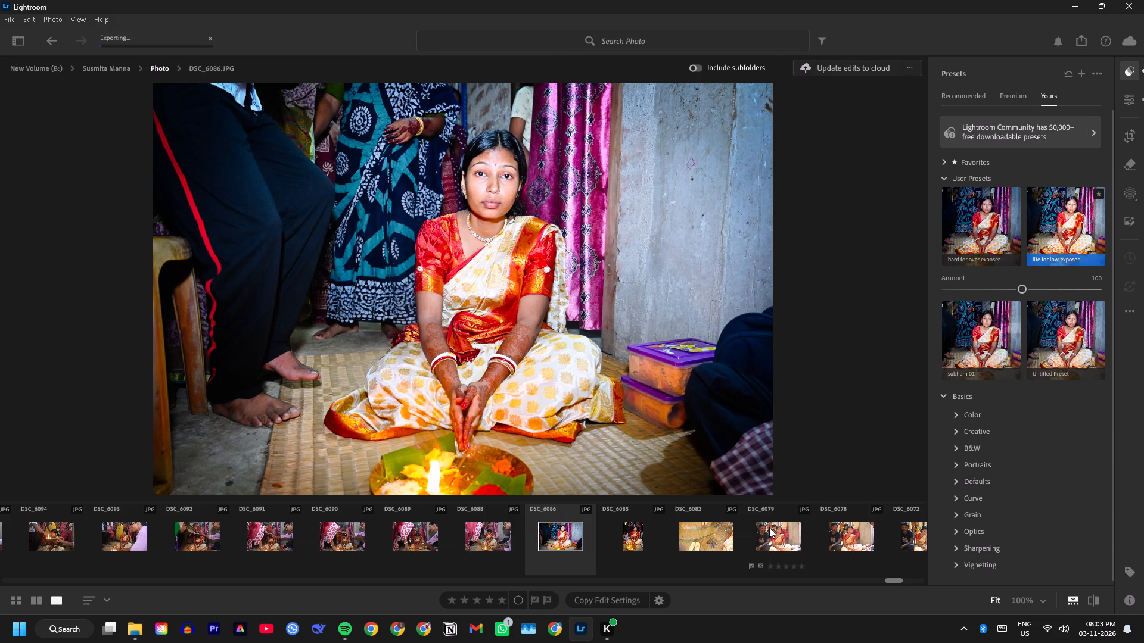
Select the thirteen consecutive filmstrip photos from DSC_6088 to DSC_6103 and apply the user preset "lite for low exposer".
left_click(495, 536)
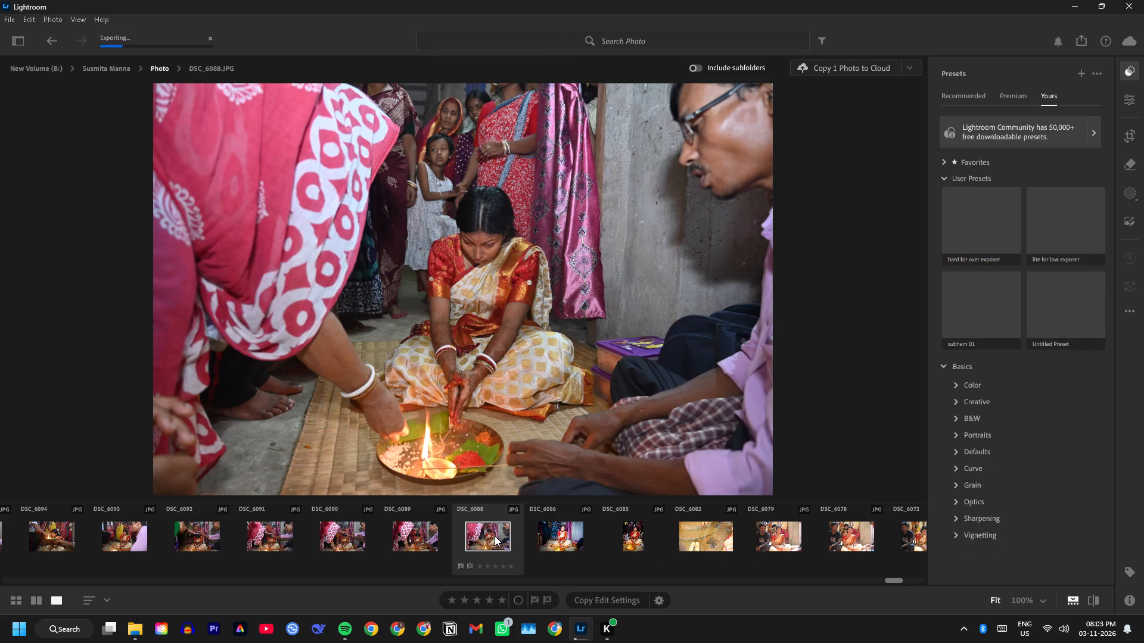
left_click(420, 541, "ctrl")
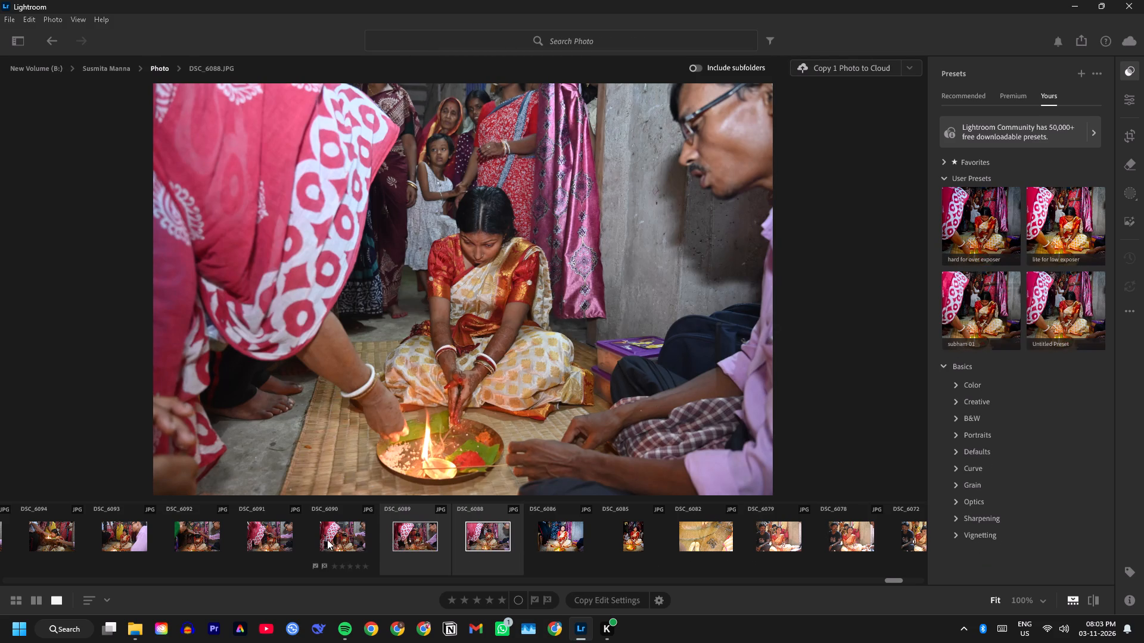
left_click(327, 539, "ctrl")
left_click(273, 532, "ctrl")
left_click(186, 535, "ctrl")
left_click(130, 530, "ctrl")
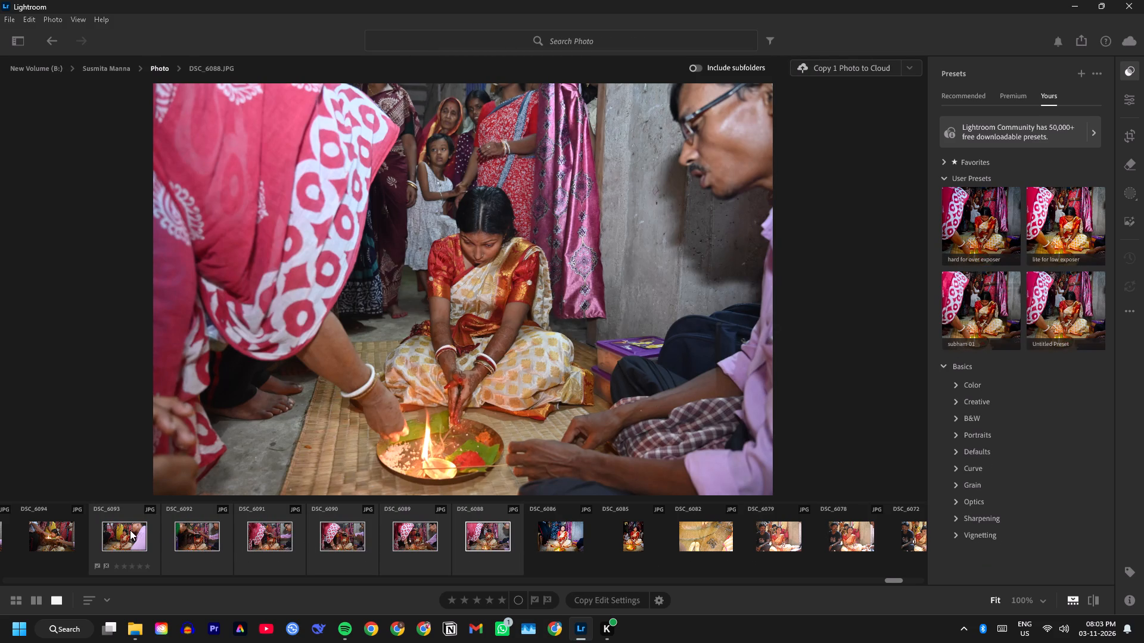
scroll(130, 530, "up", 3)
left_click(425, 536, "ctrl")
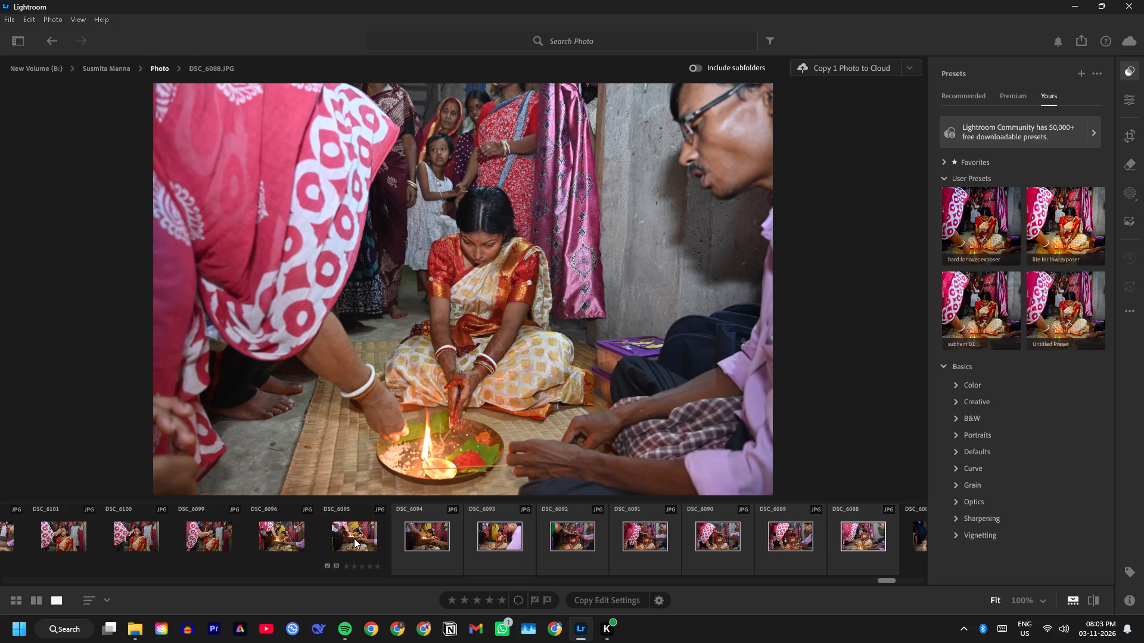
left_click(354, 538, "ctrl")
left_click(283, 543, "ctrl")
left_click(226, 538, "ctrl")
left_click(130, 524, "ctrl")
left_click(71, 526, "ctrl")
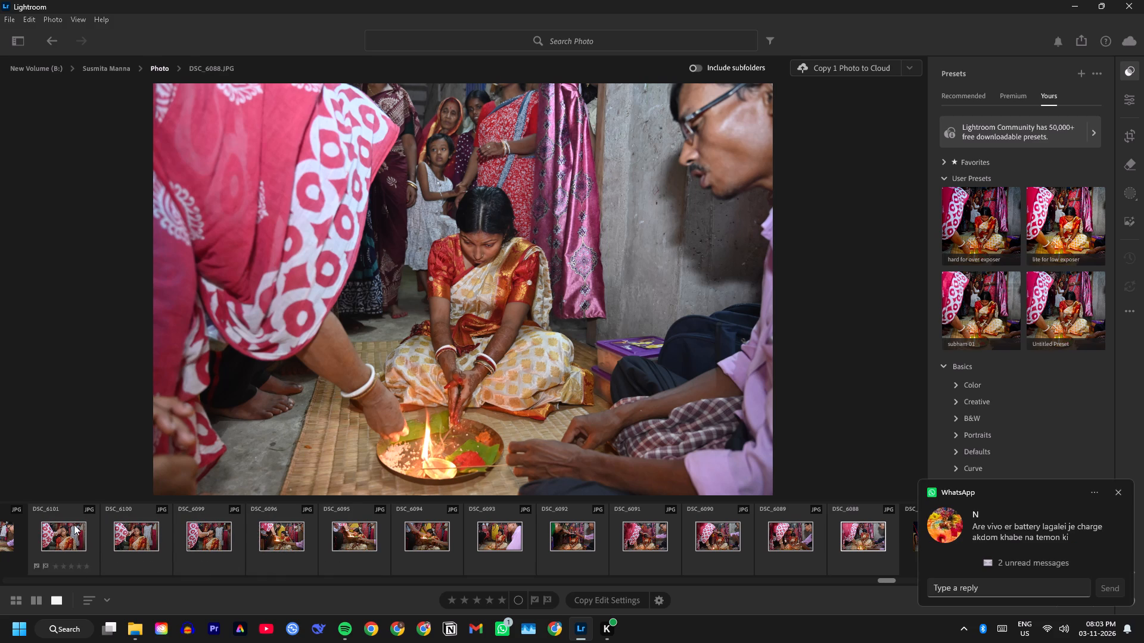
scroll(166, 537, "up", 2)
left_click(243, 541, "ctrl")
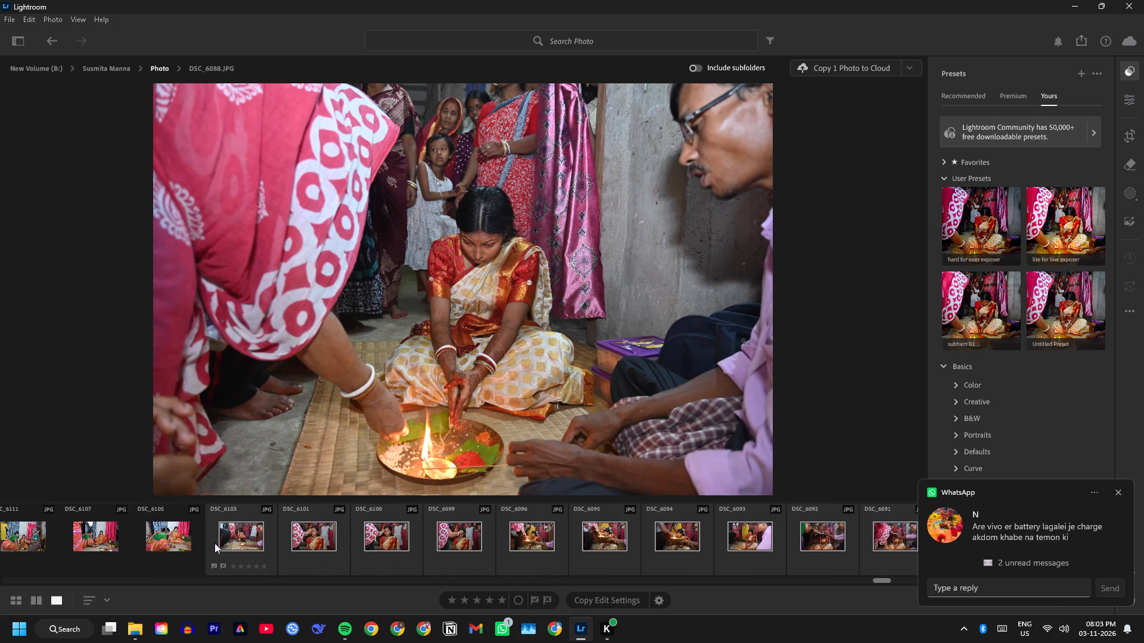
left_click(1057, 215)
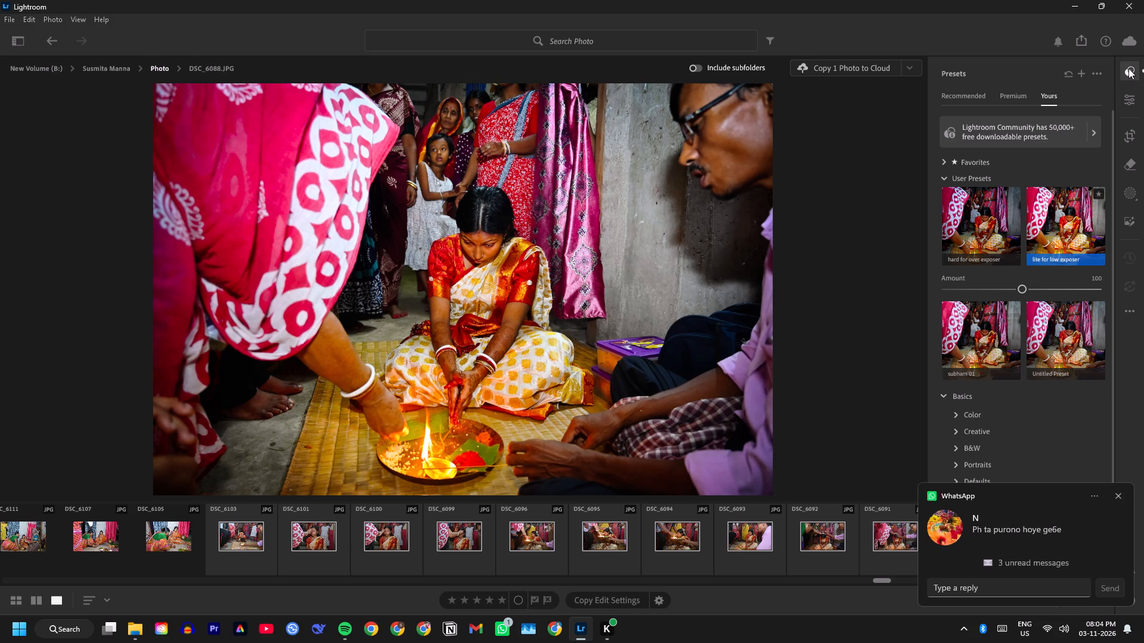
Export the selected photos DSC_6088 to DSC_6103 to the aiburobhat folder inside photo edit.
left_click(1086, 43)
left_click(1016, 136)
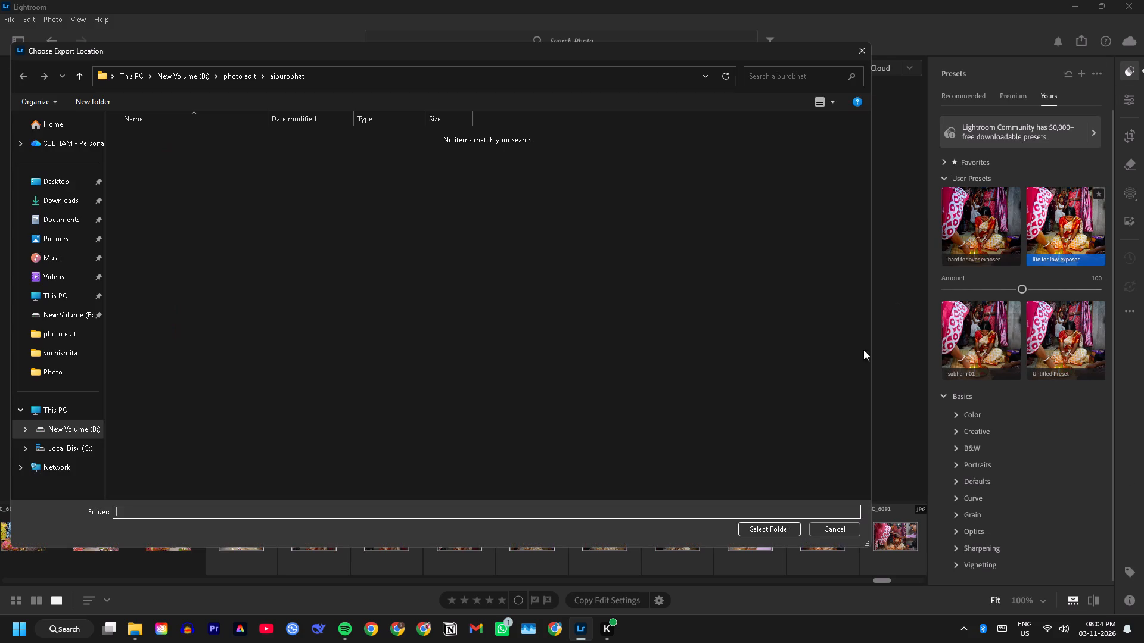
left_click(760, 529)
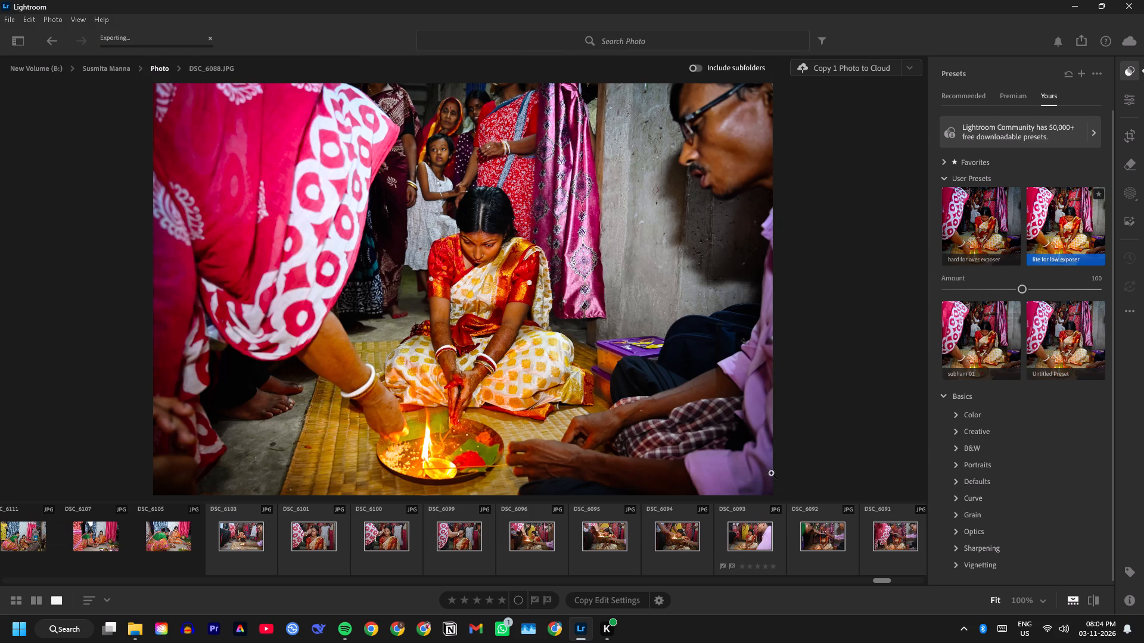
Deselect all the photos from DSC_6103 to DSC_6088 in the filmstrip, one after another.
scroll(467, 563, "down", 2)
scroll(218, 541, "up", 3)
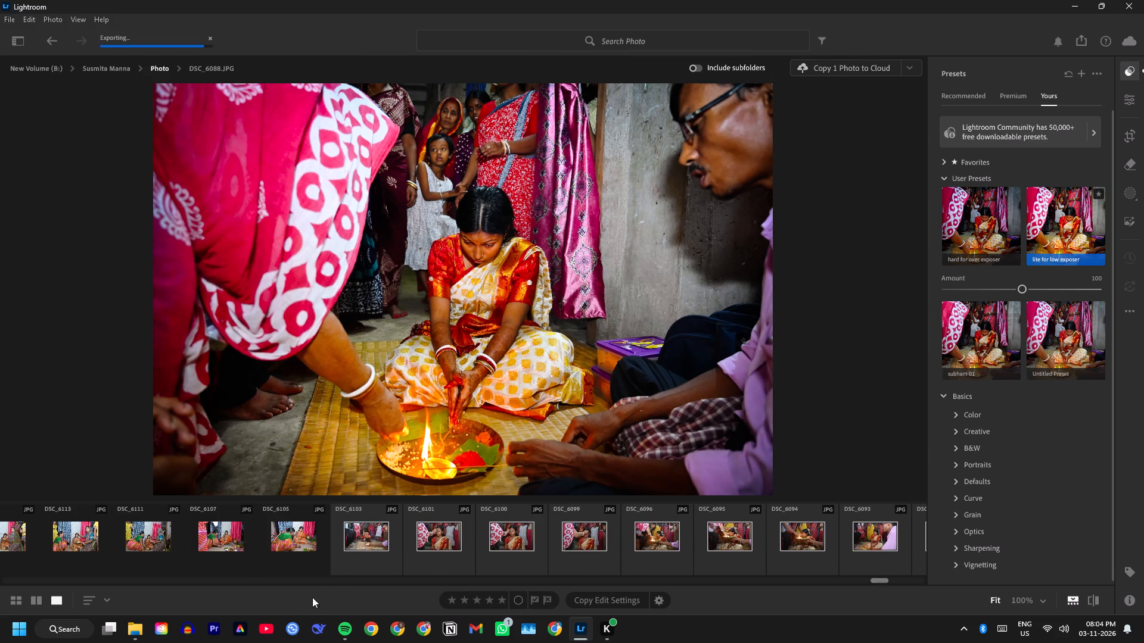
left_click(291, 602)
left_click(377, 551, "ctrl")
left_click(453, 546, "ctrl")
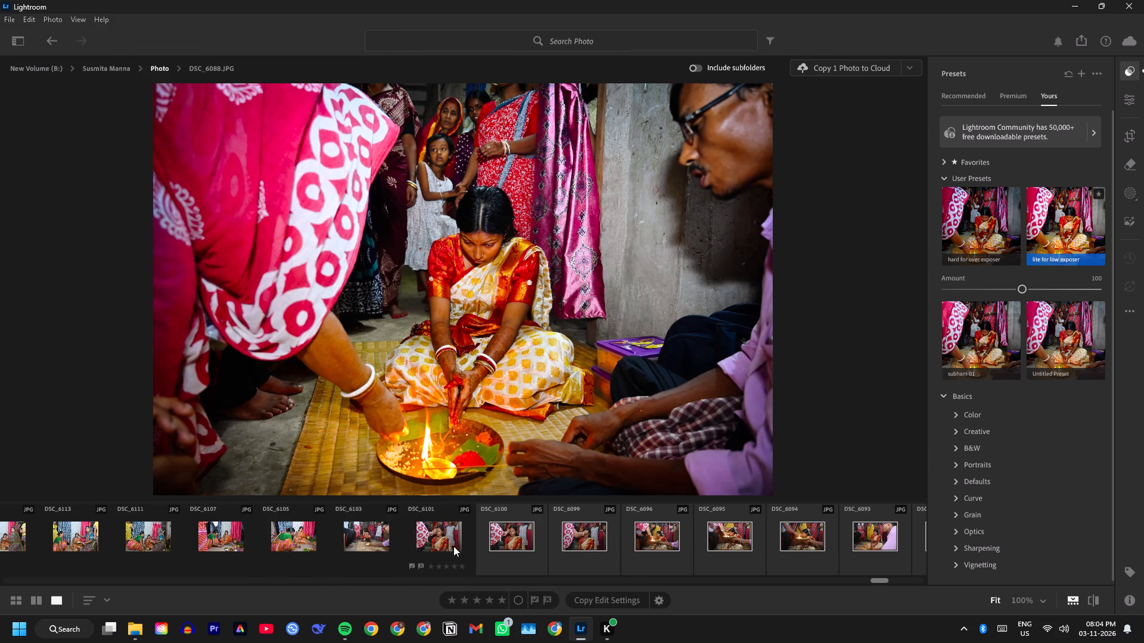
left_click(533, 543, "ctrl")
left_click(596, 539, "ctrl")
left_click(655, 536, "ctrl")
left_click(741, 536, "ctrl")
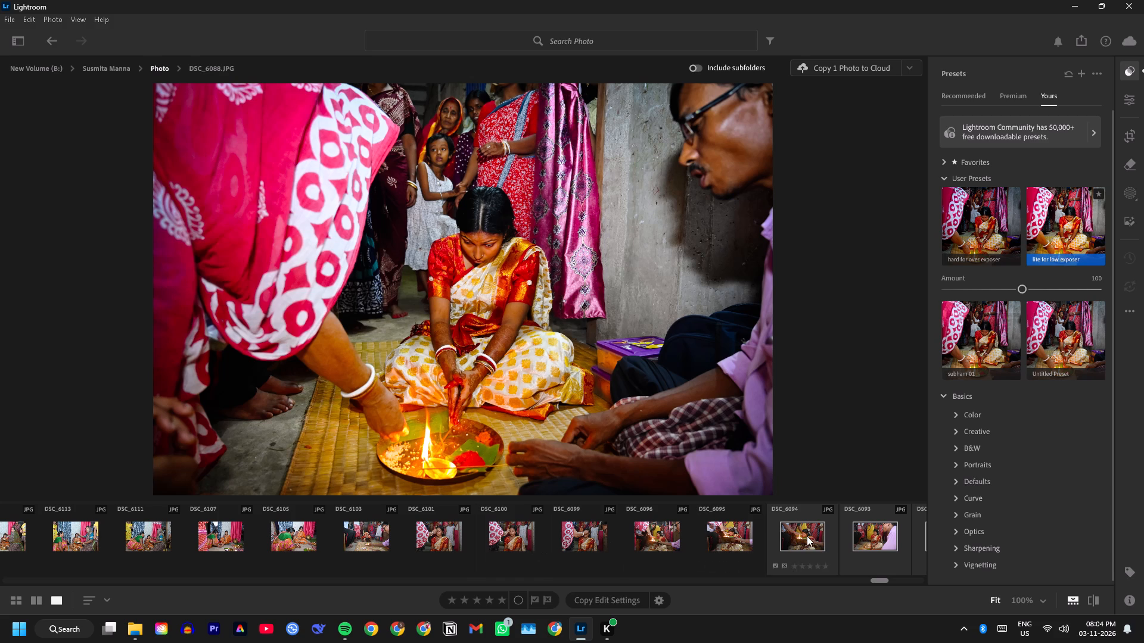
left_click(807, 536, "ctrl")
left_click(854, 536, "ctrl")
scroll(862, 536, "down", 5)
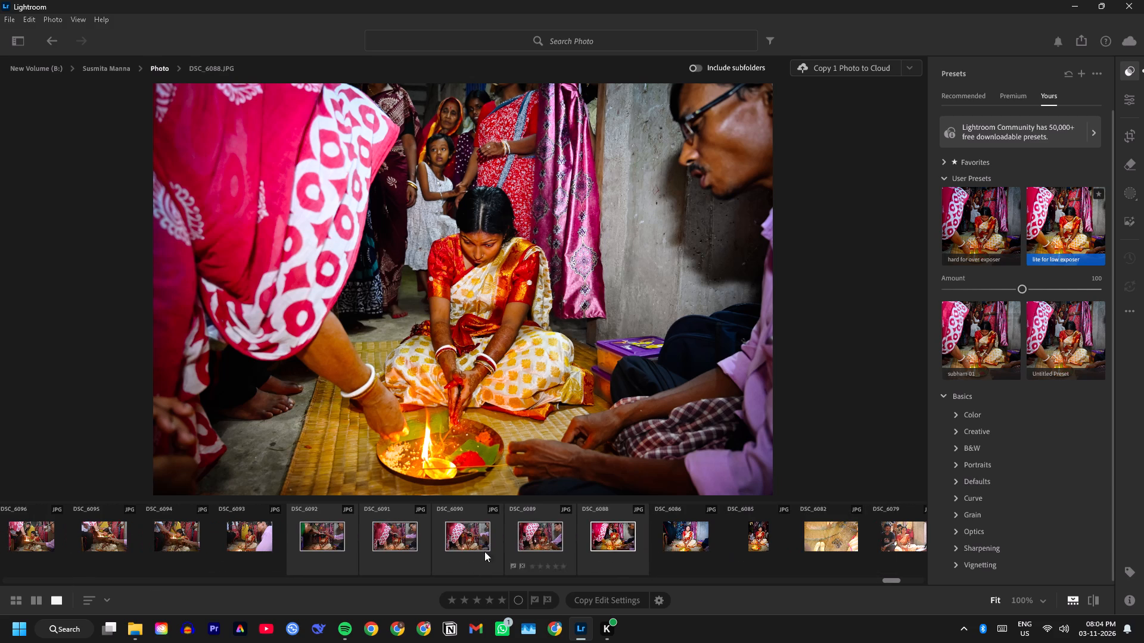
left_click(335, 547, "ctrl")
left_click(378, 536, "ctrl")
left_click(453, 533, "ctrl")
left_click(555, 534, "ctrl")
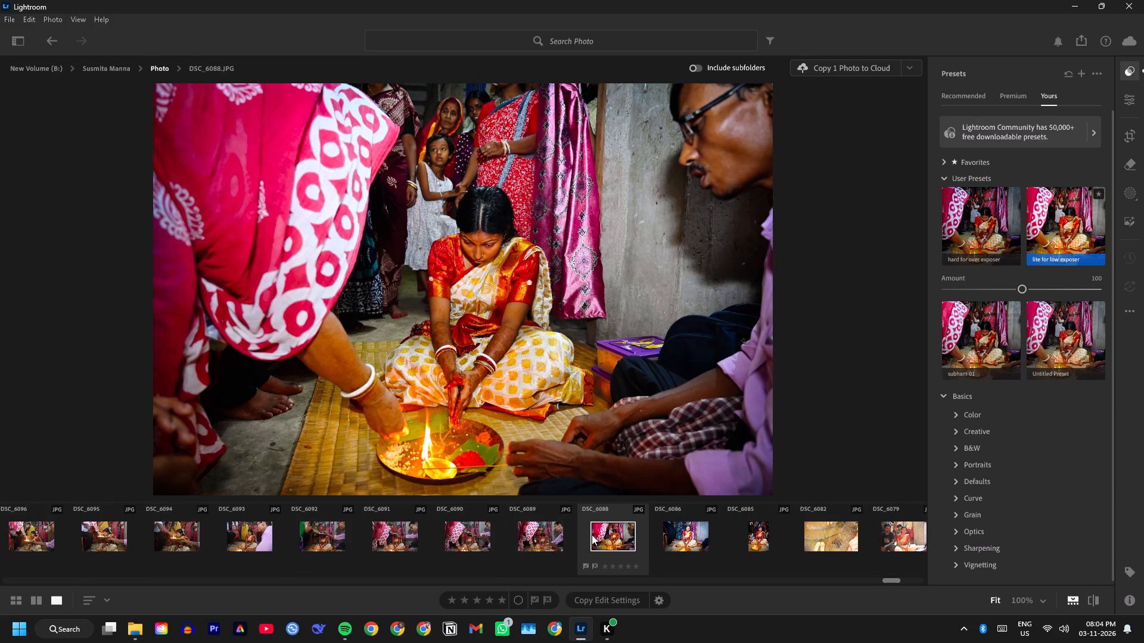
left_click(598, 535, "ctrl")
Open DSC_6247.JPG, apply the user preset "lite for low exposer" and set its amount to 98.
scroll(209, 553, "up", 3)
scroll(214, 551, "down", 3)
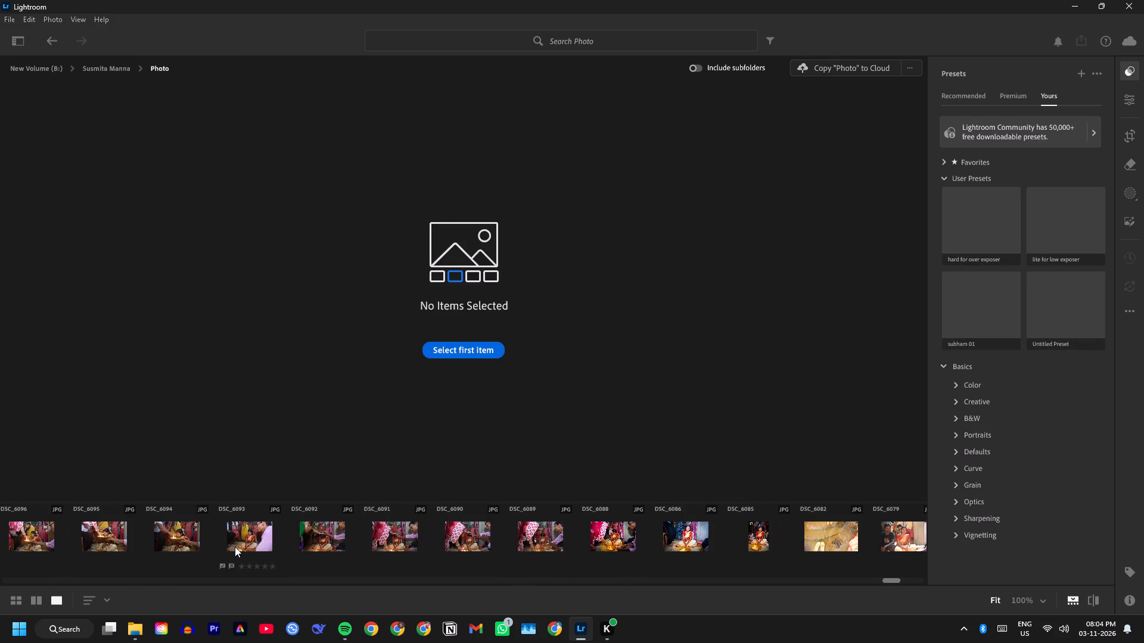
scroll(243, 541, "up", 9)
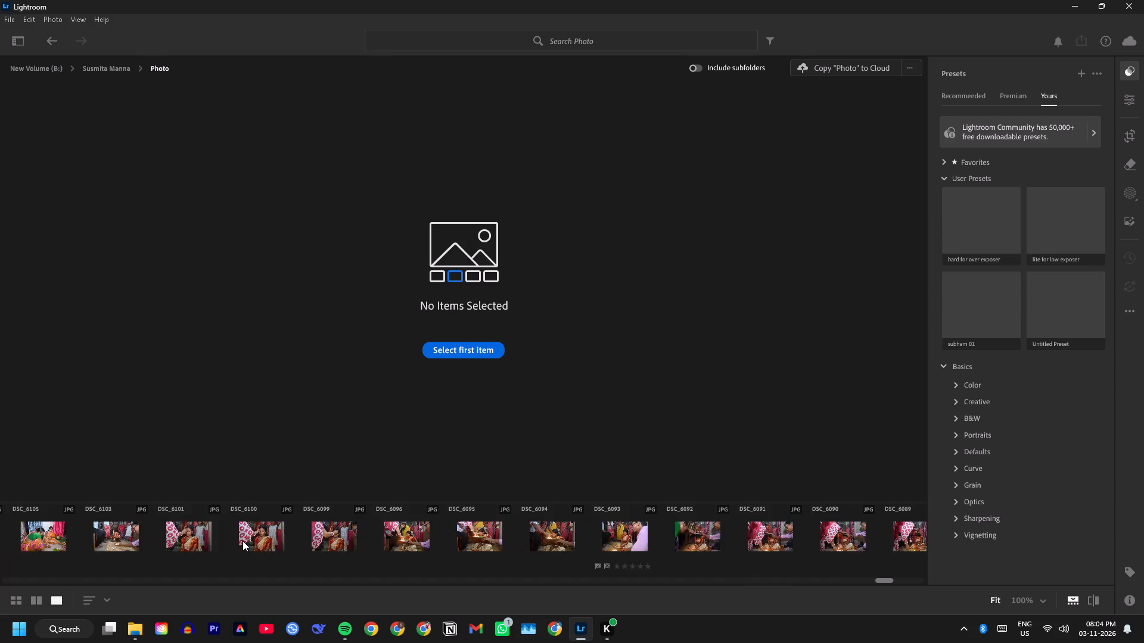
scroll(243, 541, "up", 20)
scroll(243, 541, "up", 4)
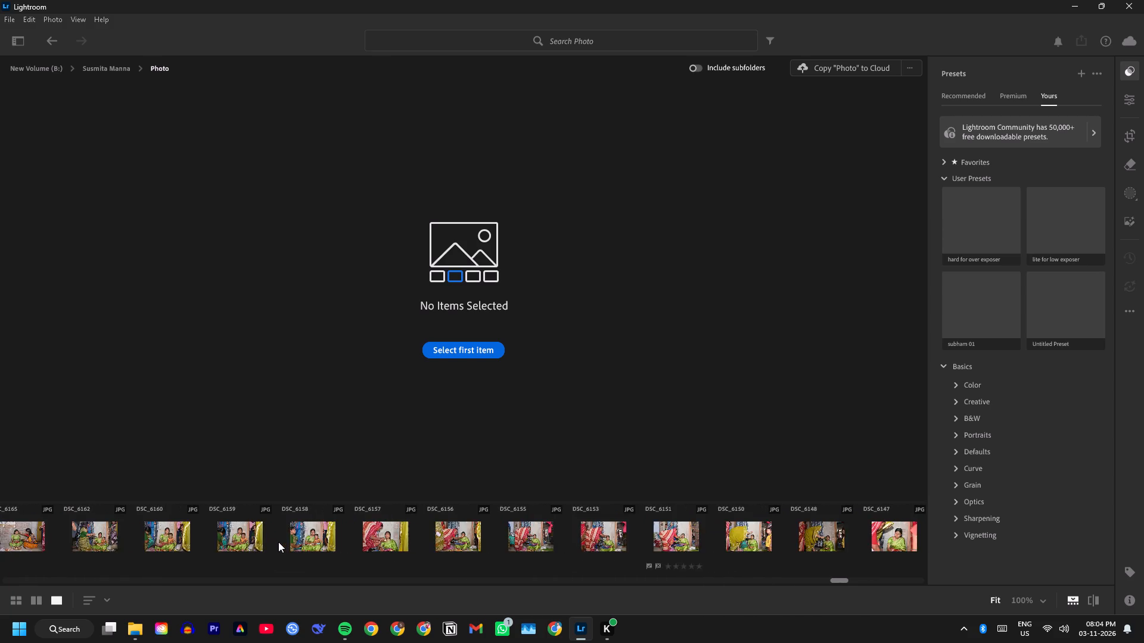
scroll(278, 542, "up", 20)
scroll(278, 542, "up", 3)
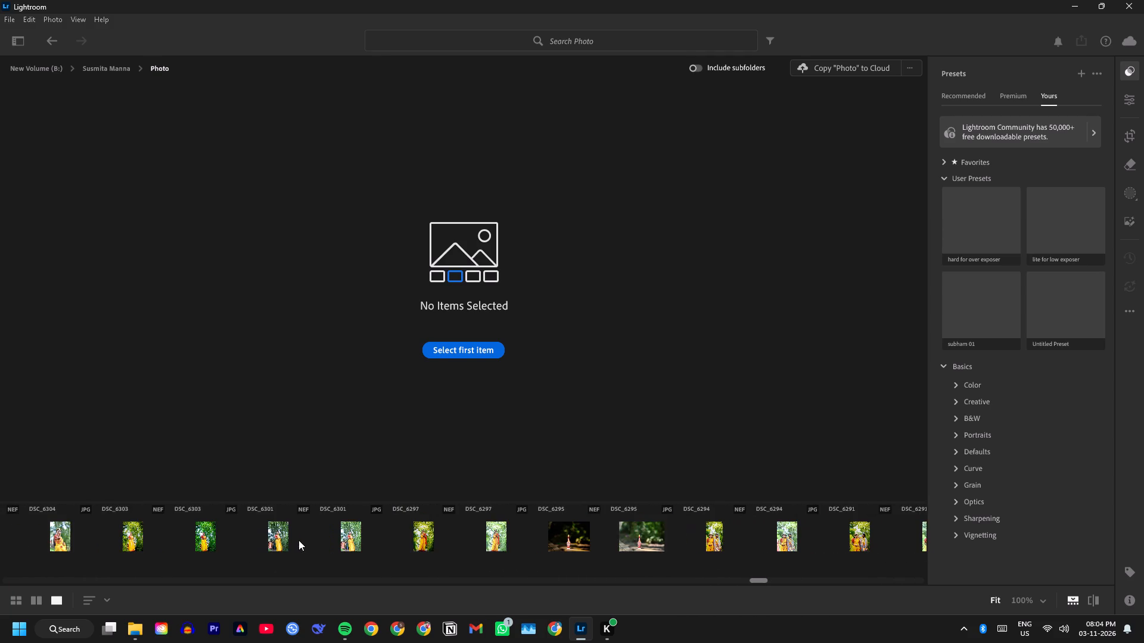
scroll(386, 554, "down", 9)
scroll(424, 531, "up", 1)
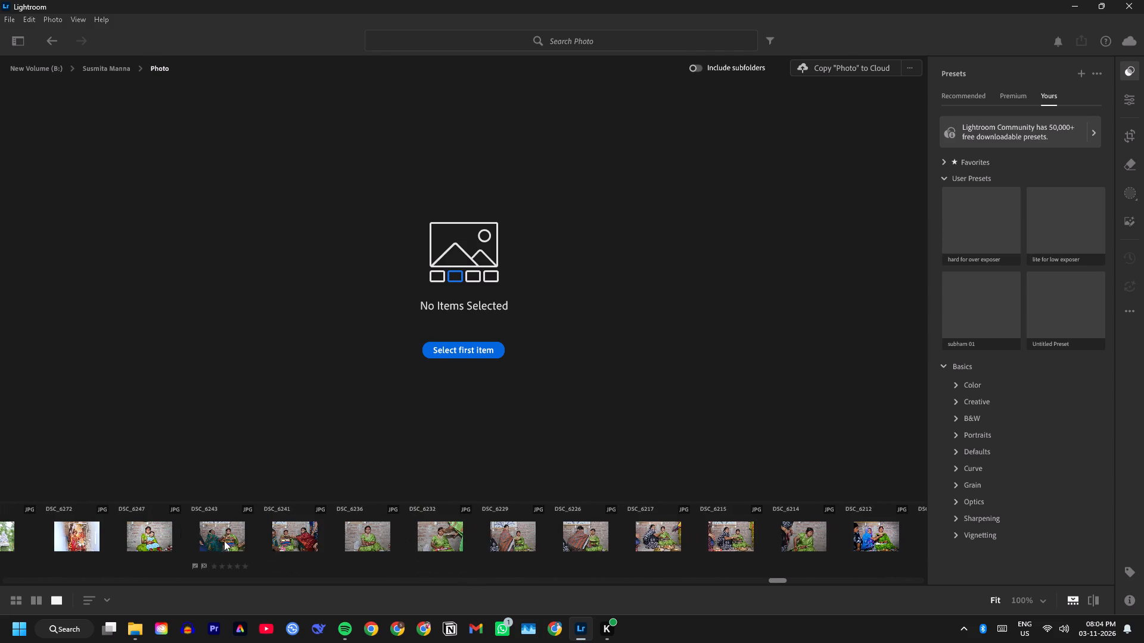
left_click(148, 527)
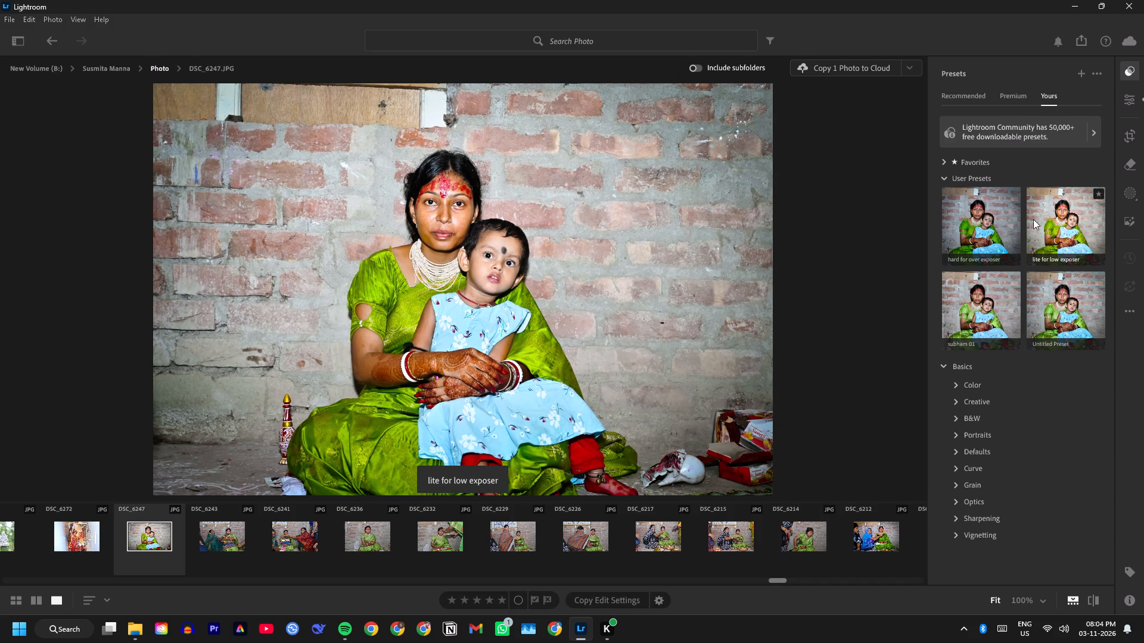
left_click(1078, 219)
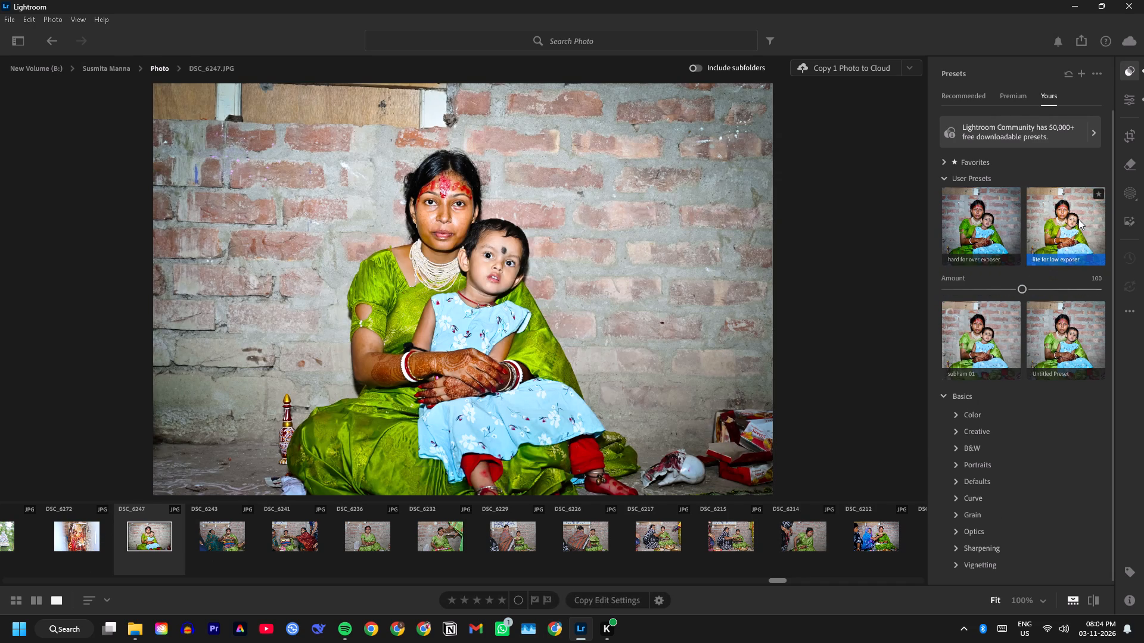
left_click_drag(1024, 292, 1014, 301)
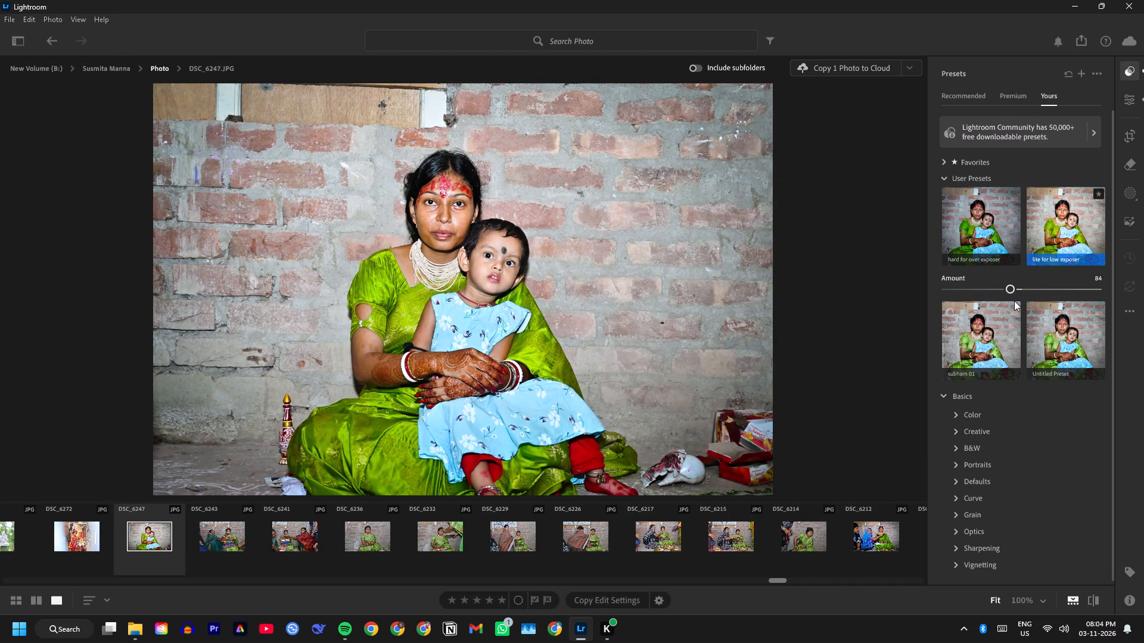
left_click_drag(1014, 301, 1031, 322)
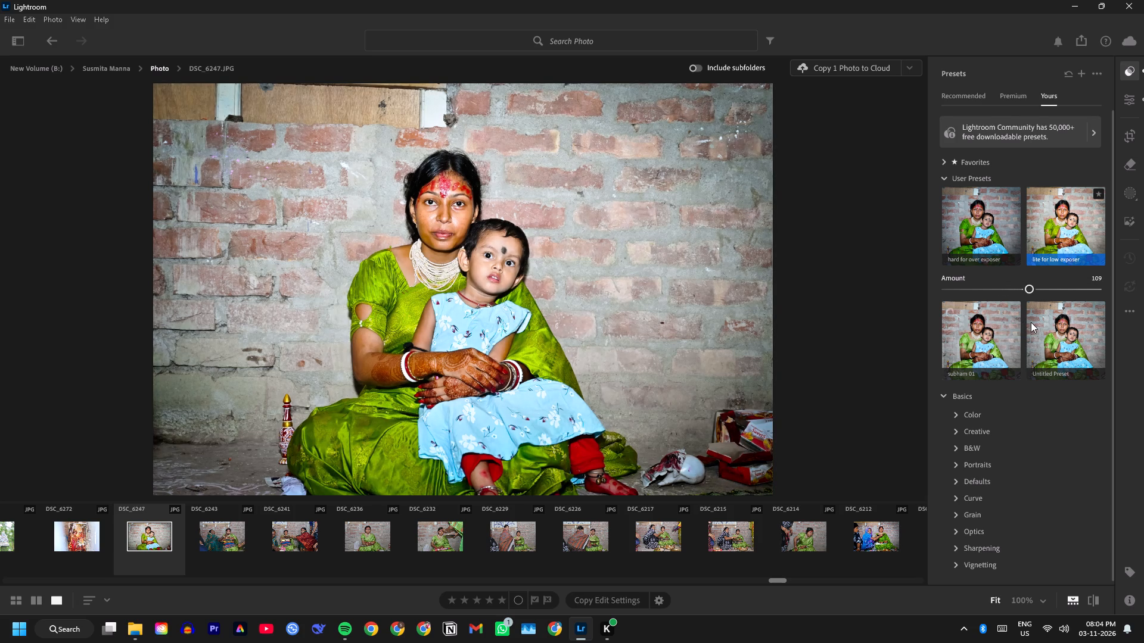
left_click_drag(1031, 322, 1022, 330)
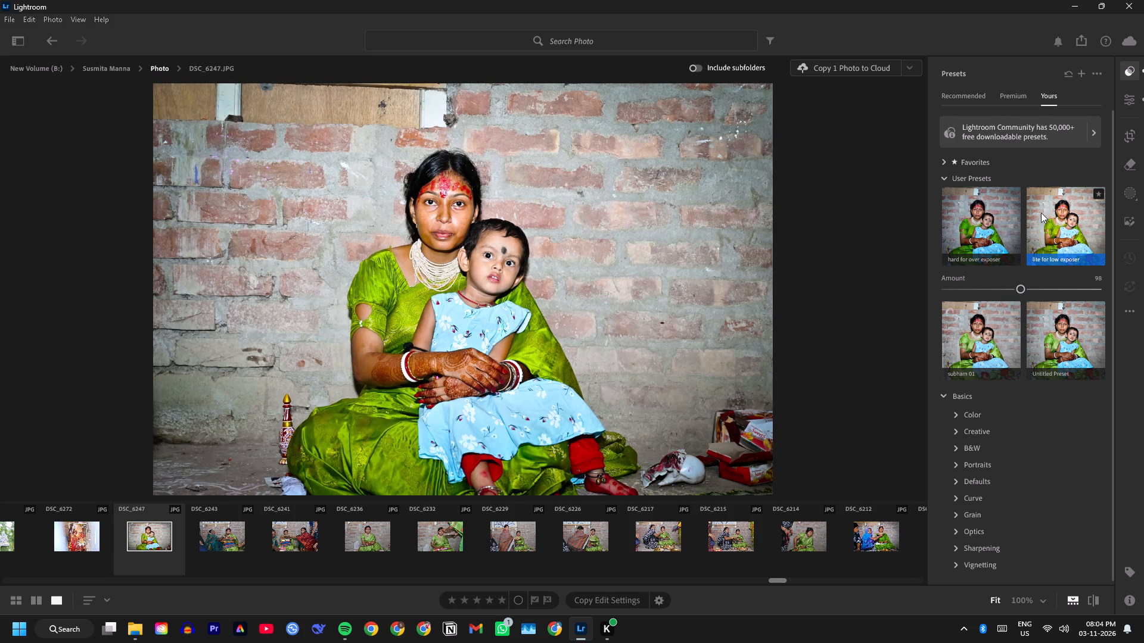
Export DSC_6247.JPG to the aiburobhat folder inside photo edit.
left_click(1083, 39)
left_click(988, 132)
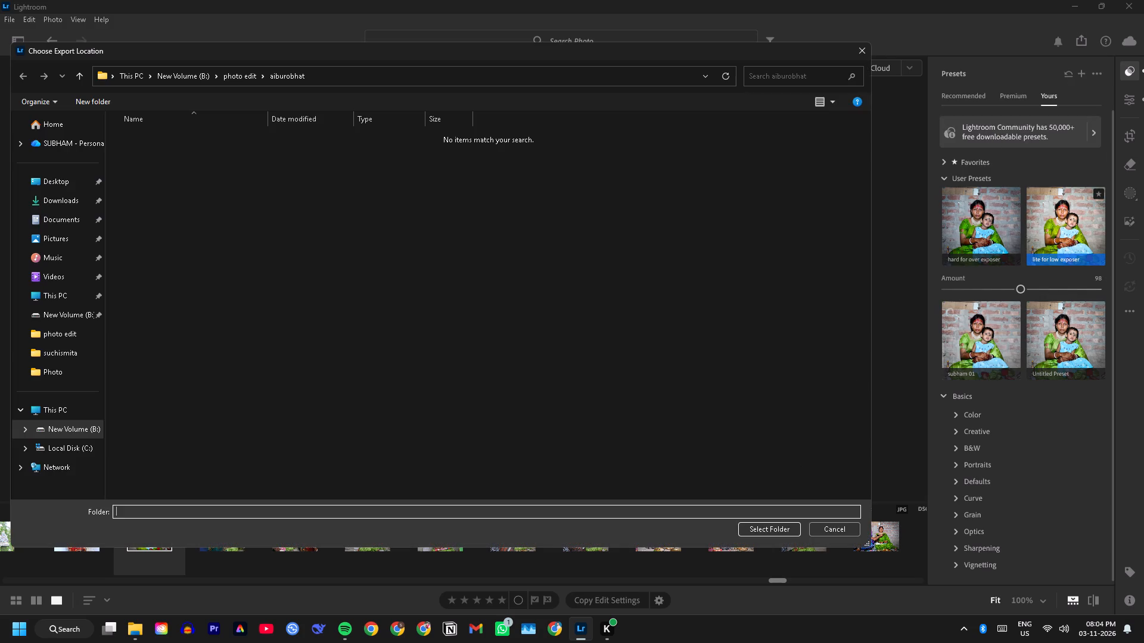
left_click(760, 526)
Apply the user preset "lite for low exposer" to DSC_6243.JPG and export it to the aiburobhat folder.
left_click(219, 542)
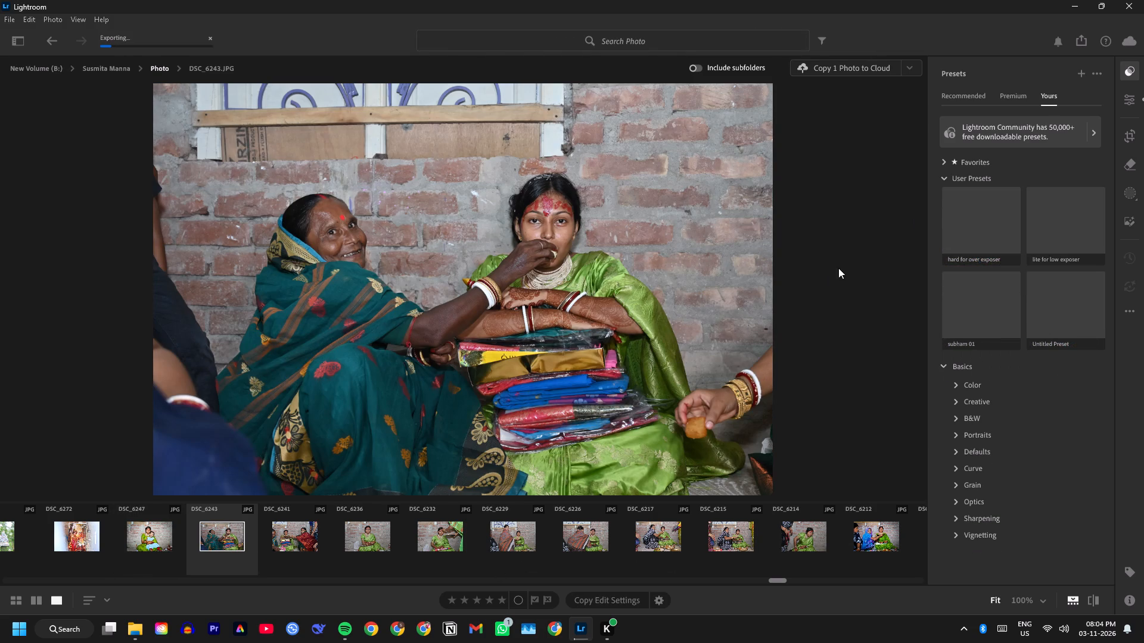
left_click(1060, 220)
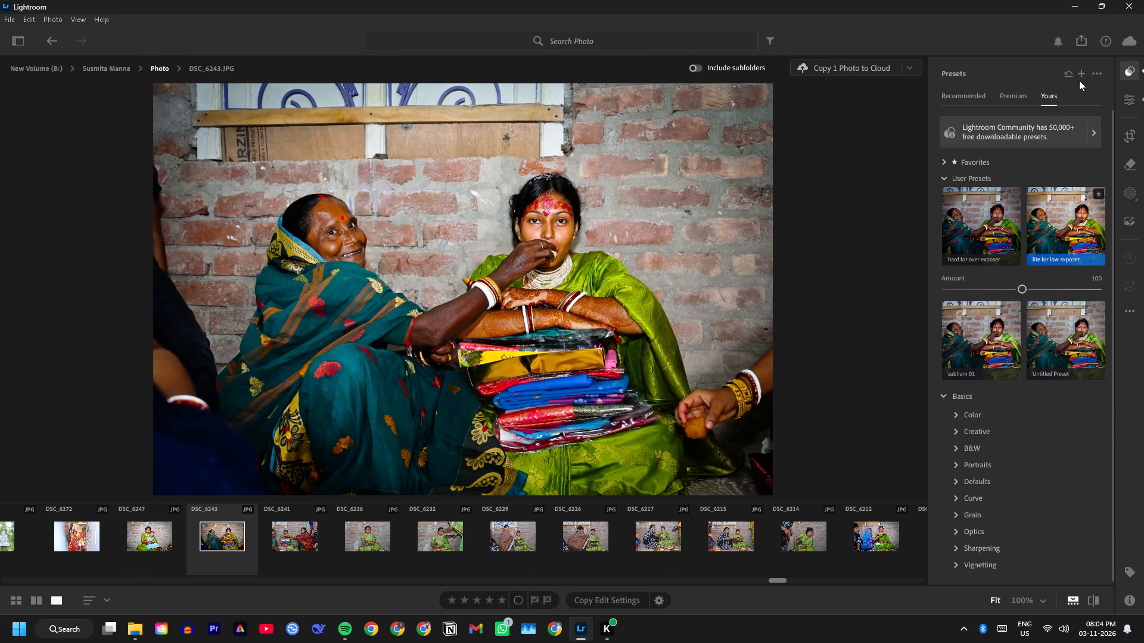
left_click(1077, 37)
left_click(1011, 131)
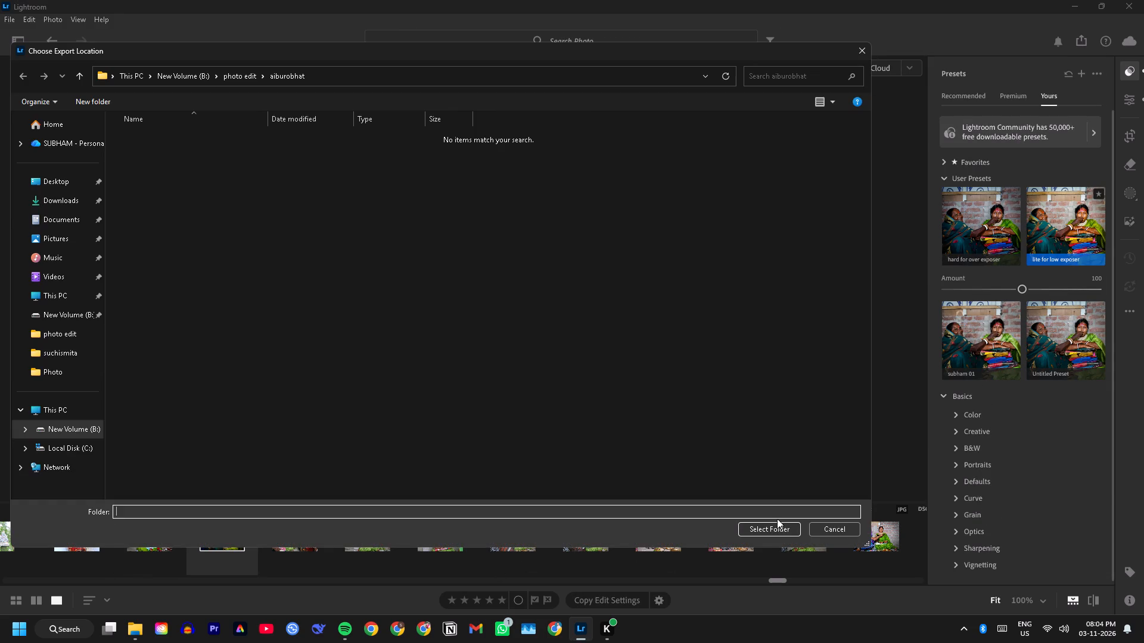
left_click(772, 527)
Open DSC_6241.JPG and apply the user preset "lite for low exposer".
left_click(290, 532)
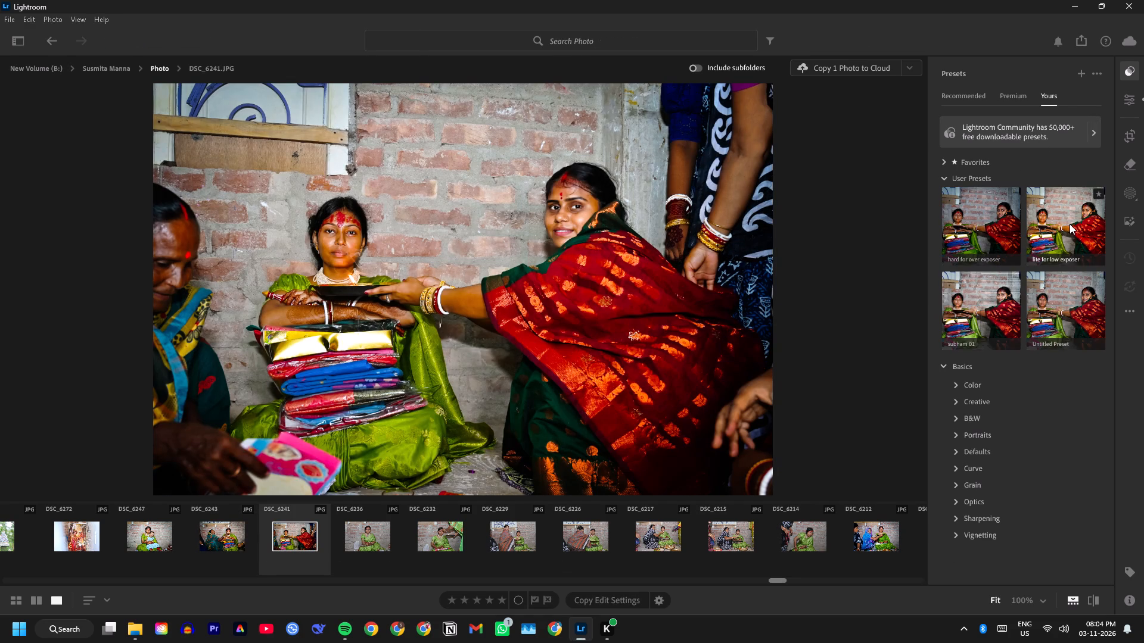
left_click(1089, 233)
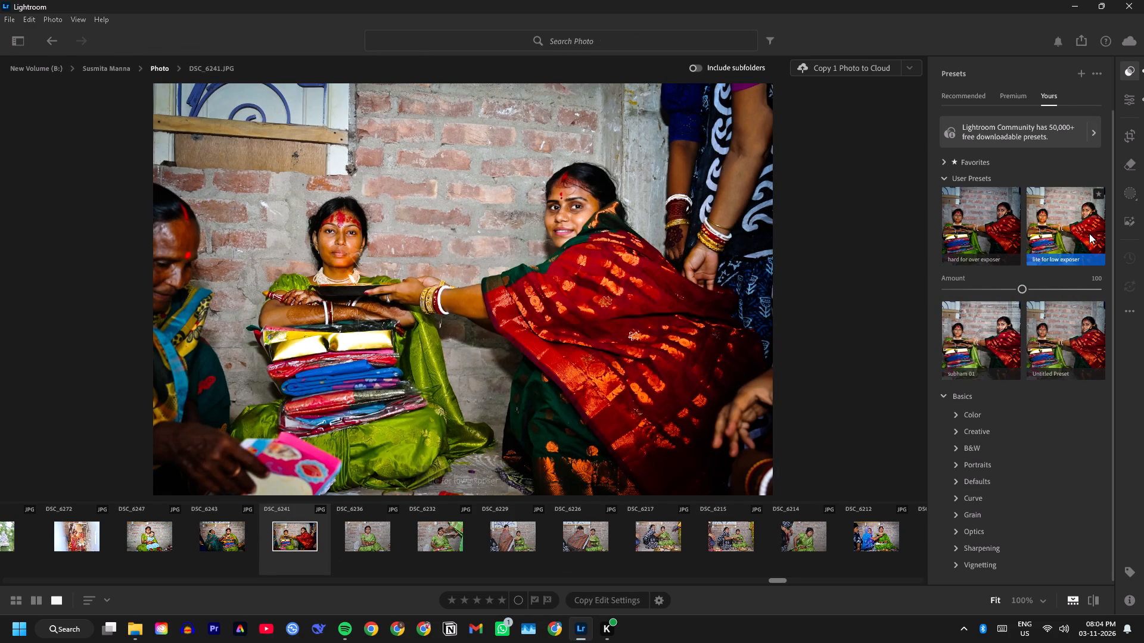
Adjust the blacks, highlights, exposure and whites of DSC_6241.JPG directly on its histogram.
left_click(1130, 93)
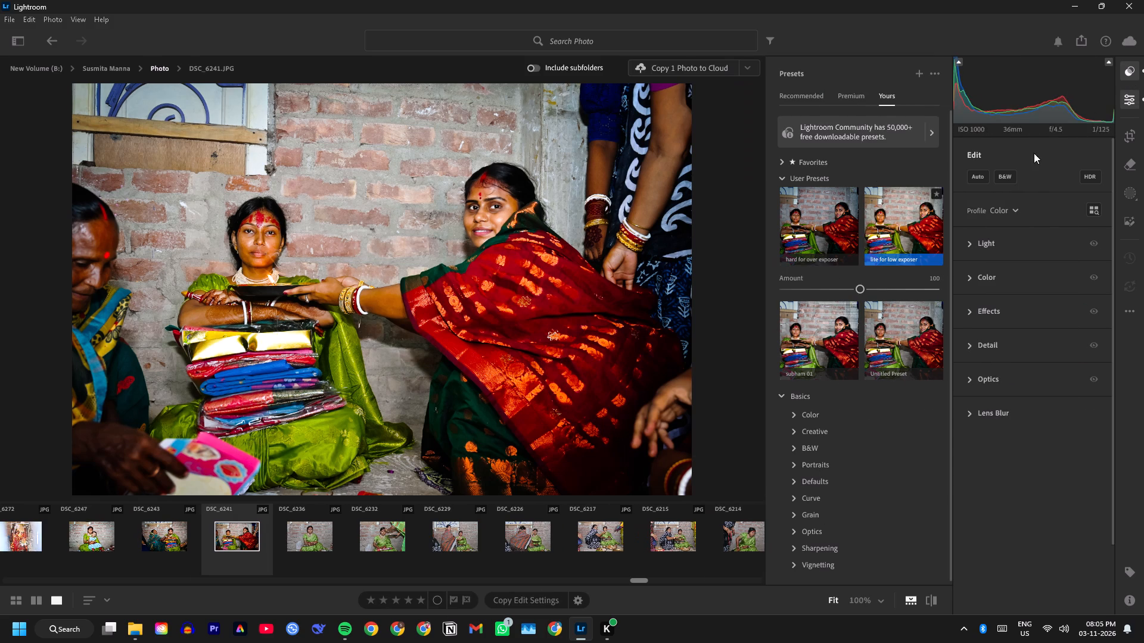
left_click_drag(1019, 108, 1036, 105)
left_click_drag(965, 118, 978, 118)
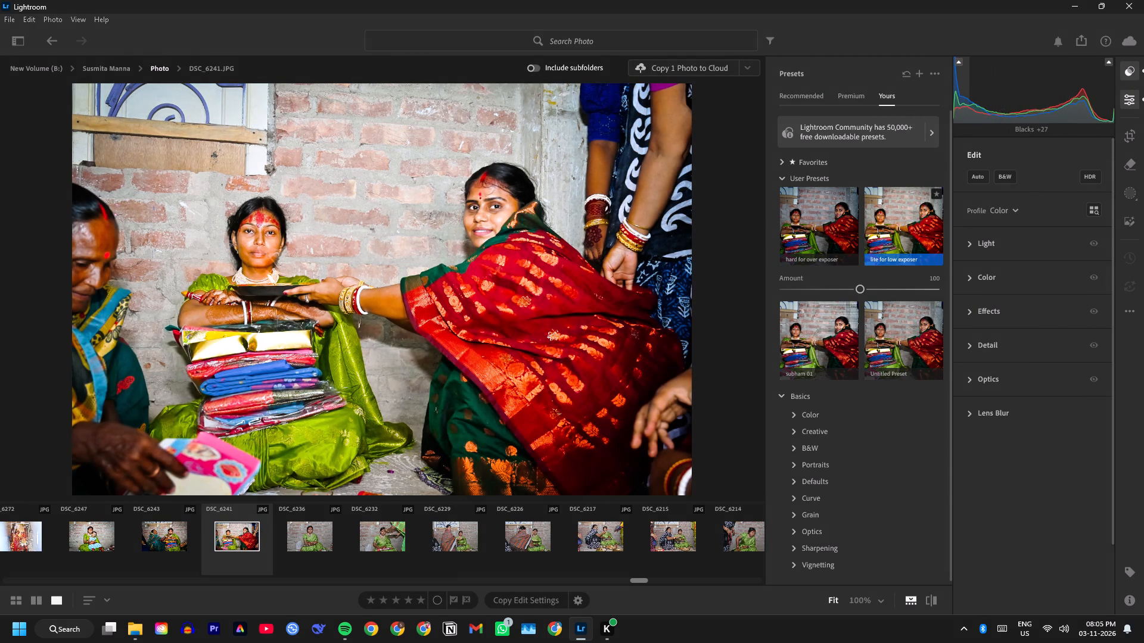
left_click_drag(978, 118, 984, 125)
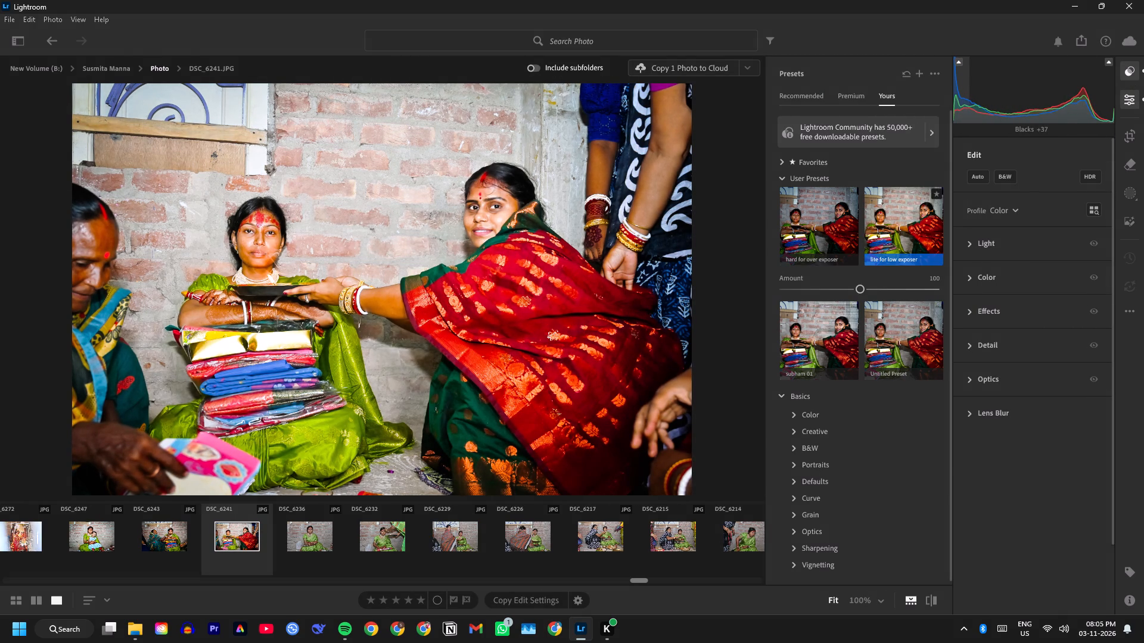
left_click_drag(984, 125, 978, 125)
left_click_drag(1087, 96, 1084, 98)
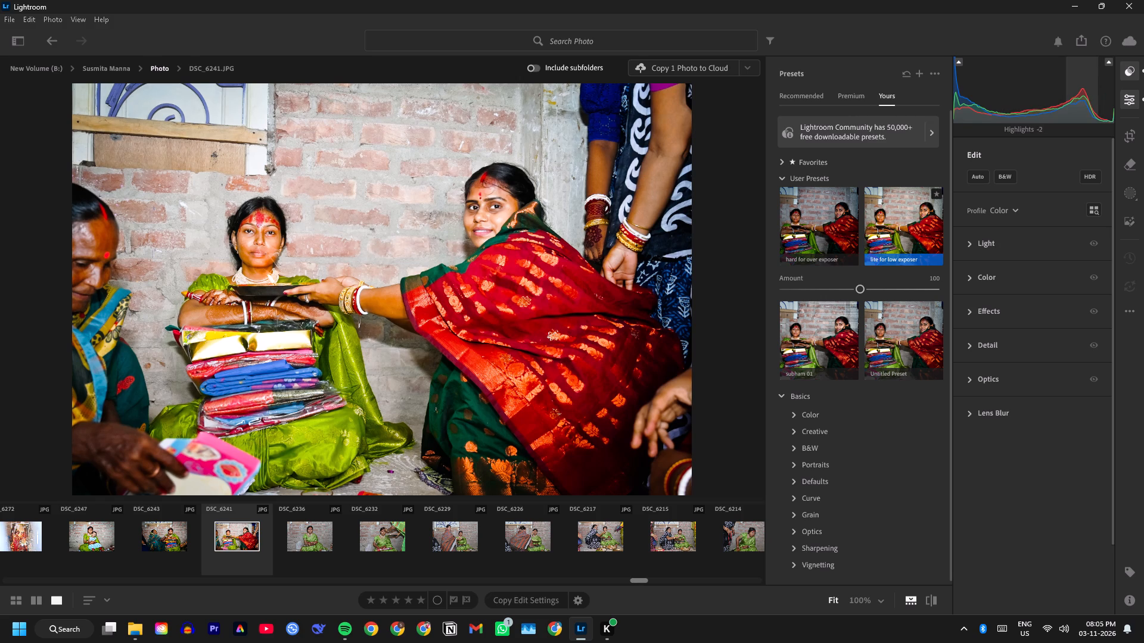
left_click_drag(1084, 98, 1069, 107)
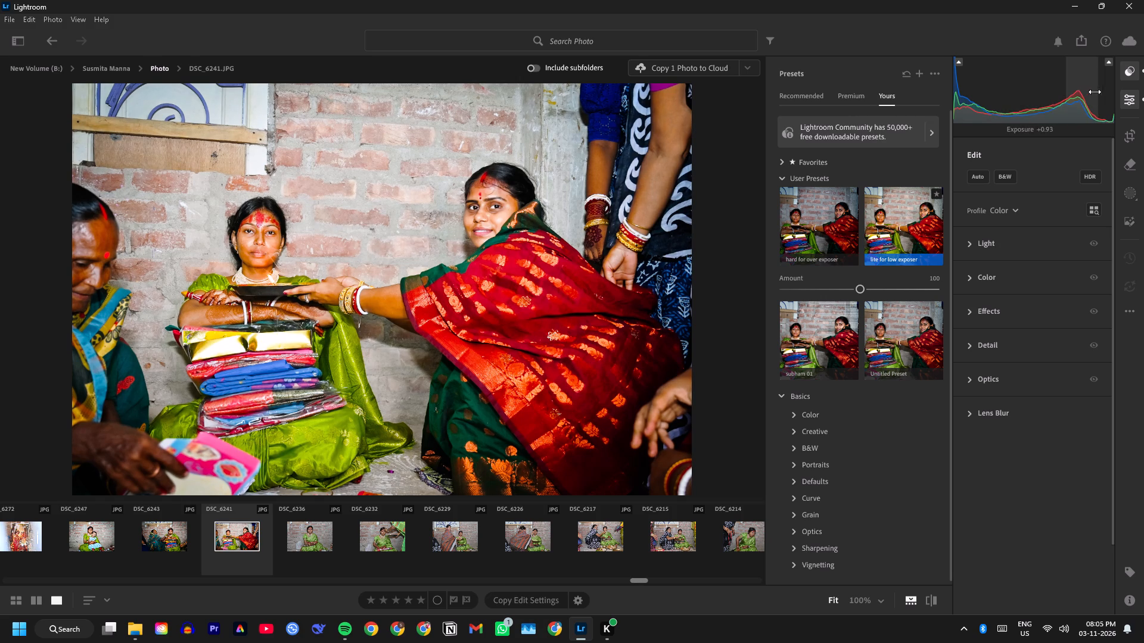
left_click_drag(1105, 91, 1139, 99)
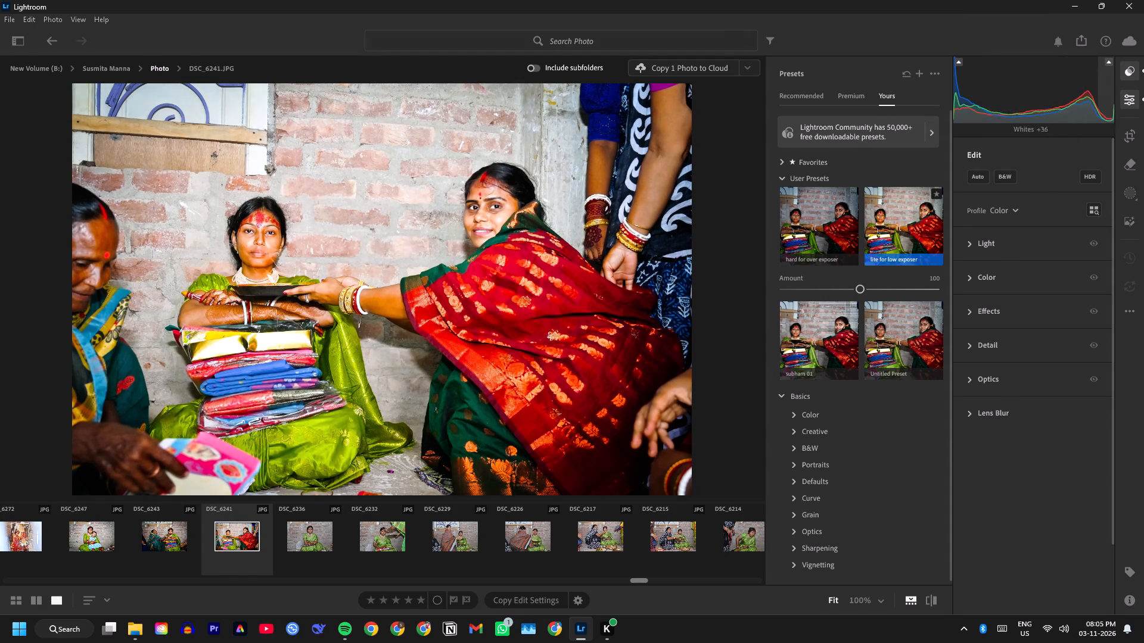
left_click_drag(1139, 99, 1039, 158)
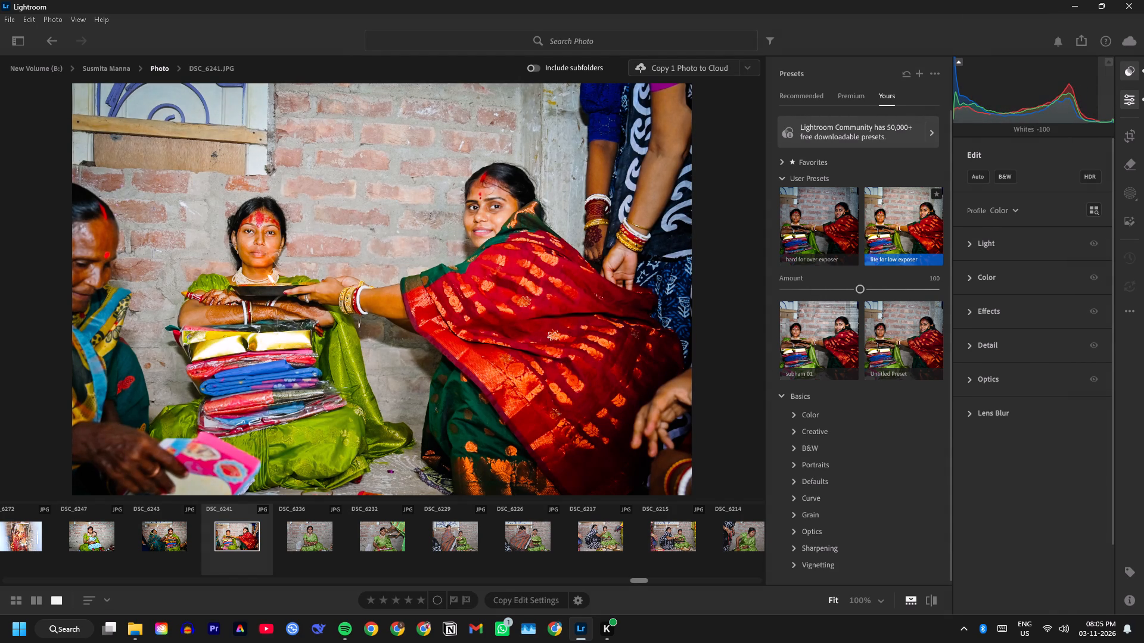
left_click_drag(1039, 158, 1062, 157)
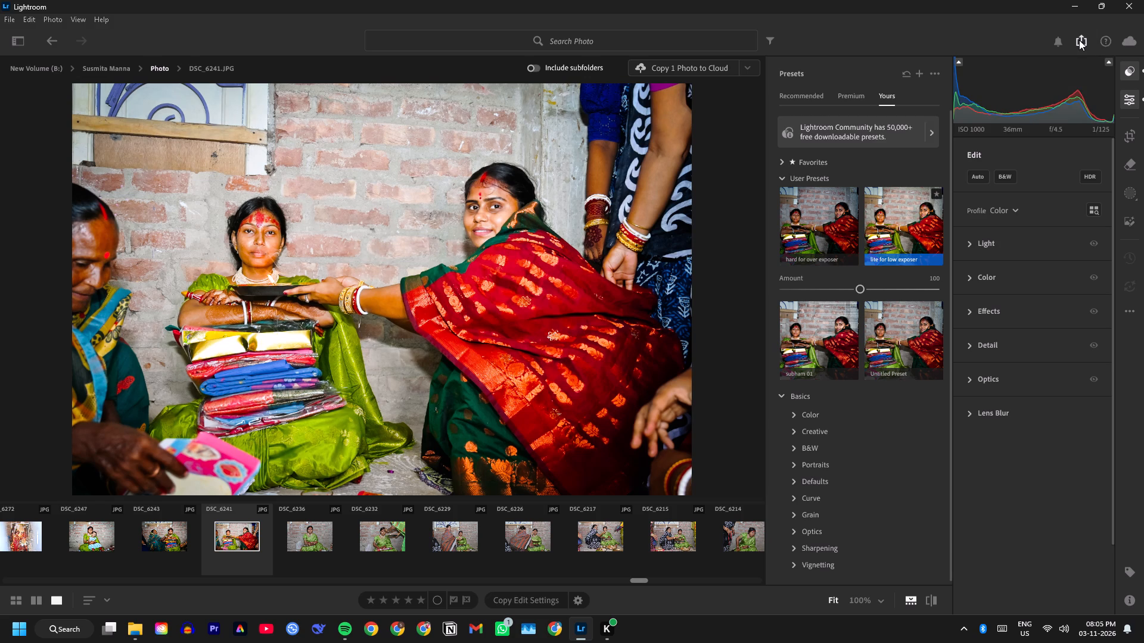
Export DSC_6241.JPG to the aiburobhat folder inside photo edit.
left_click(1079, 40)
left_click(989, 132)
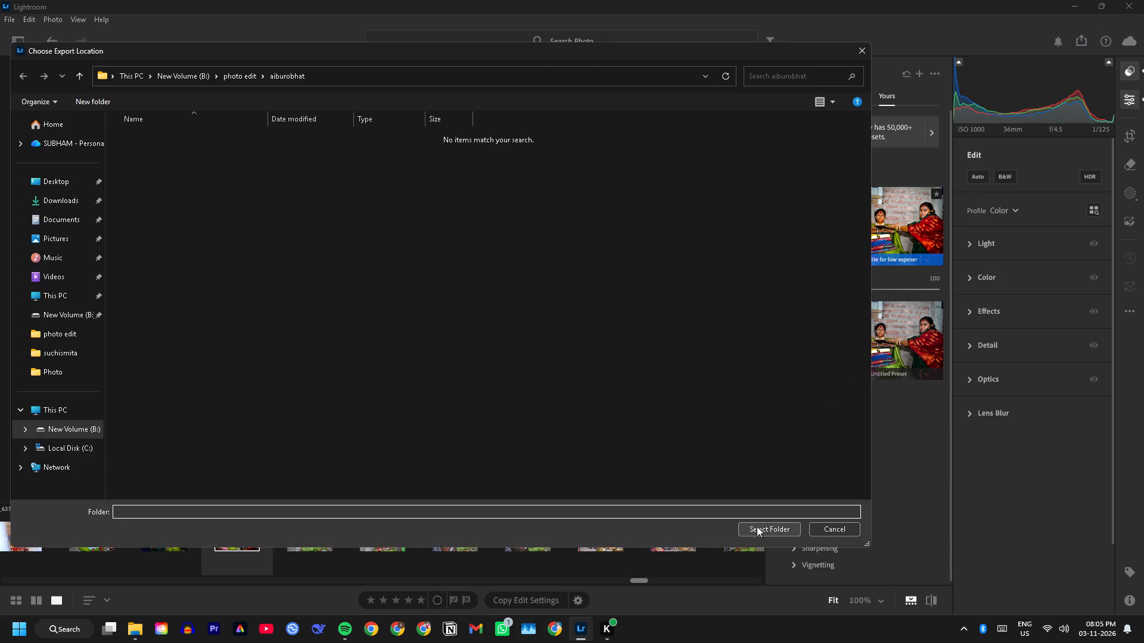
left_click(757, 526)
Open DSC_6236.JPG, apply the user preset "lite for low exposer" and set its amount to 87.
left_click(306, 527)
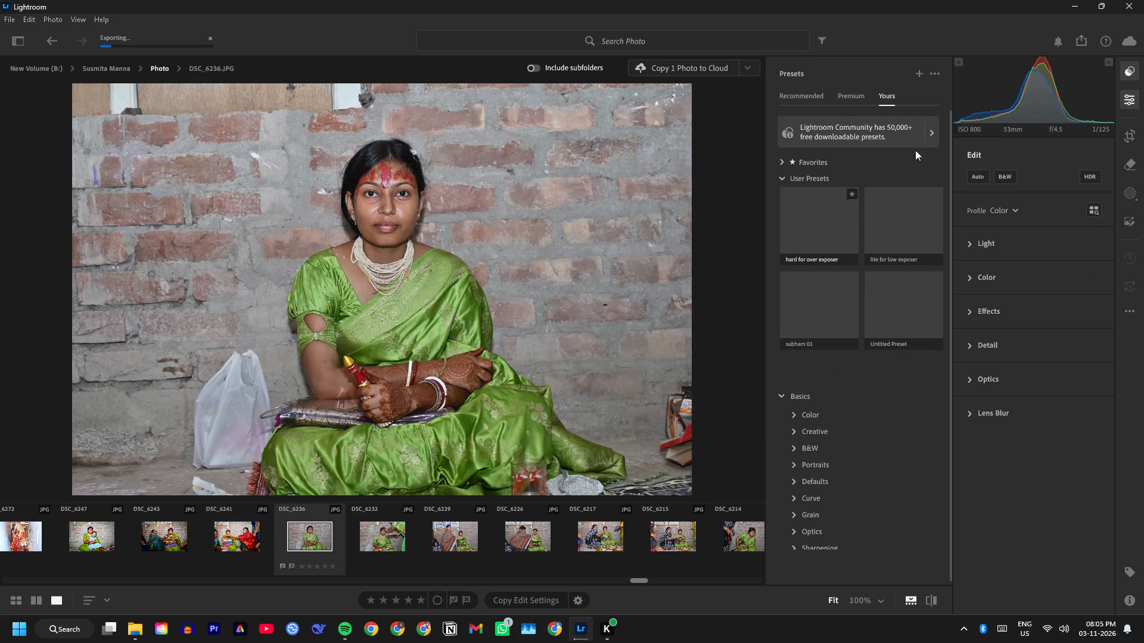
left_click(905, 229)
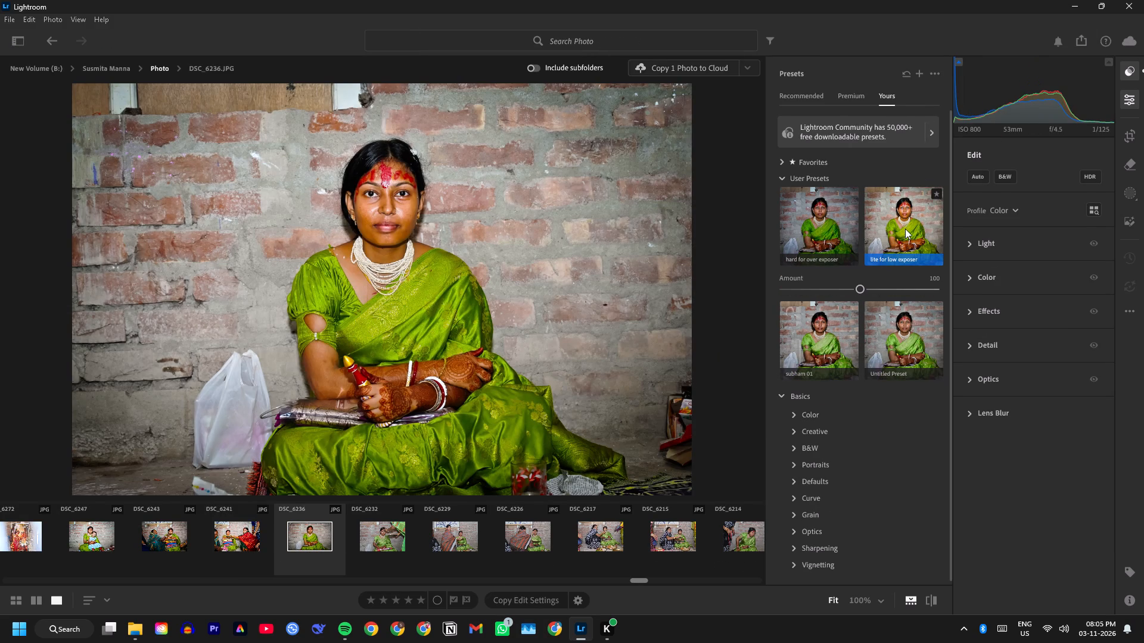
left_click_drag(858, 288, 854, 291)
left_click_drag(854, 291, 863, 302)
left_click_drag(863, 302, 853, 313)
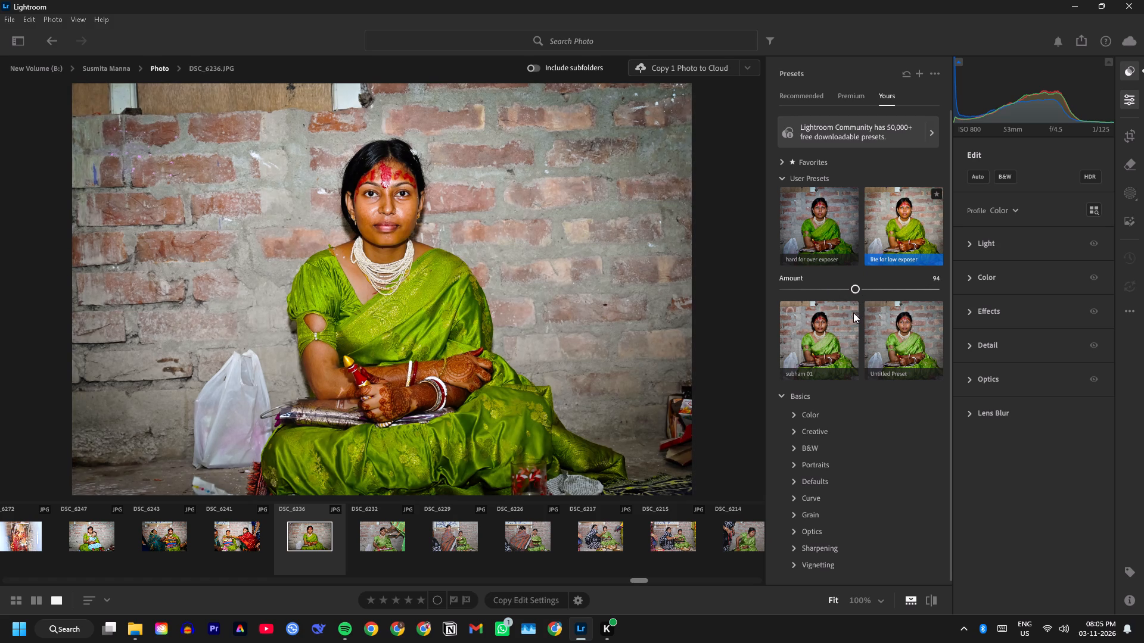
left_click_drag(853, 313, 848, 313)
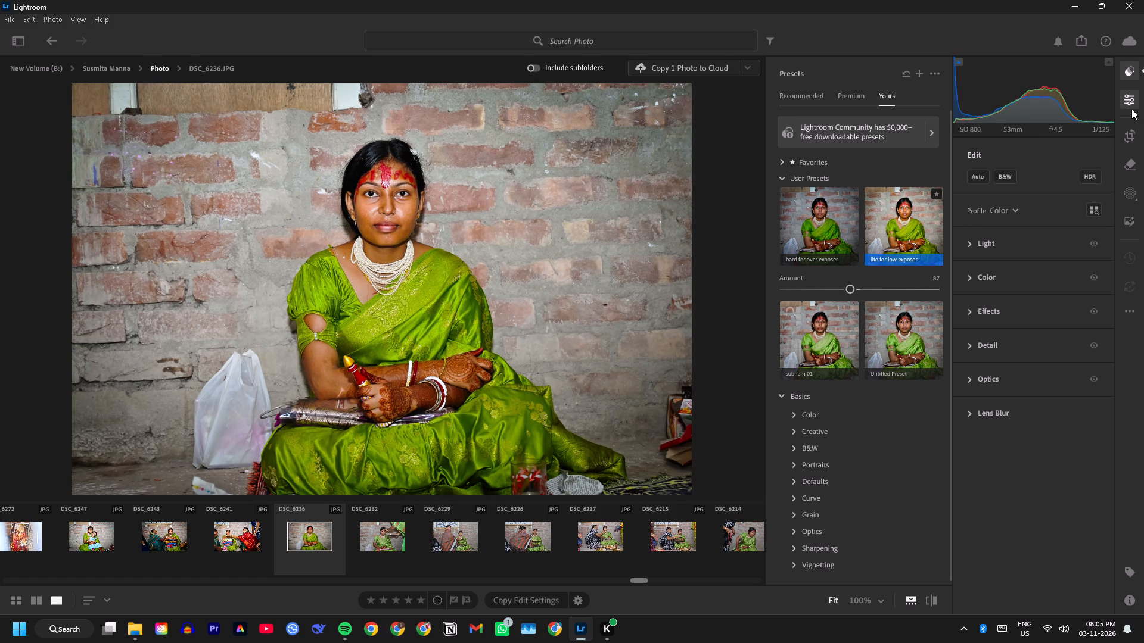
Delete the yellow Point Color swatch from the color adjustments of DSC_6236.JPG.
left_click(963, 277)
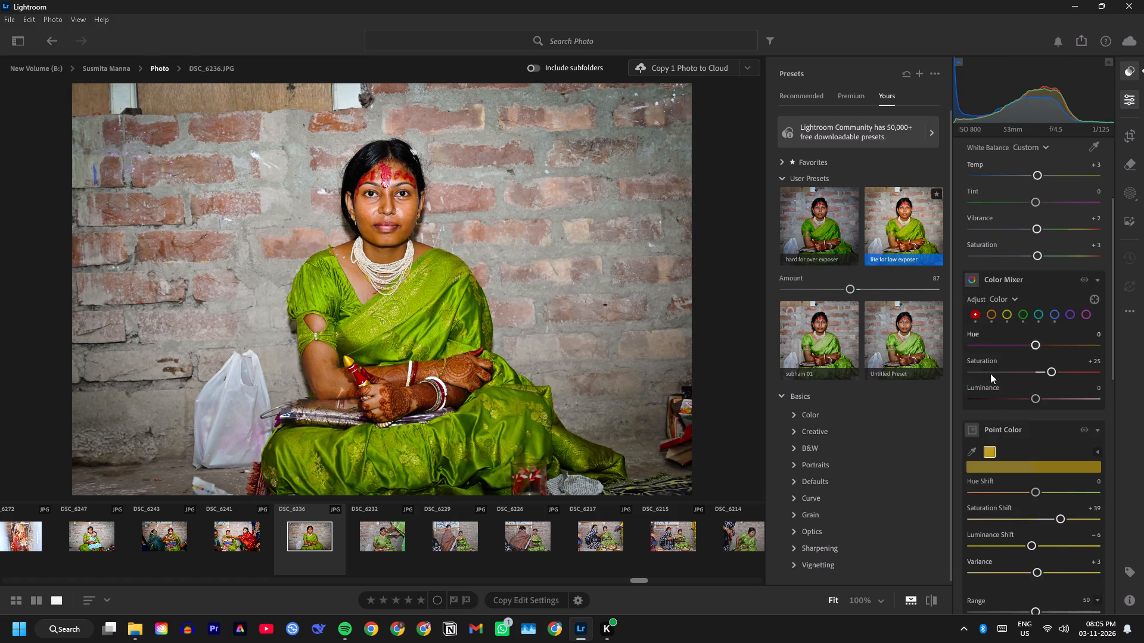
scroll(1005, 417, "down", 4)
scroll(1011, 424, "up", 3)
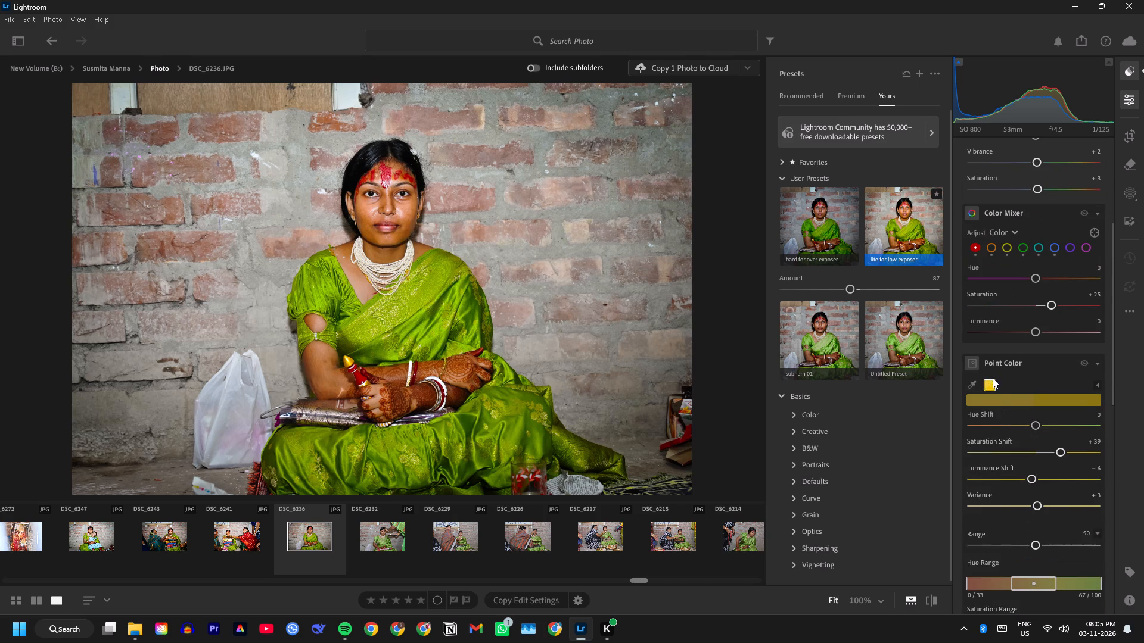
right_click(987, 384)
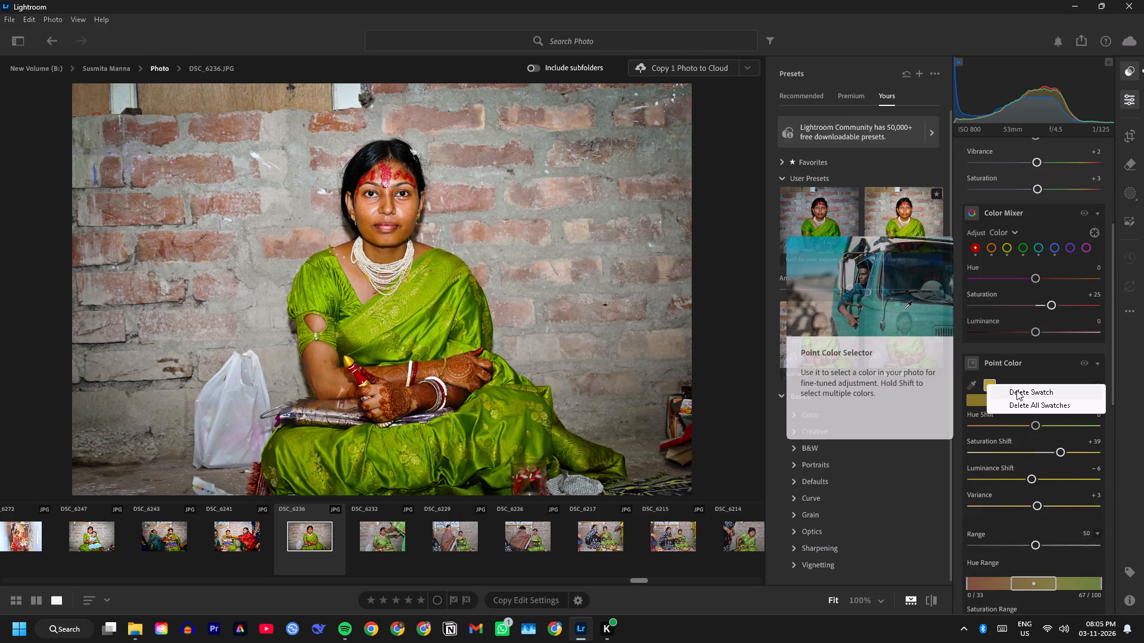
left_click(1016, 390)
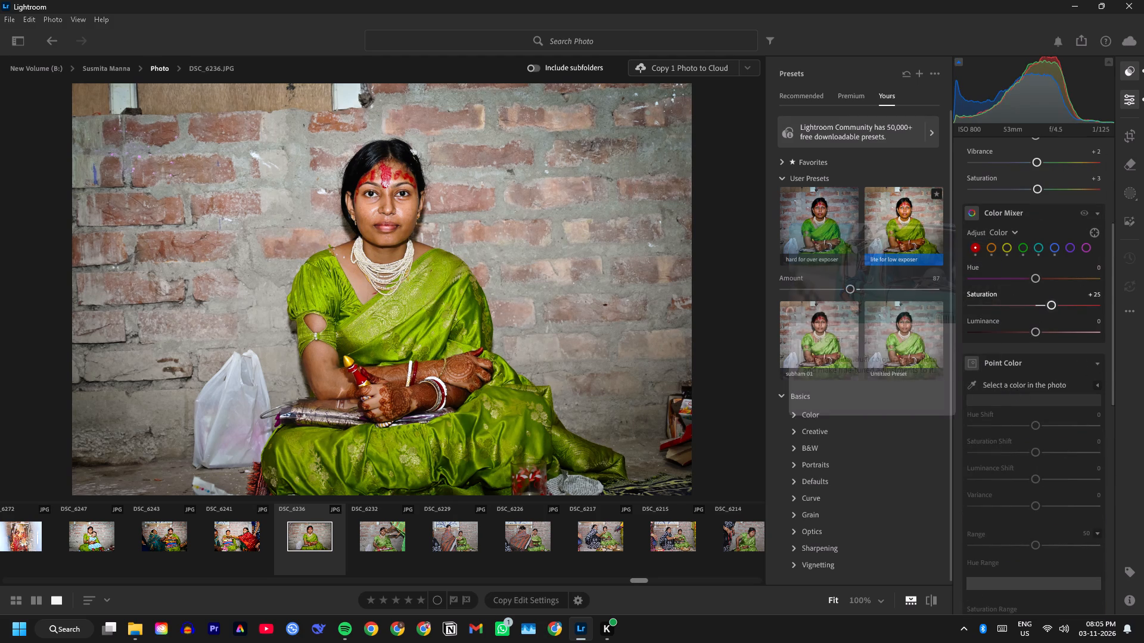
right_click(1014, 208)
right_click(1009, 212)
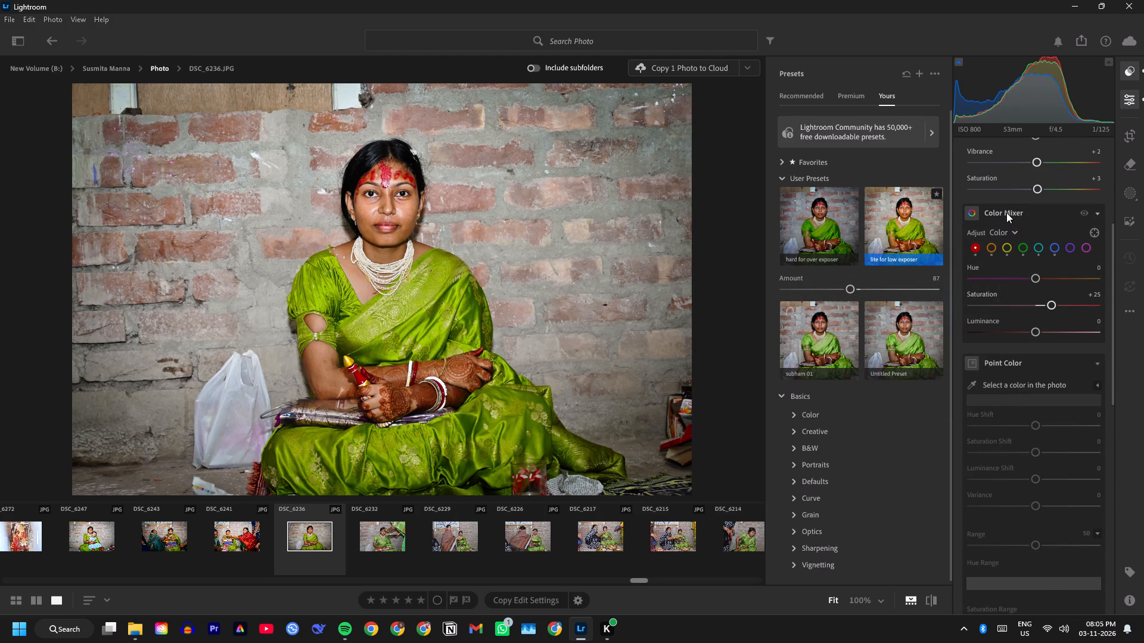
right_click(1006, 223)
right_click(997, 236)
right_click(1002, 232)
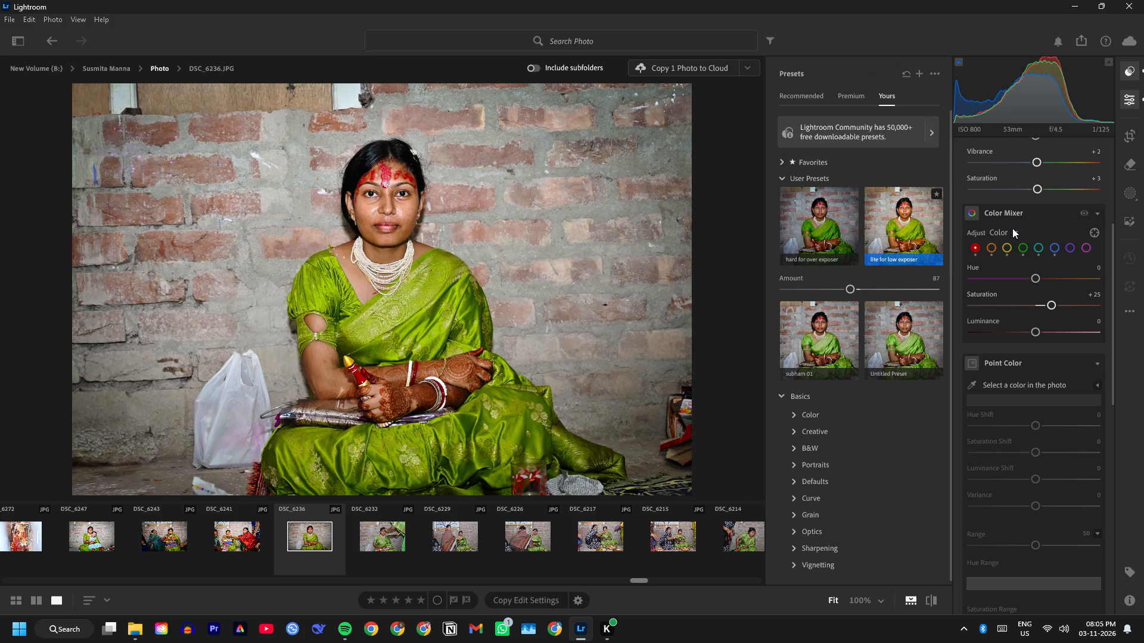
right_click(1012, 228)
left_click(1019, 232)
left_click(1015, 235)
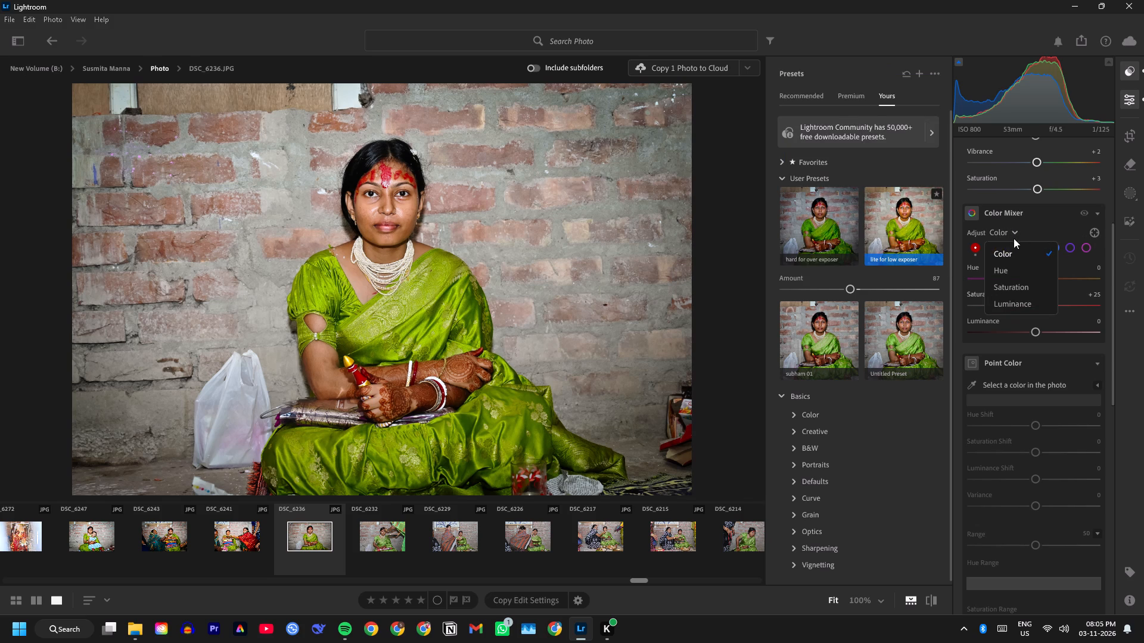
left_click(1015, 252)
Adjust the Color Grading luminance of DSC_6236.JPG, lowering highlights and shadows and raising midtones slightly.
scroll(1022, 319, "down", 9)
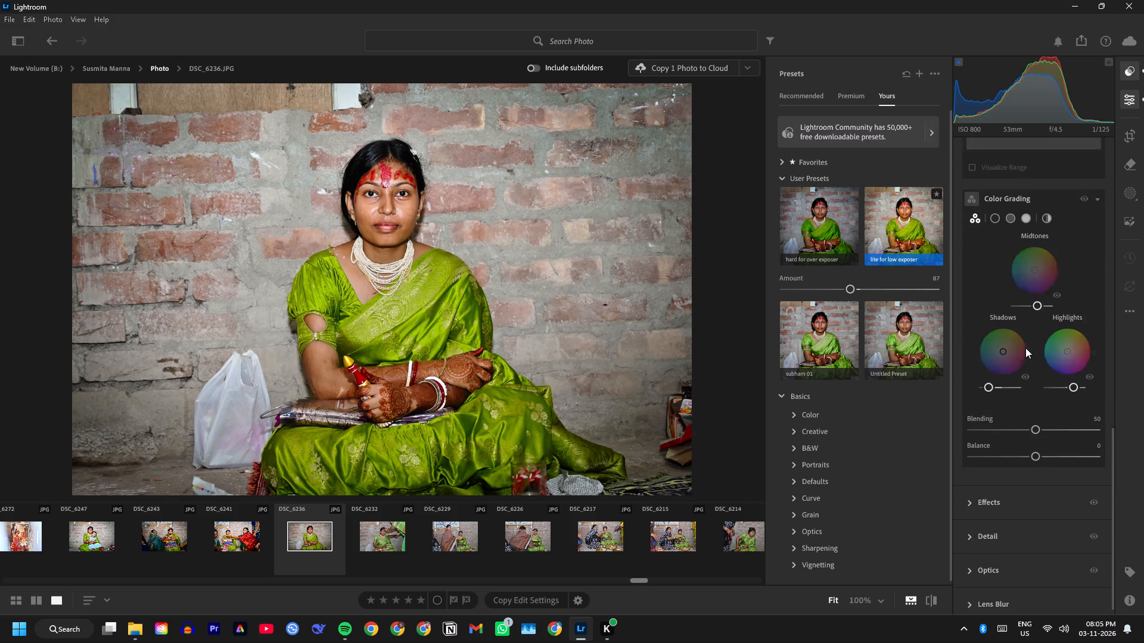
left_click_drag(1075, 374, 1050, 387)
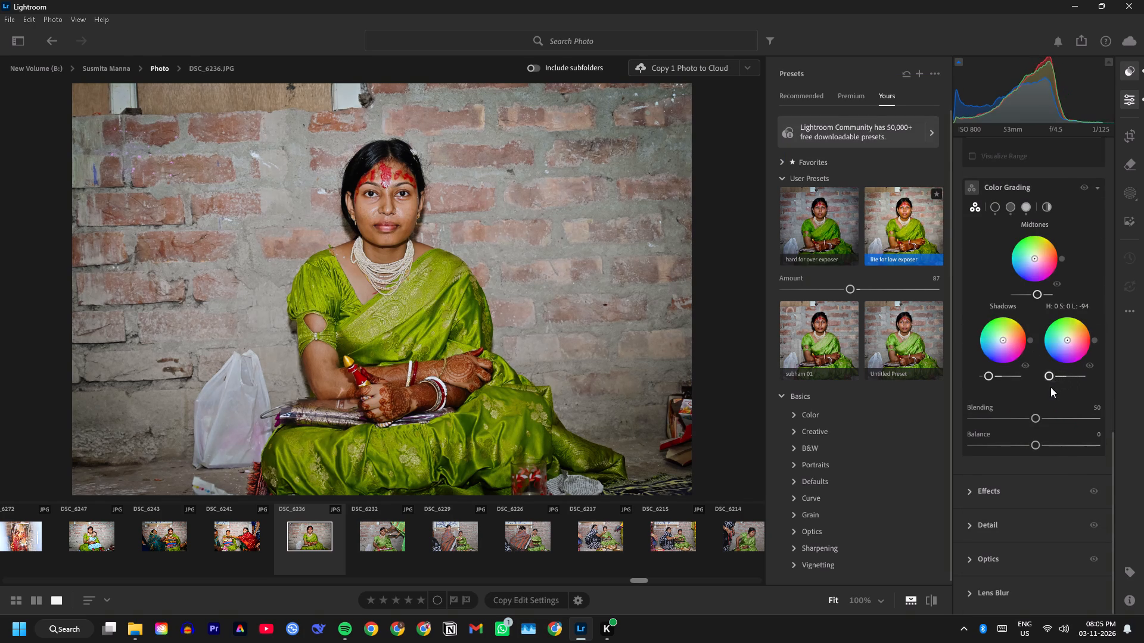
left_click_drag(1050, 387, 1067, 387)
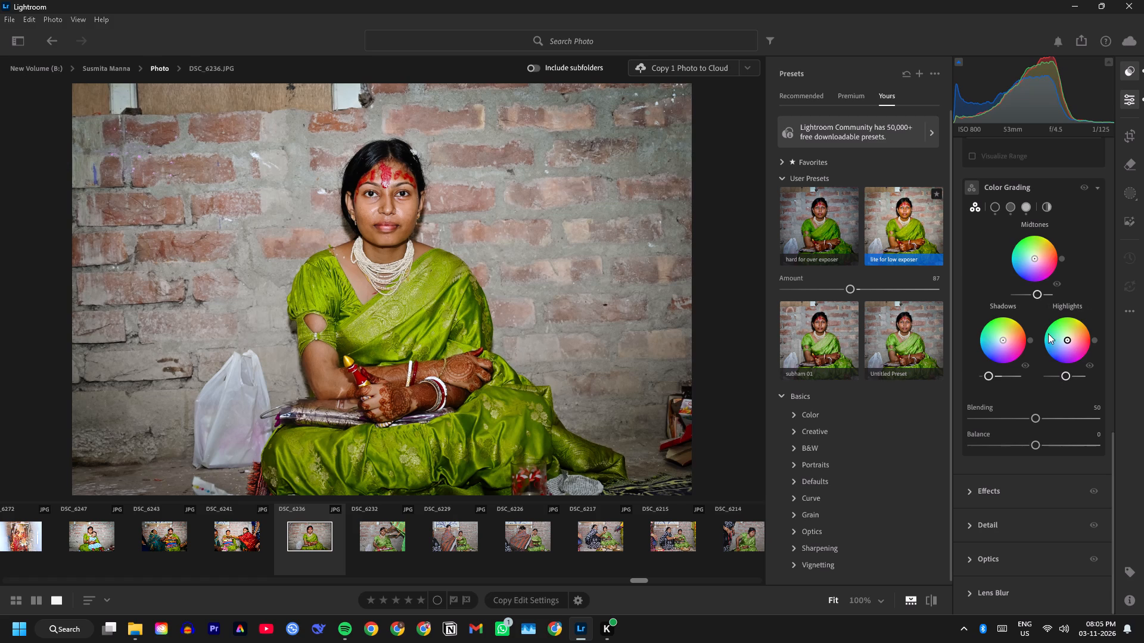
left_click_drag(1033, 293, 1016, 305)
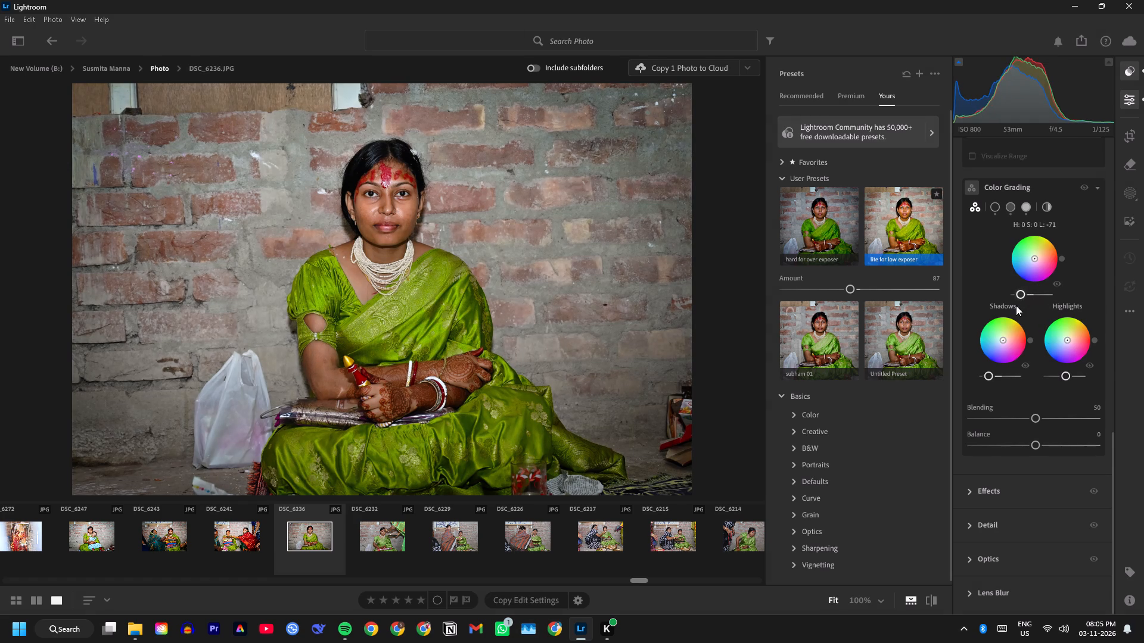
left_click_drag(1016, 305, 1034, 310)
left_click_drag(988, 375, 988, 386)
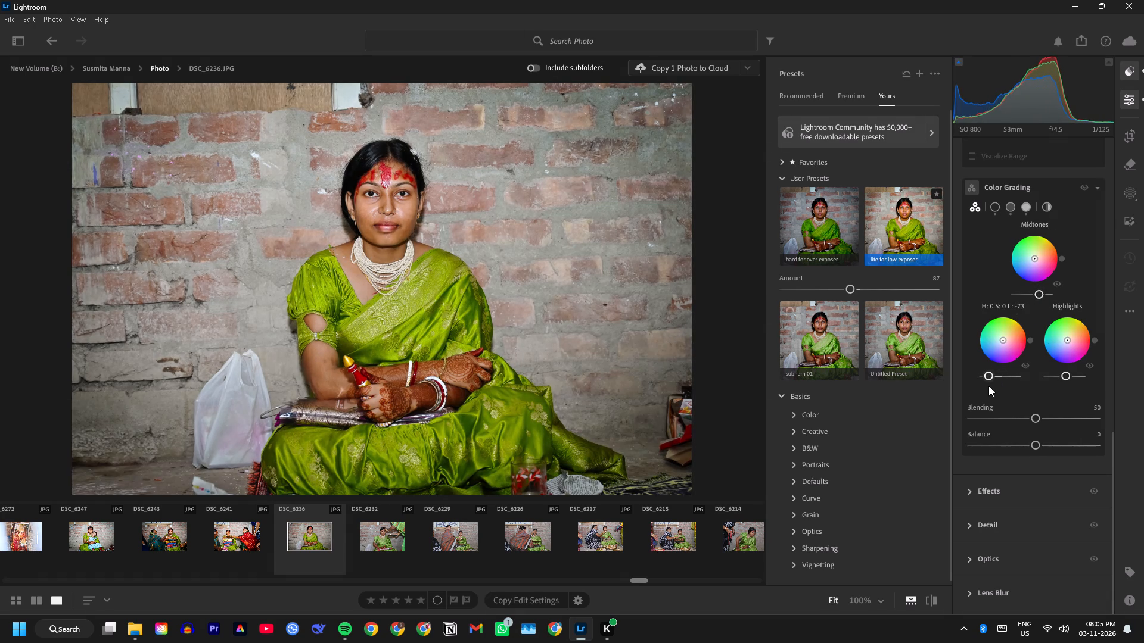
left_click_drag(988, 386, 983, 392)
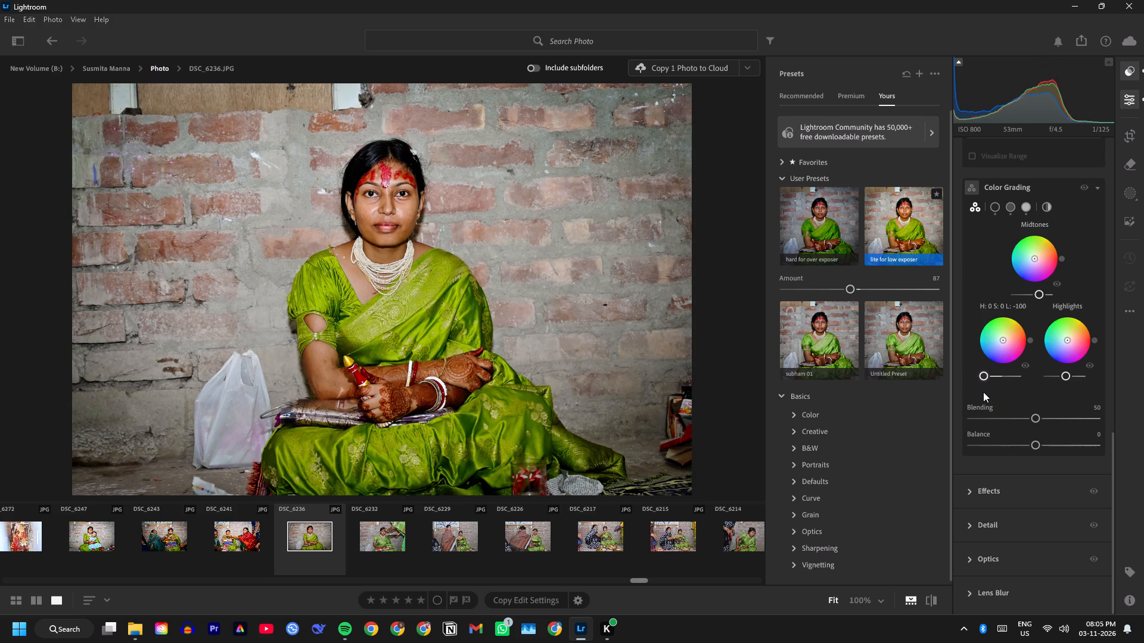
left_click_drag(983, 392, 986, 392)
left_click(986, 392)
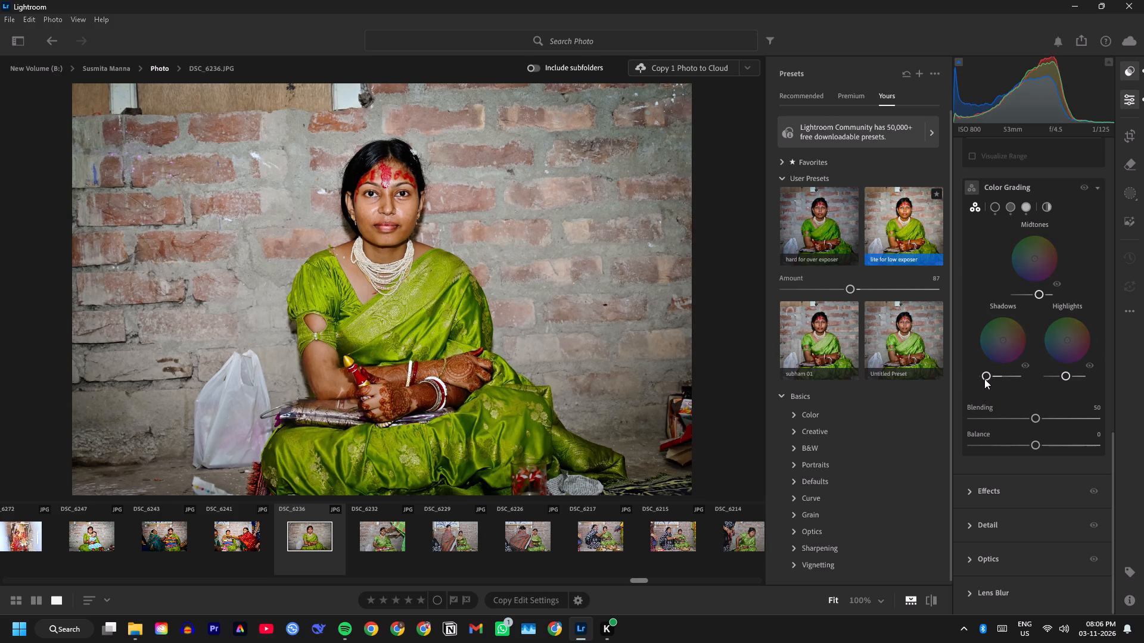
left_click(984, 376)
Switch the Color Mixer of DSC_6236.JPG to Hue and set Green to -23.
scroll(1003, 345, "up", 6)
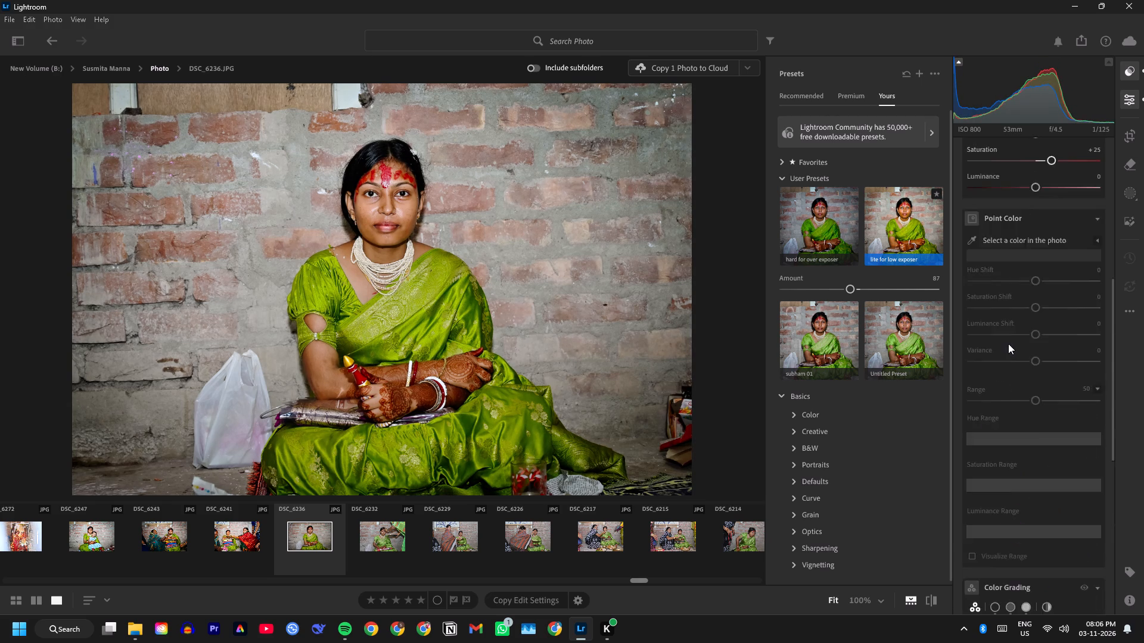
scroll(1008, 344, "up", 7)
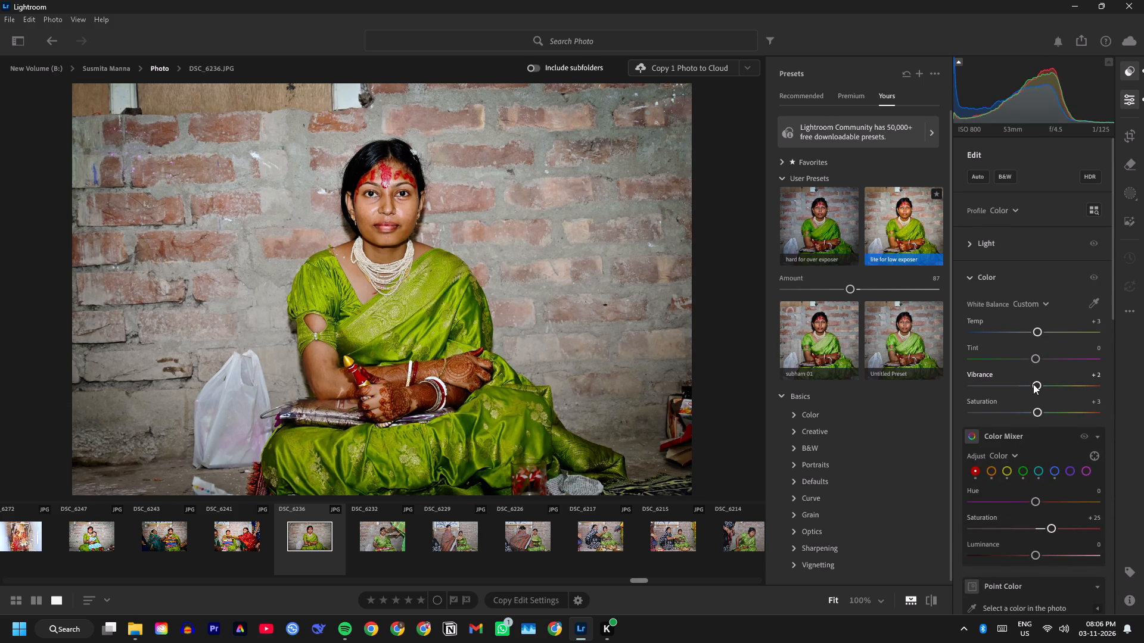
scroll(1033, 404, "down", 2)
left_click(1006, 324)
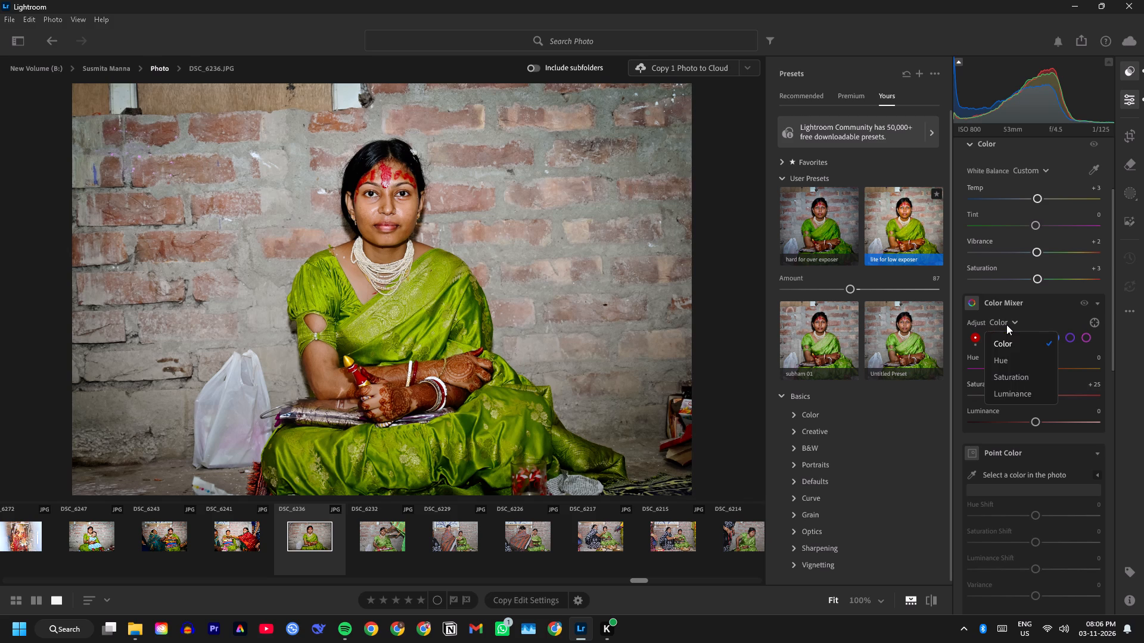
left_click(1008, 358)
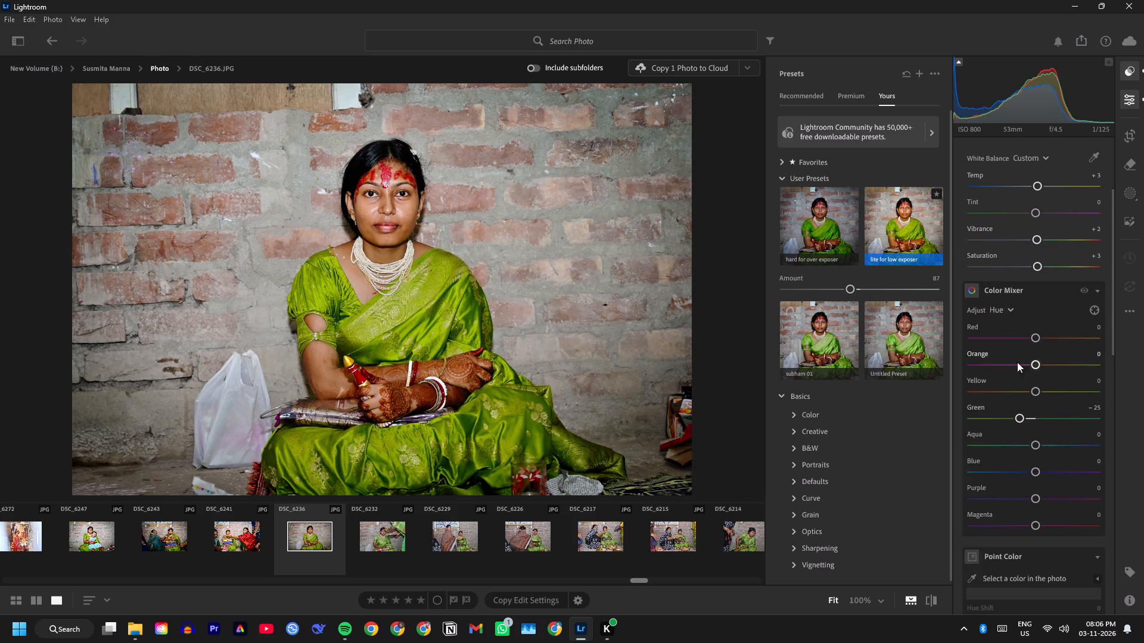
left_click_drag(1019, 415, 1028, 424)
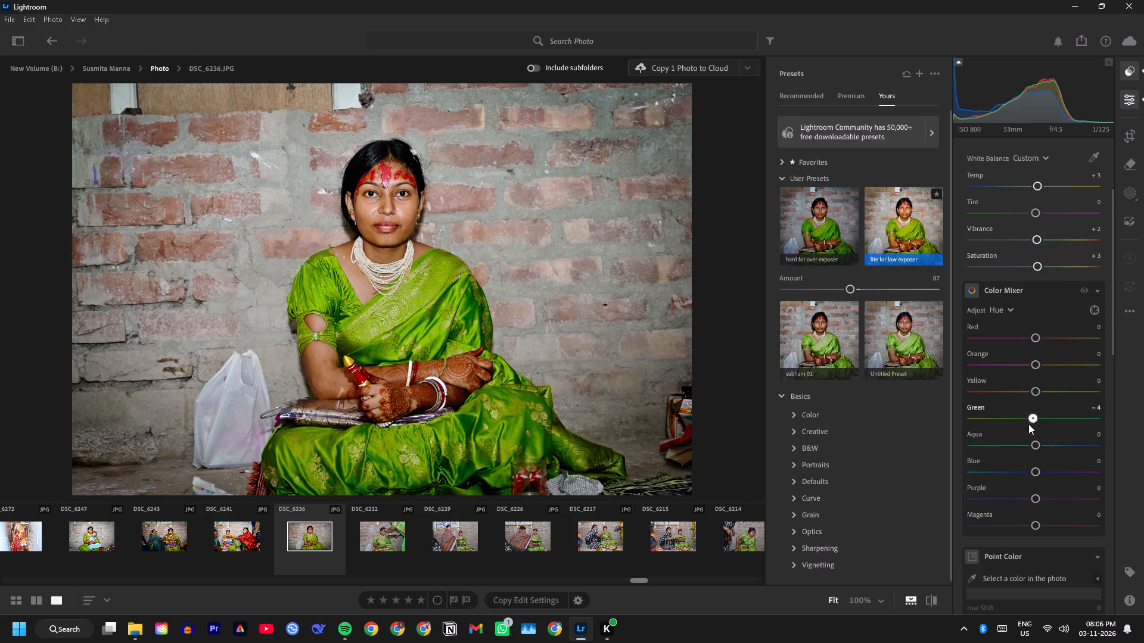
left_click_drag(1028, 424, 1021, 430)
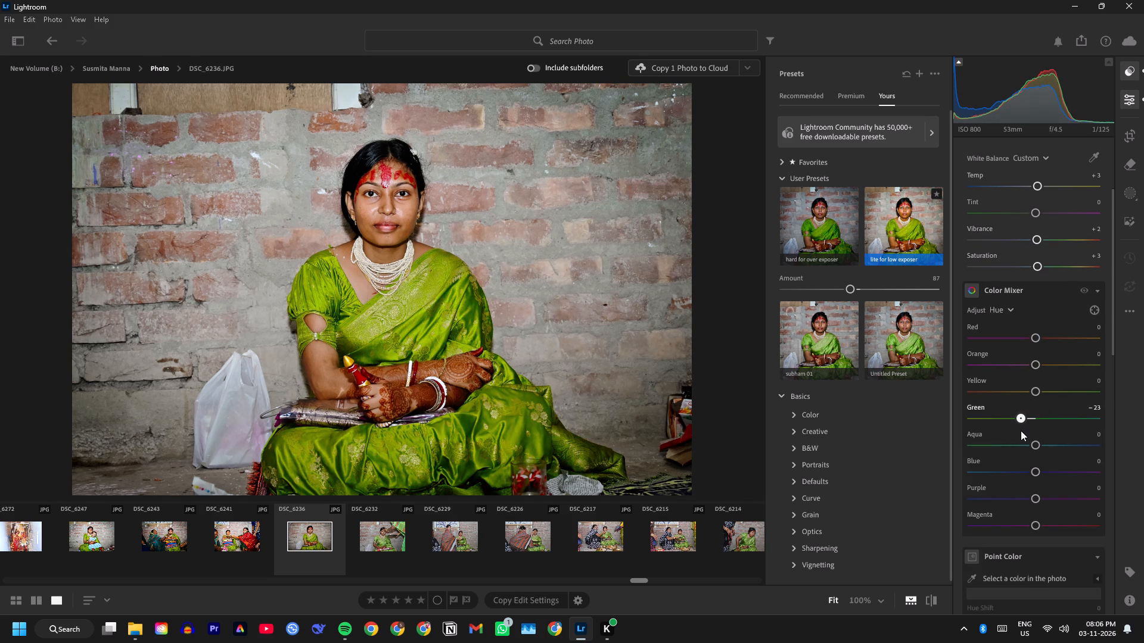
Fine-tune the Color Mixer hue of the greens in DSC_6236.JPG, trying warmer and cooler shifts, and settle Green at -10.
left_click_drag(1021, 430, 1012, 433)
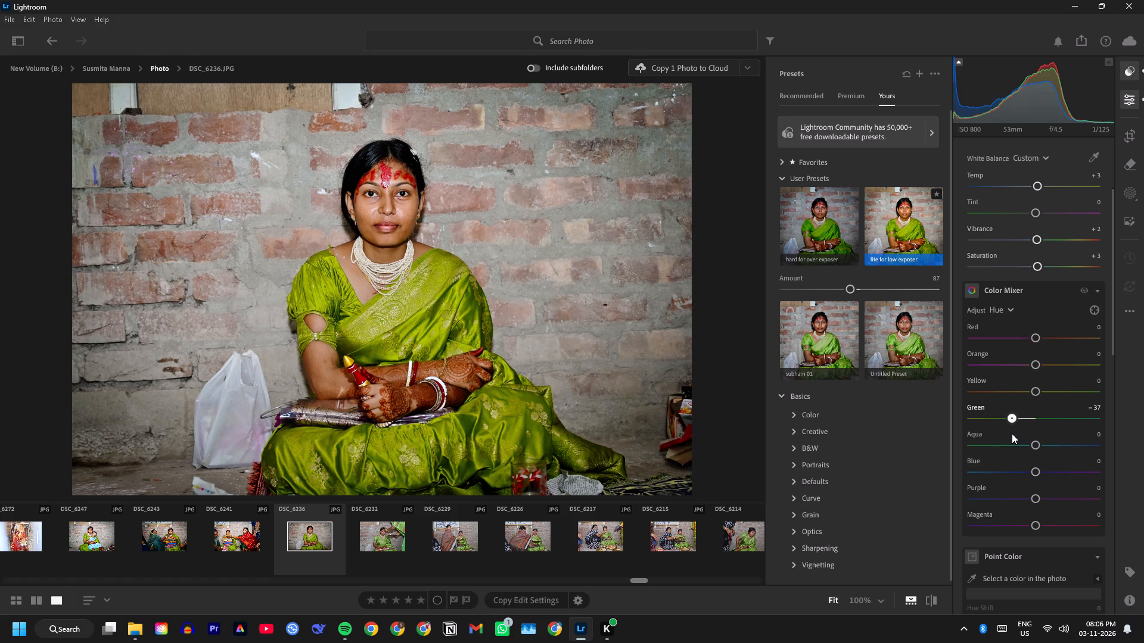
left_click_drag(1012, 433, 1062, 433)
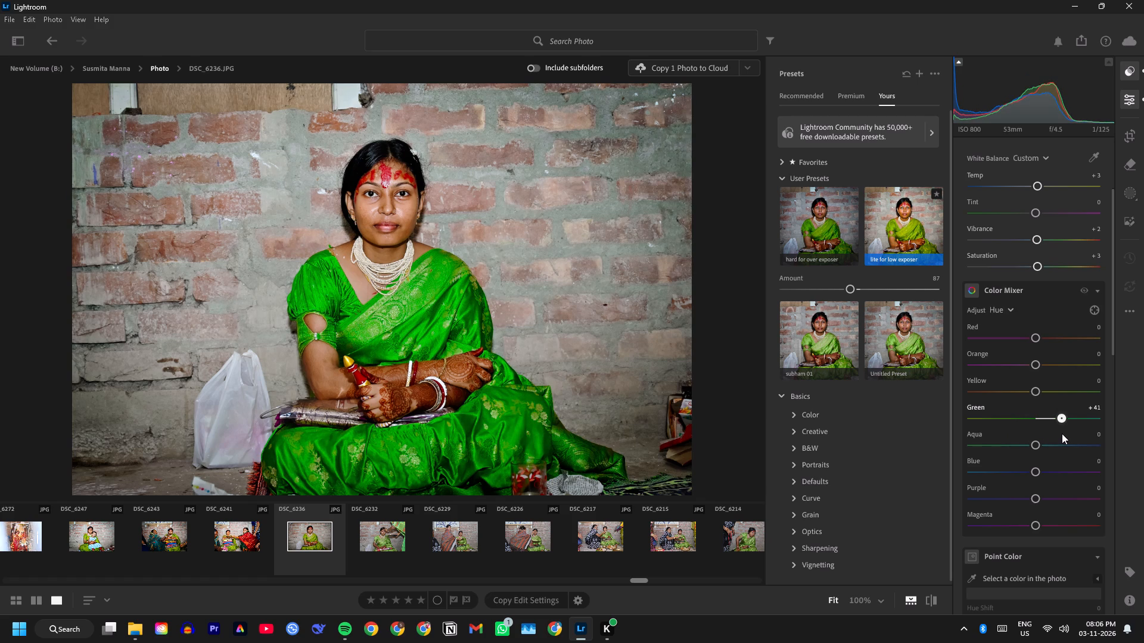
left_click_drag(1062, 433, 1014, 451)
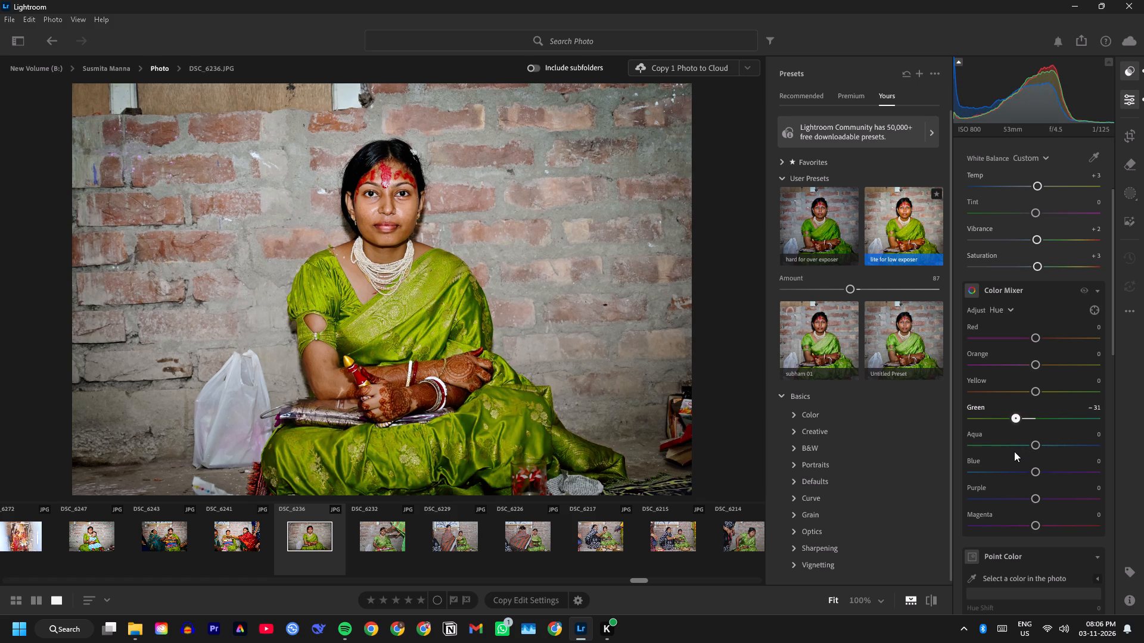
left_click_drag(1014, 451, 996, 454)
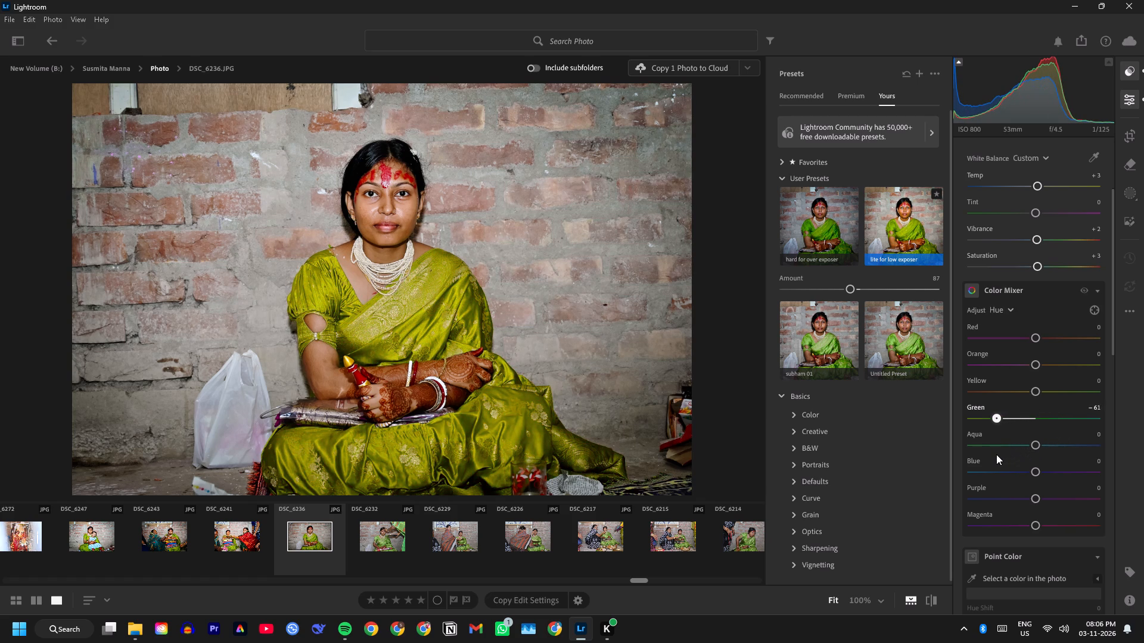
left_click_drag(996, 454, 1033, 457)
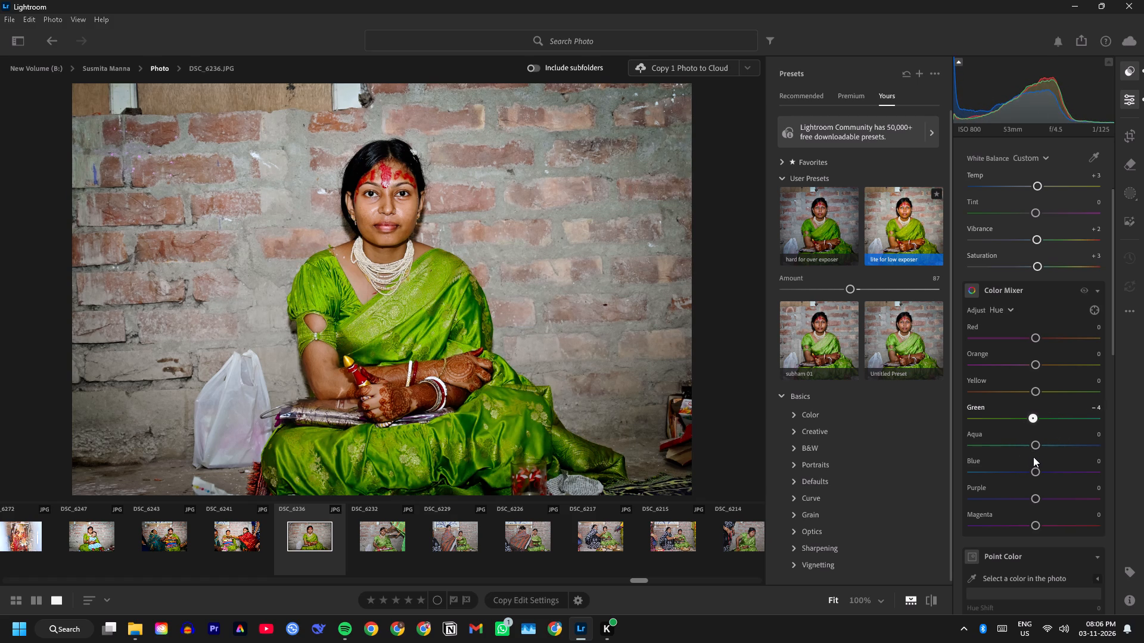
left_click_drag(1033, 457, 1023, 463)
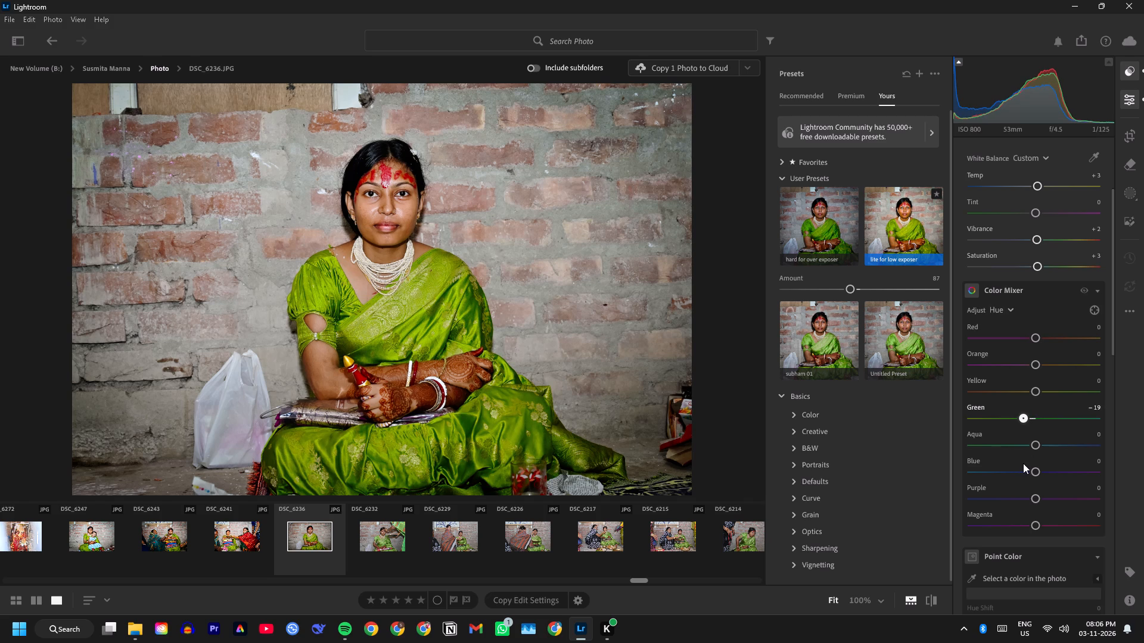
left_click_drag(1023, 463, 1026, 463)
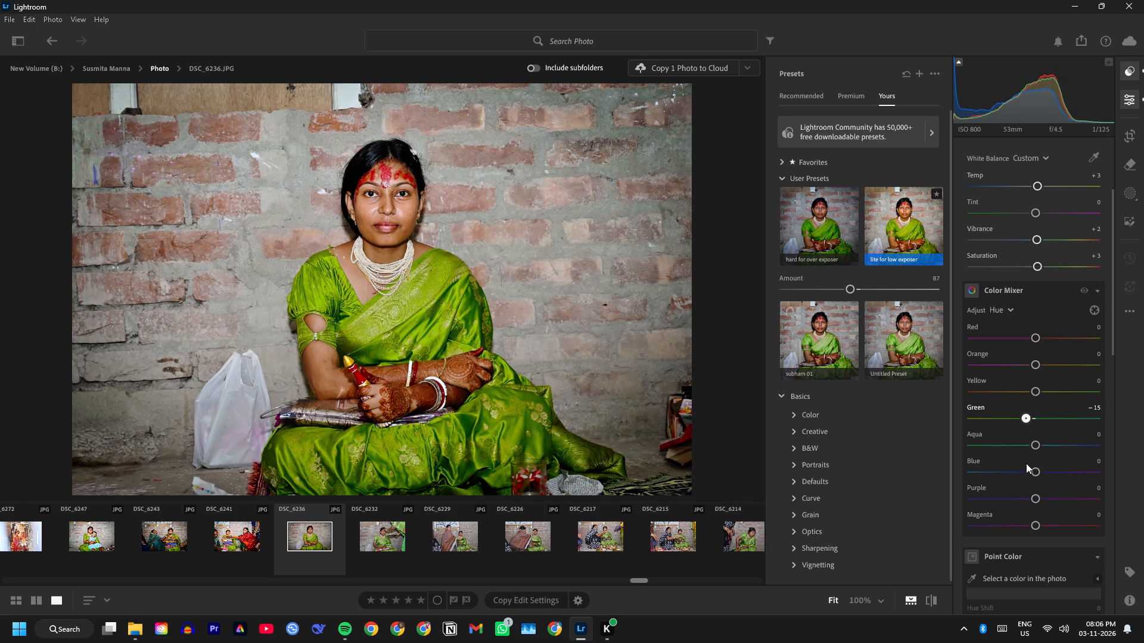
left_click_drag(1026, 463, 1029, 461)
Switch the Color Mixer to Saturation and set Green to +3, Red to +1 and Aqua to -2.
left_click(1004, 308)
left_click(1024, 369)
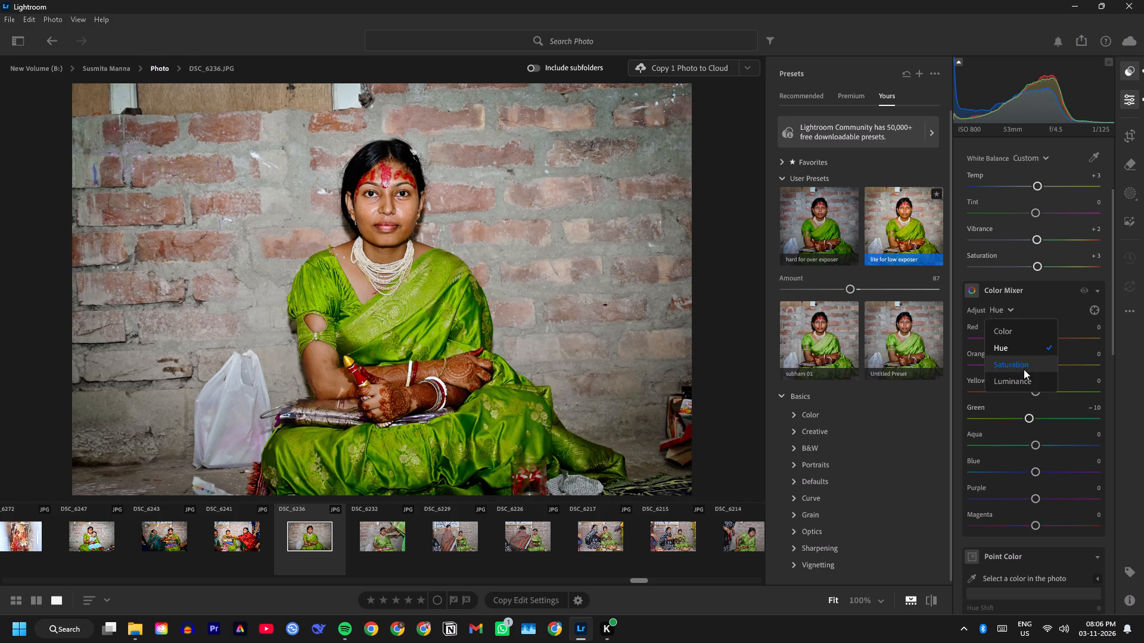
left_click_drag(1077, 420, 1052, 434)
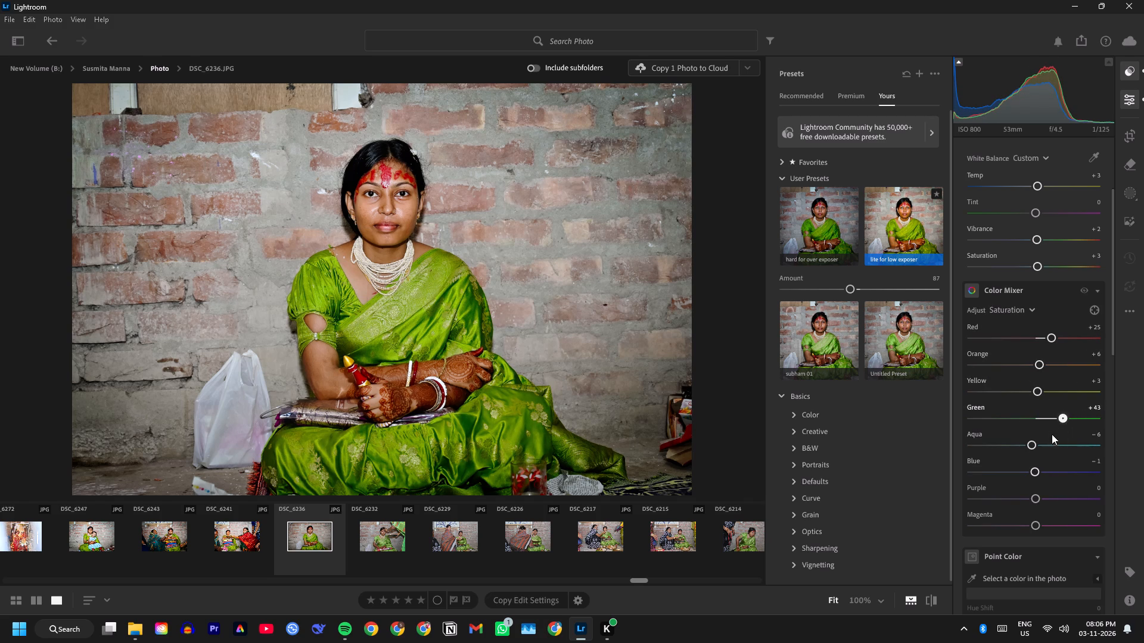
left_click_drag(1052, 434, 1038, 440)
left_click_drag(1050, 333, 1037, 344)
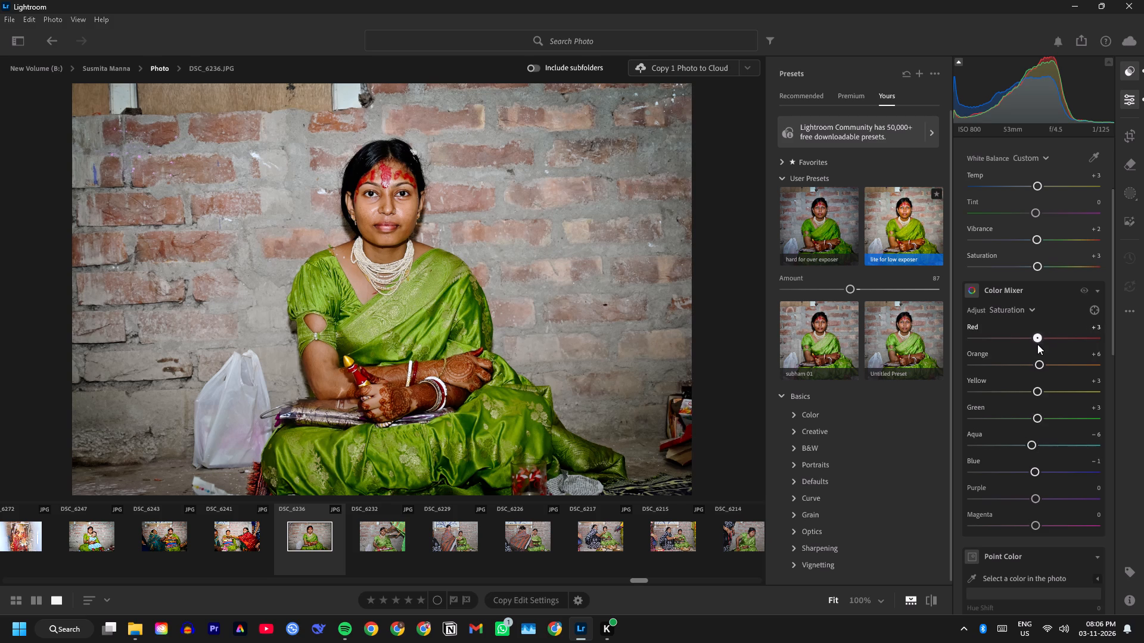
left_click_drag(1037, 344, 1034, 350)
left_click(1031, 442)
Switch the Color Mixer to Luminance, try brighter and darker greens, and set Green to -41.
left_click(1032, 312)
left_click(1020, 380)
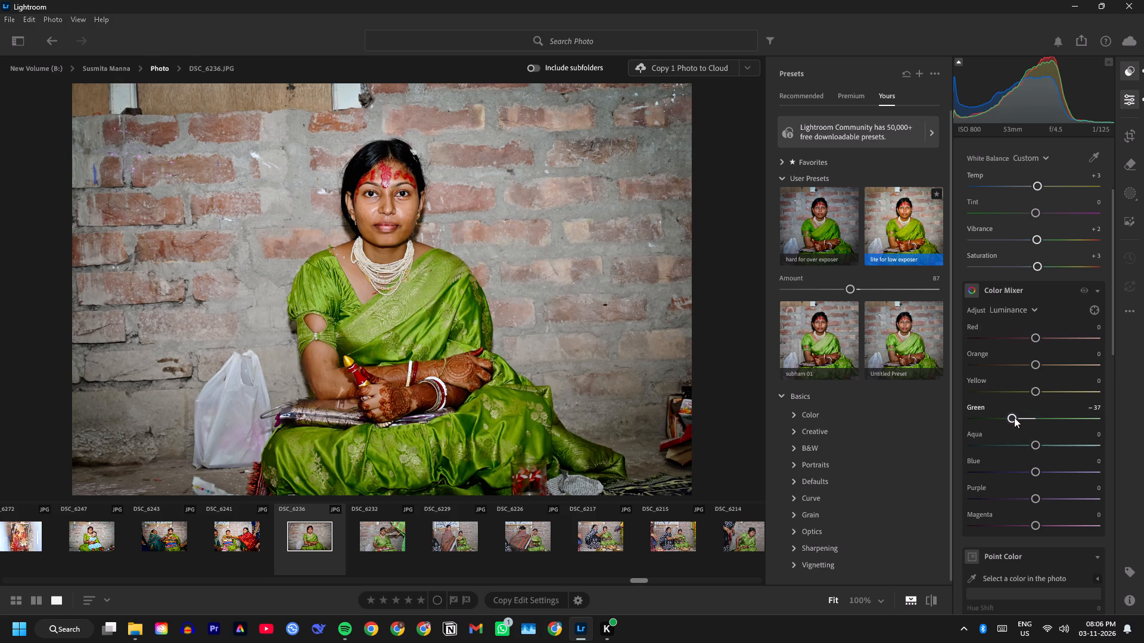
left_click_drag(1014, 417, 1030, 426)
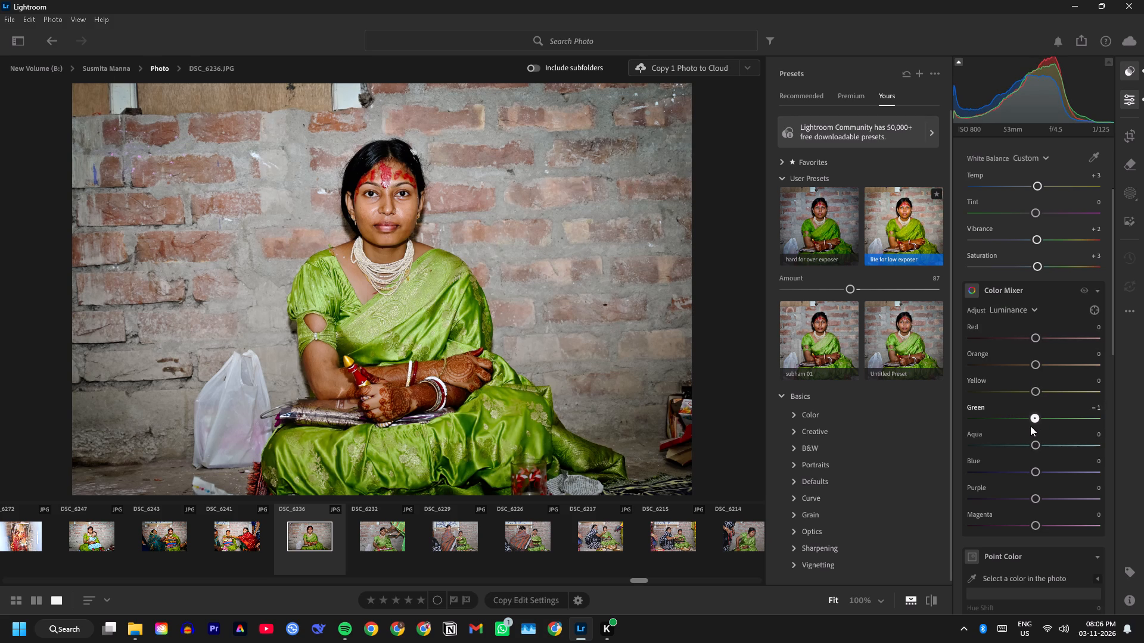
left_click_drag(1030, 426, 1003, 441)
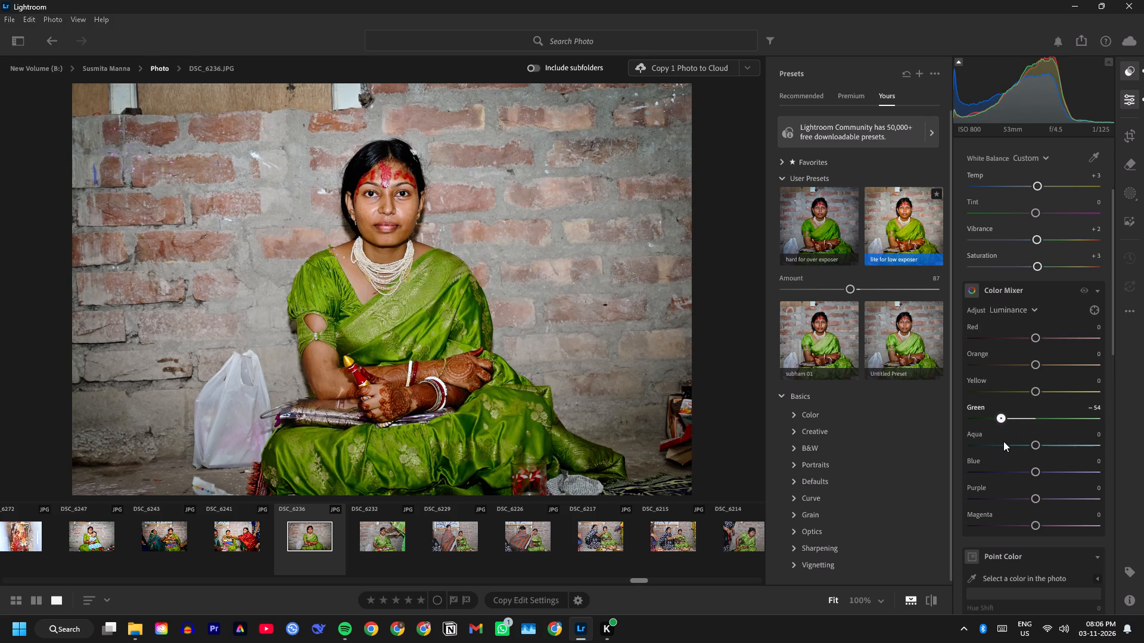
left_click_drag(1003, 441, 1042, 448)
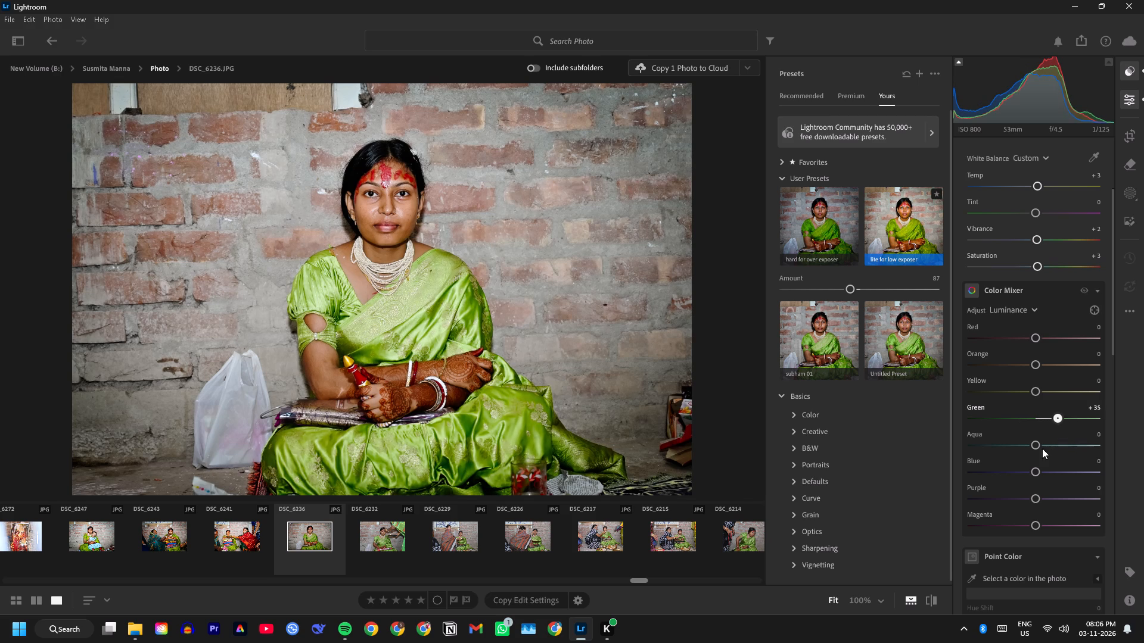
left_click_drag(1042, 448, 987, 463)
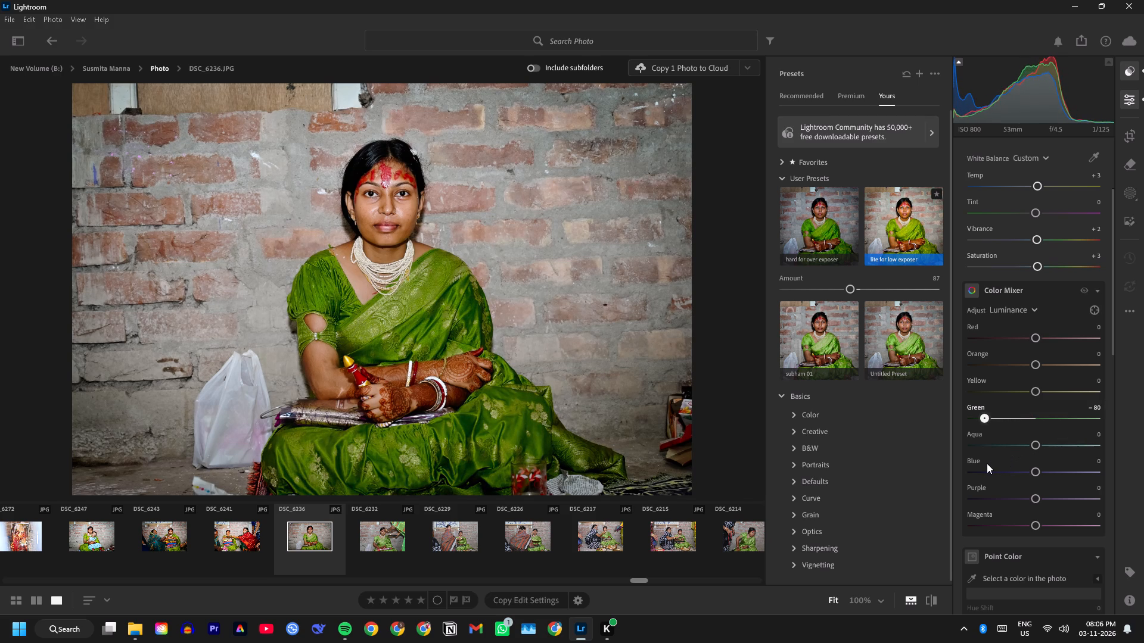
left_click_drag(987, 463, 1015, 466)
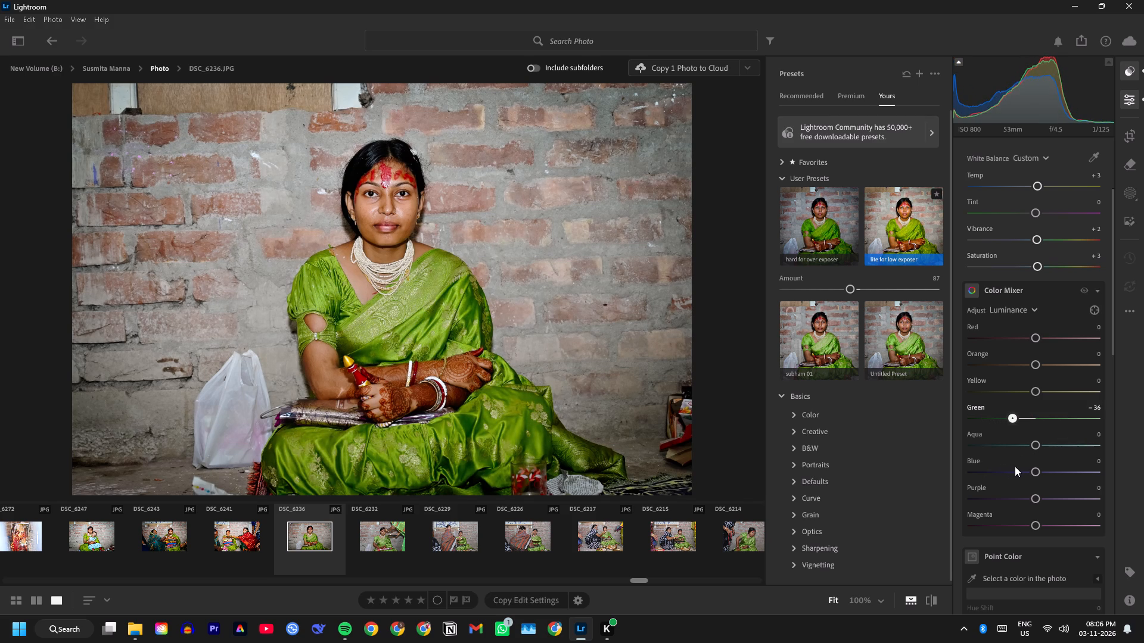
left_click_drag(1015, 466, 1012, 470)
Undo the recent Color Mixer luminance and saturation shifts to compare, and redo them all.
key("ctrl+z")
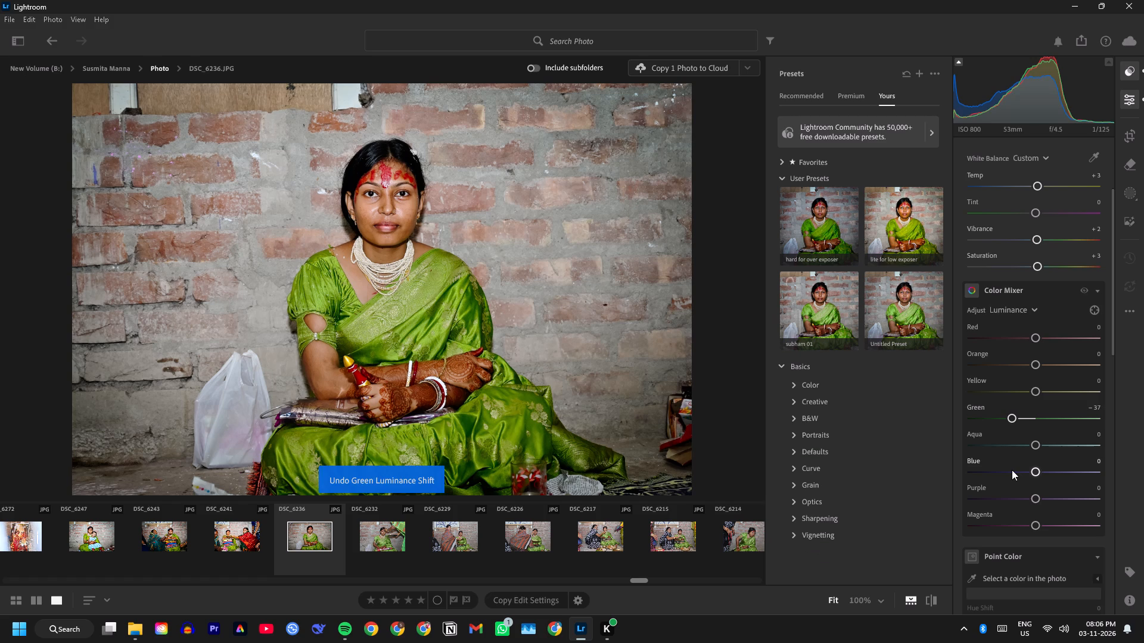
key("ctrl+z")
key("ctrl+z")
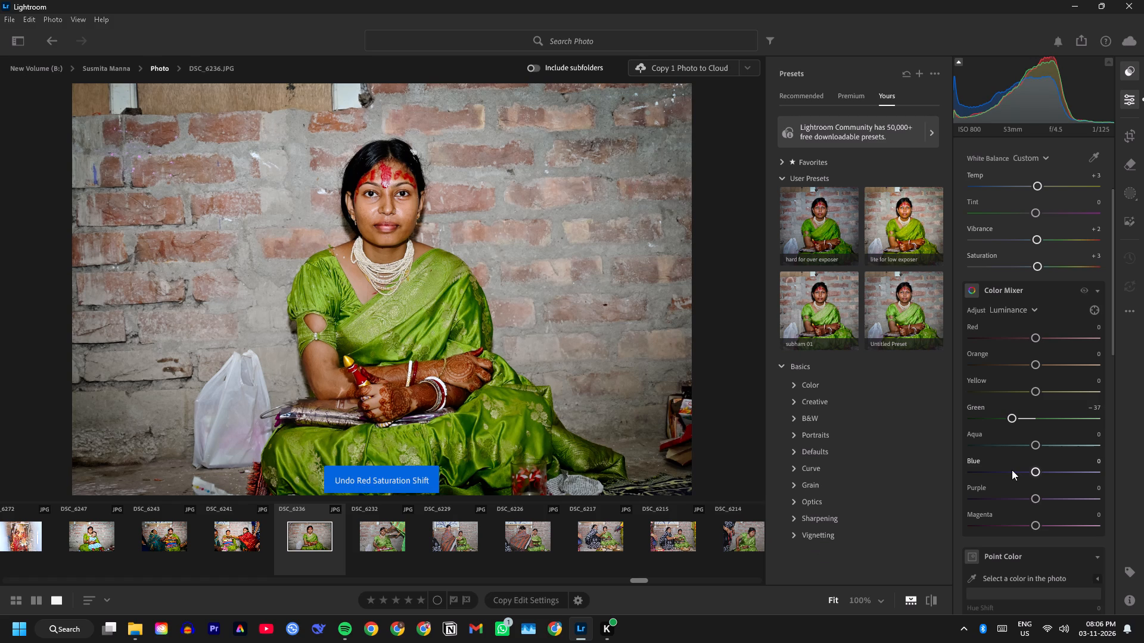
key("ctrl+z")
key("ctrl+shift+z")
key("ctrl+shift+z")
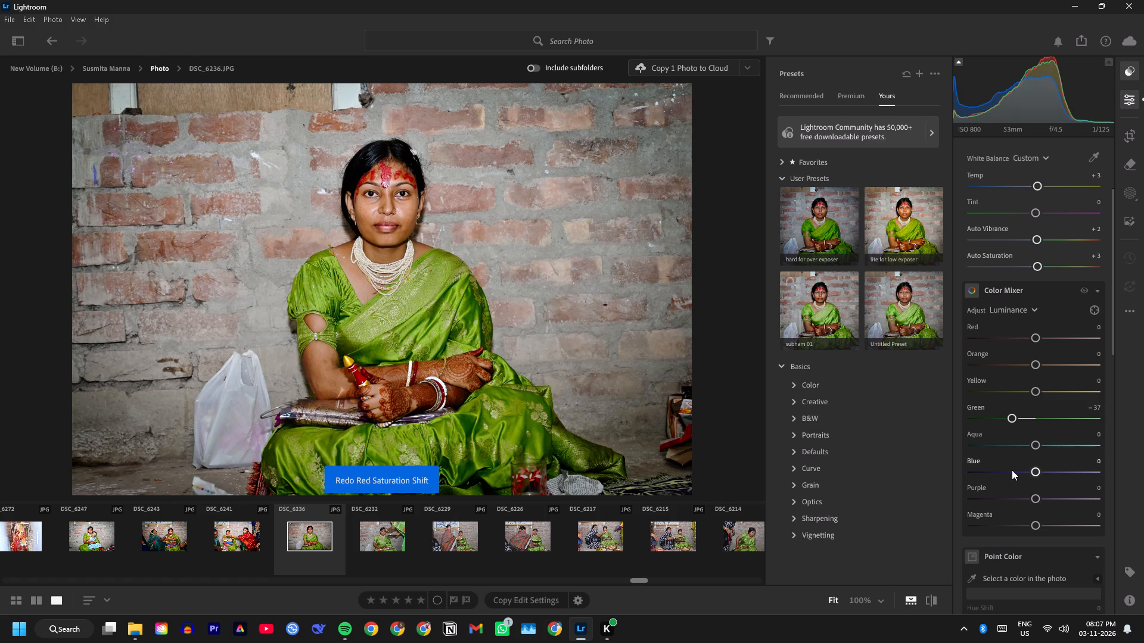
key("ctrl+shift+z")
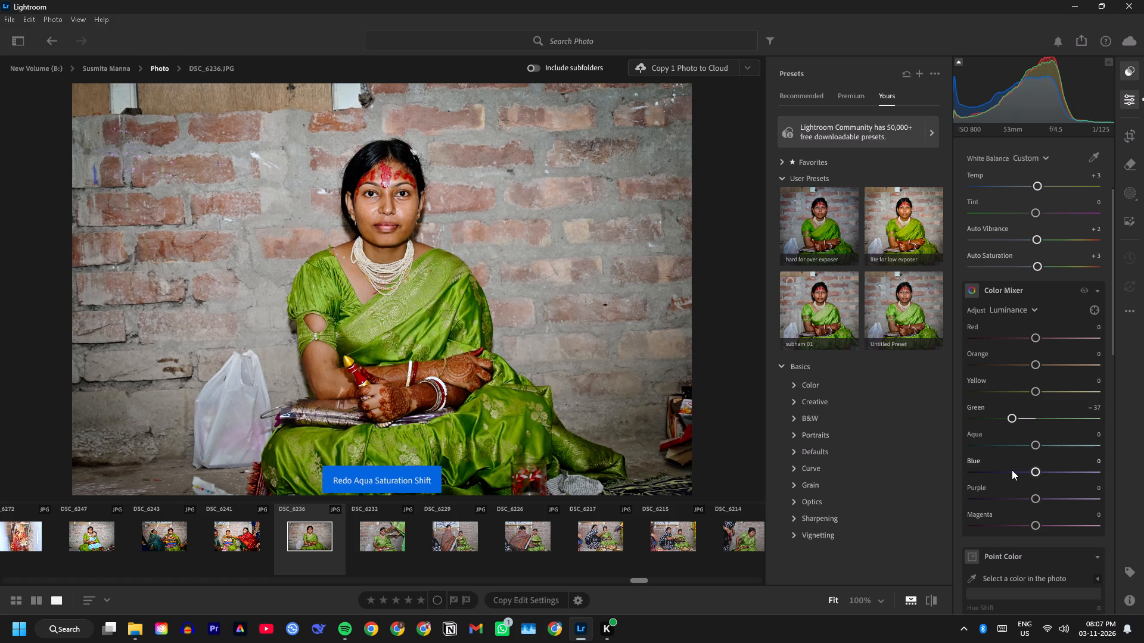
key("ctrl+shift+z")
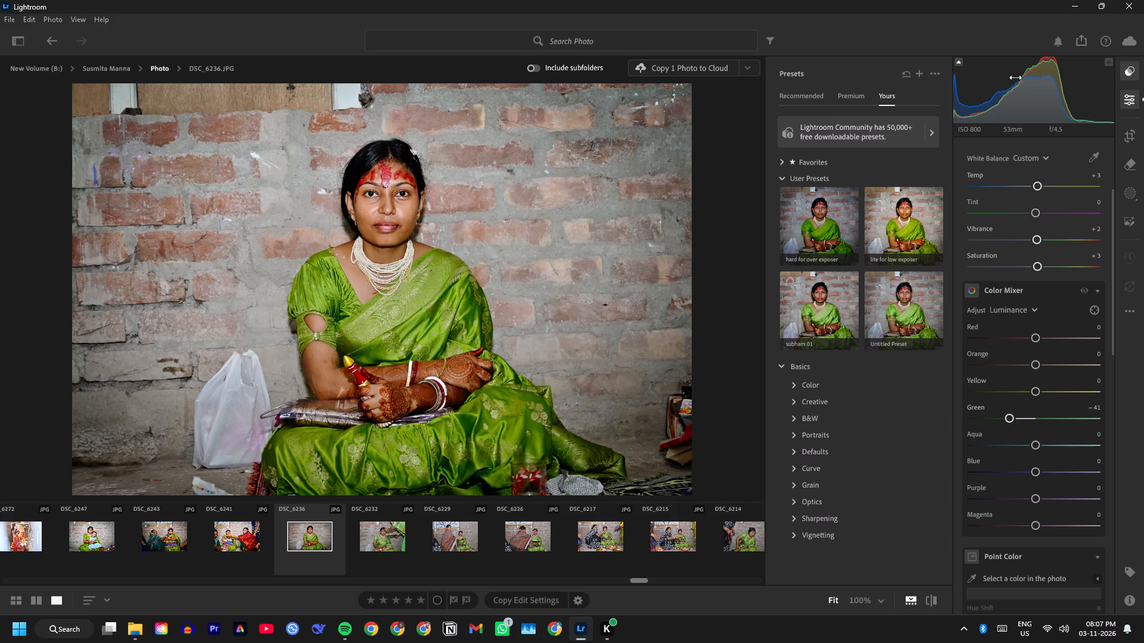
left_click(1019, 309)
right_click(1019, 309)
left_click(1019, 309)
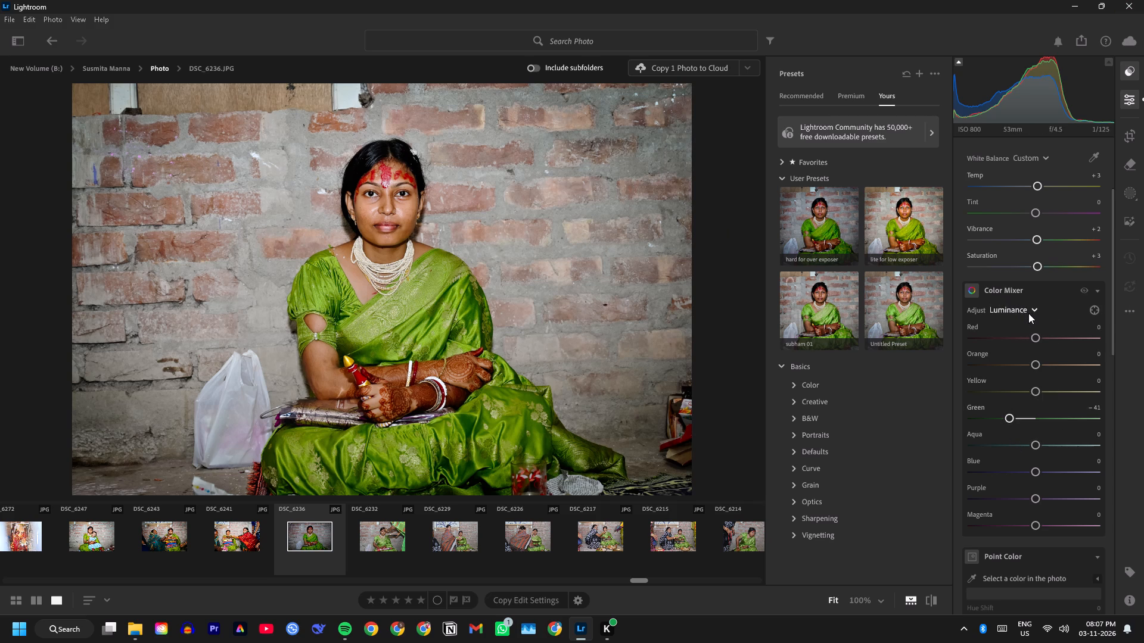
Refine the Color Grading luminance, keeping shadows strongly lowered, reducing midtones to about 8 and raising highlights slightly above neutral.
scroll(1036, 434, "down", 10)
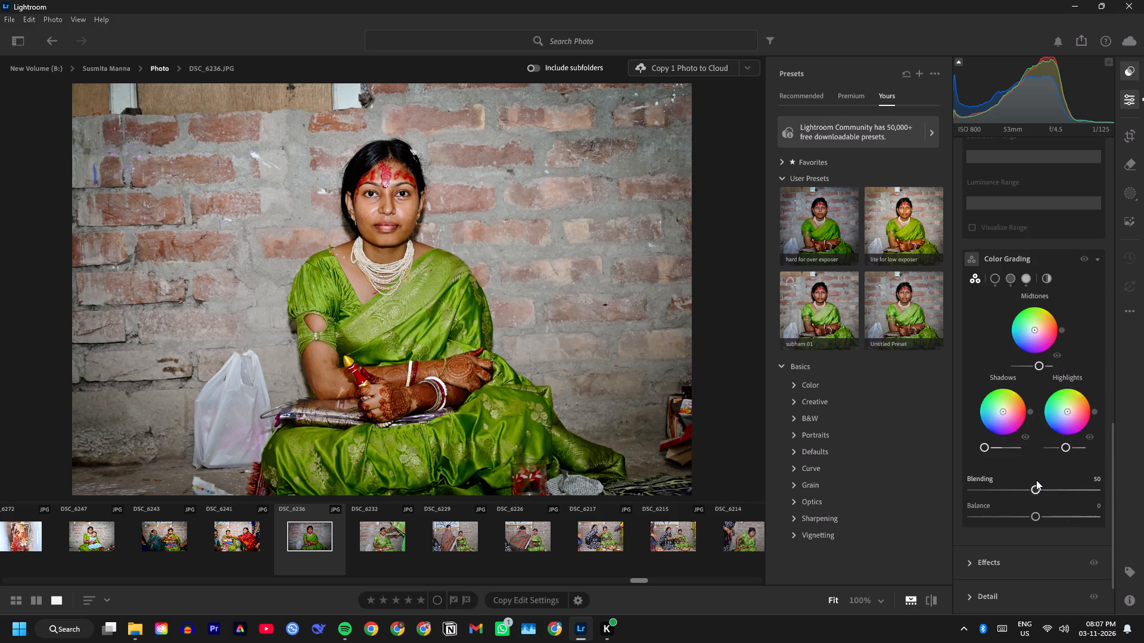
left_click_drag(986, 447, 1005, 454)
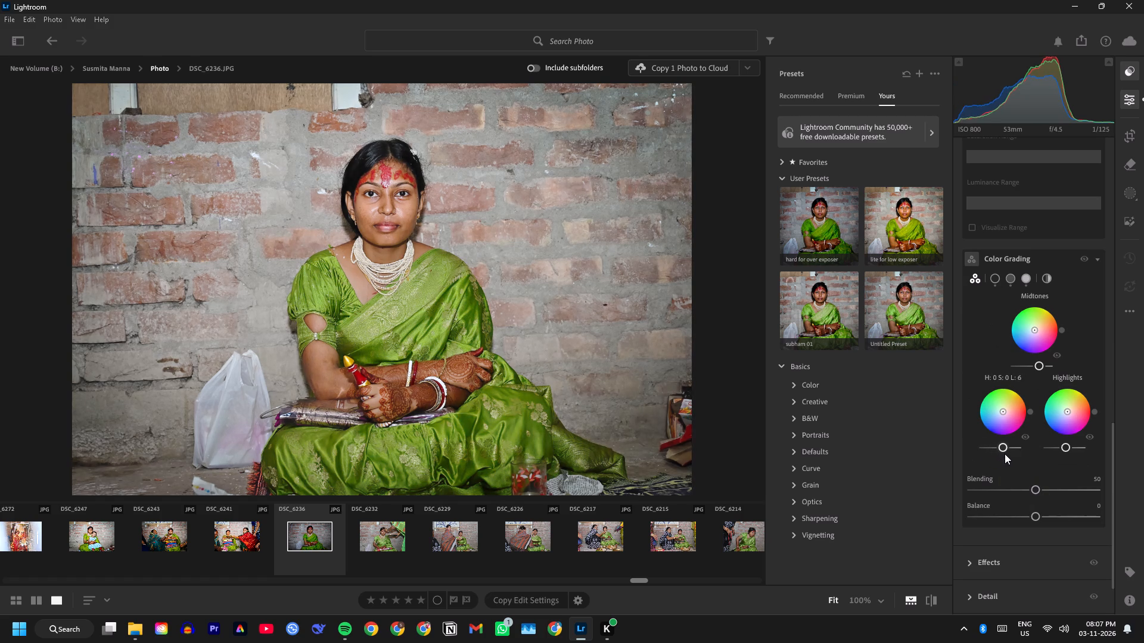
left_click_drag(1005, 454, 978, 472)
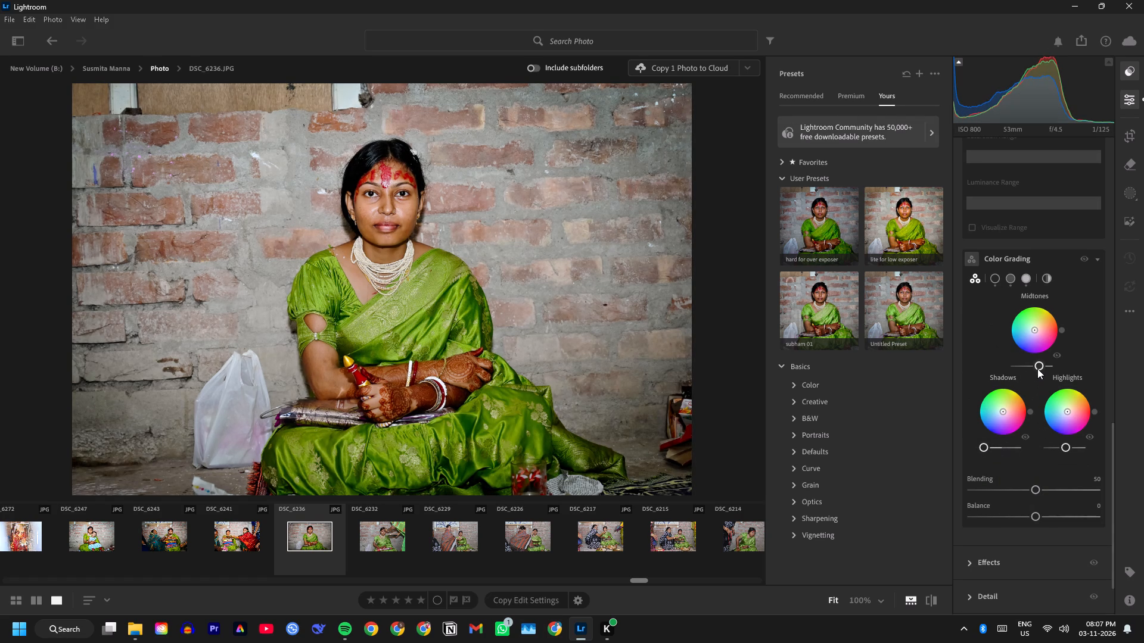
left_click_drag(1037, 369, 1034, 380)
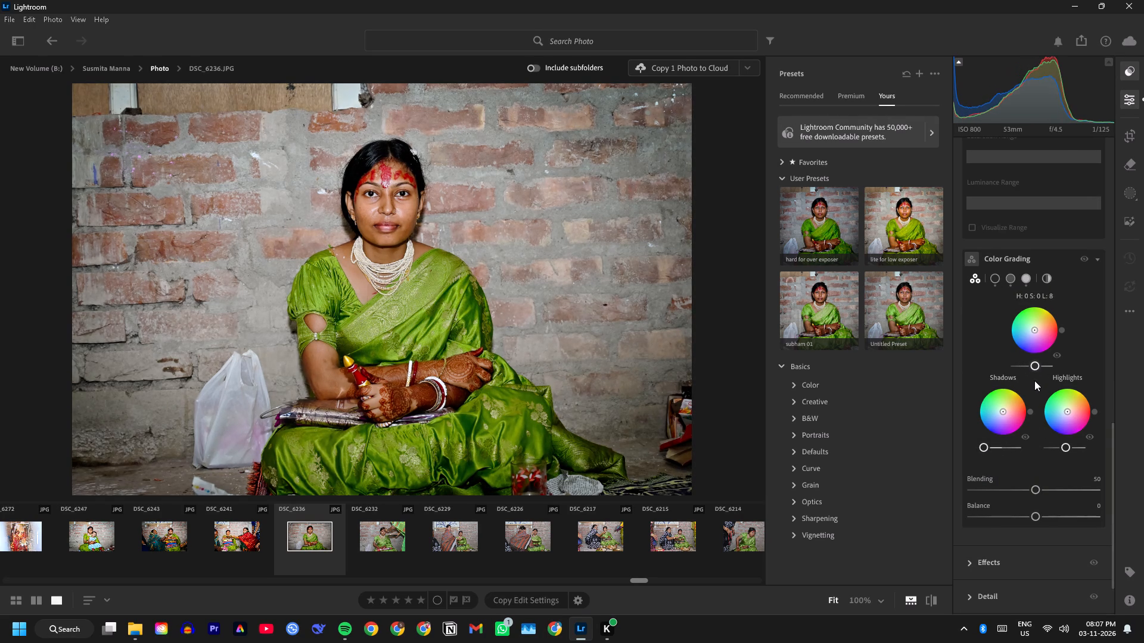
left_click_drag(1034, 380, 1034, 381)
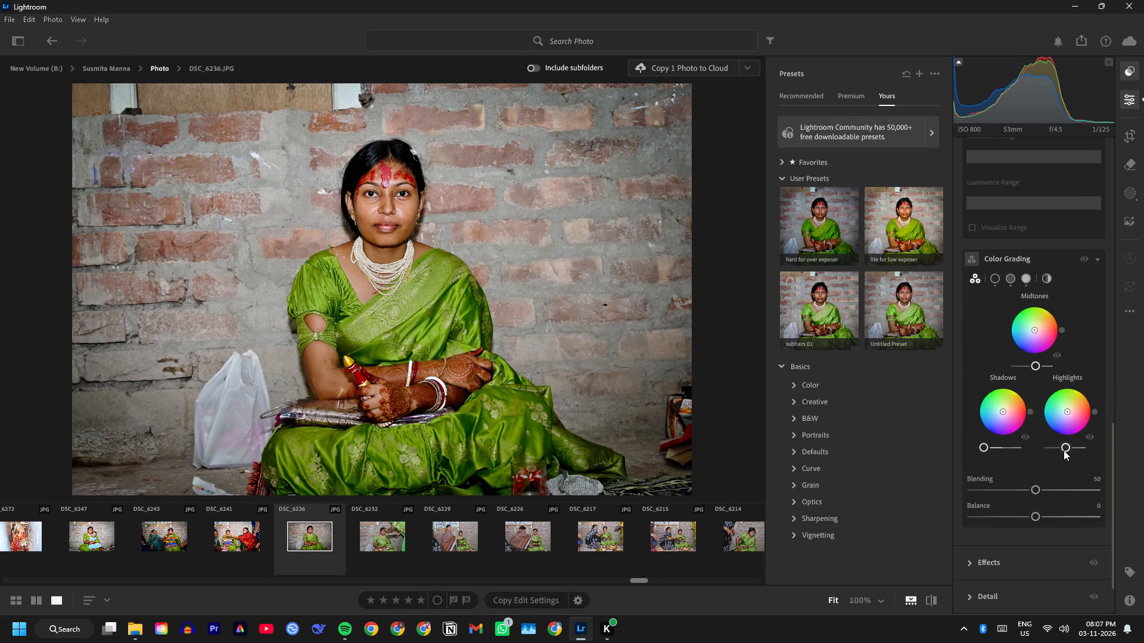
left_click_drag(1064, 448, 1039, 463)
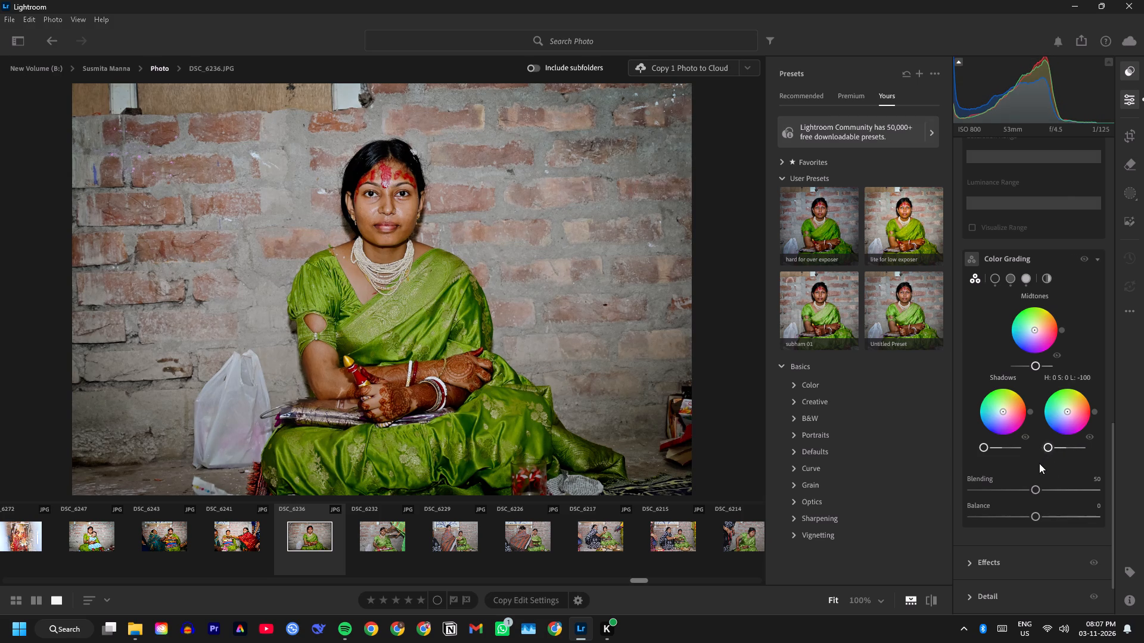
left_click_drag(1039, 463, 1040, 481)
left_click_drag(1040, 481, 1049, 491)
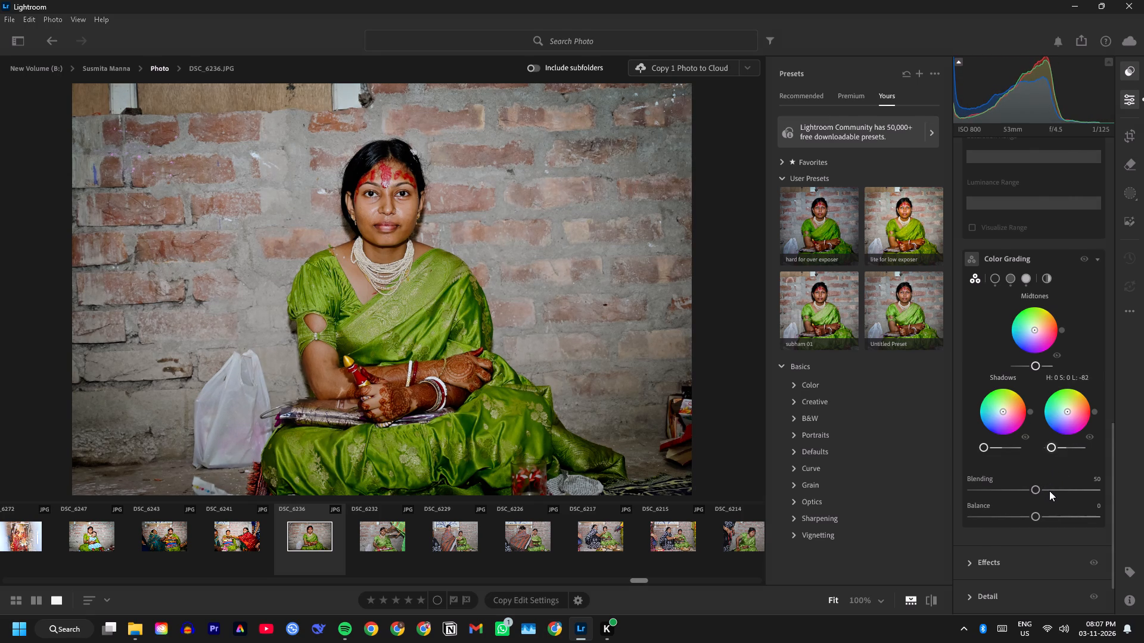
left_click_drag(1049, 491, 1063, 491)
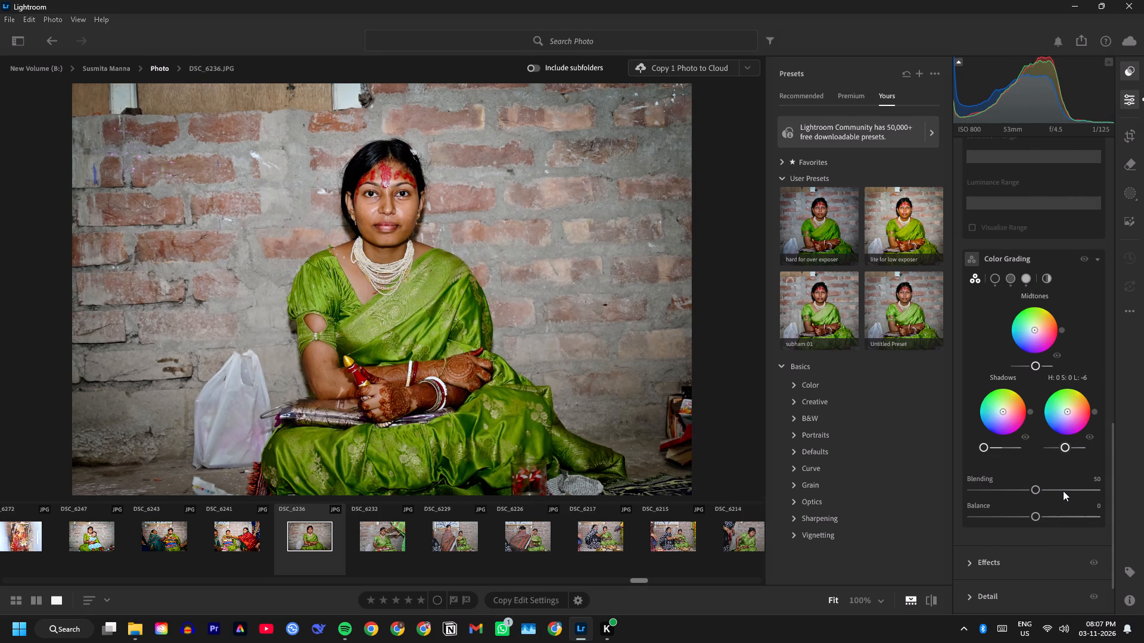
left_click_drag(1063, 491, 1066, 492)
left_click_drag(1066, 492, 1069, 492)
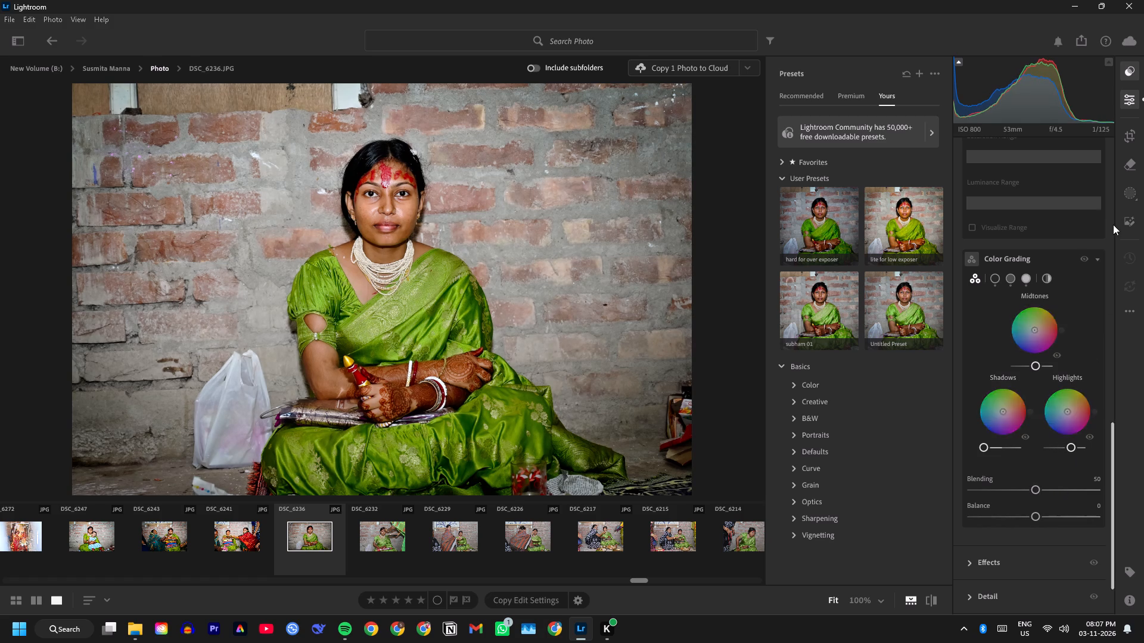
right_click(1130, 91)
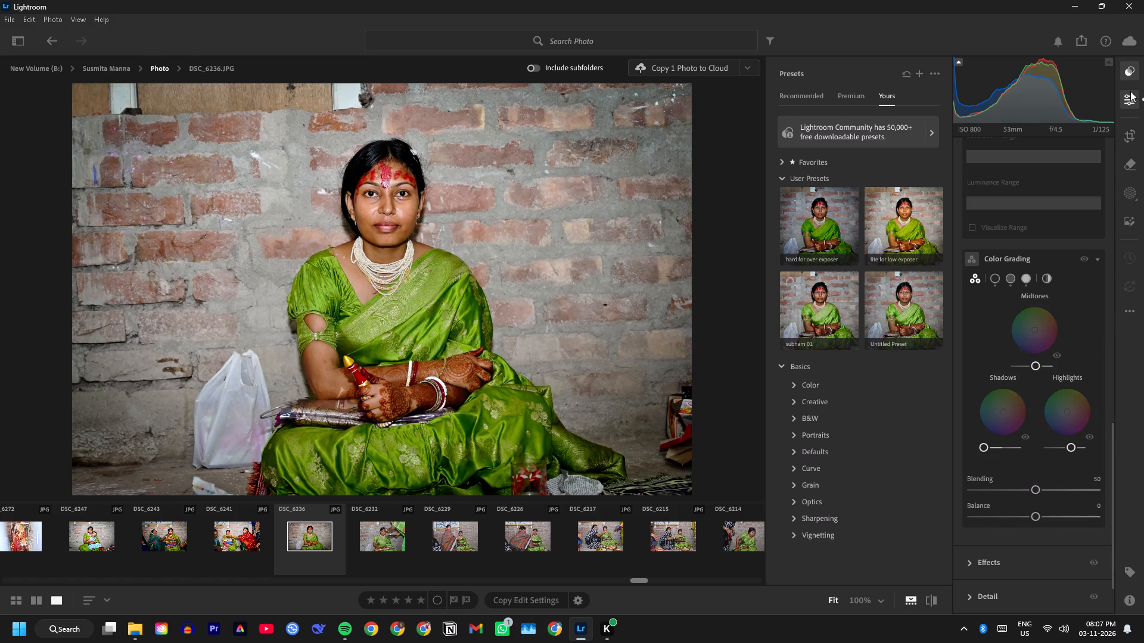
Save the current edit settings of DSC_6236 as a new preset named indoor in the User Presets group.
right_click(1130, 92)
left_click(918, 77)
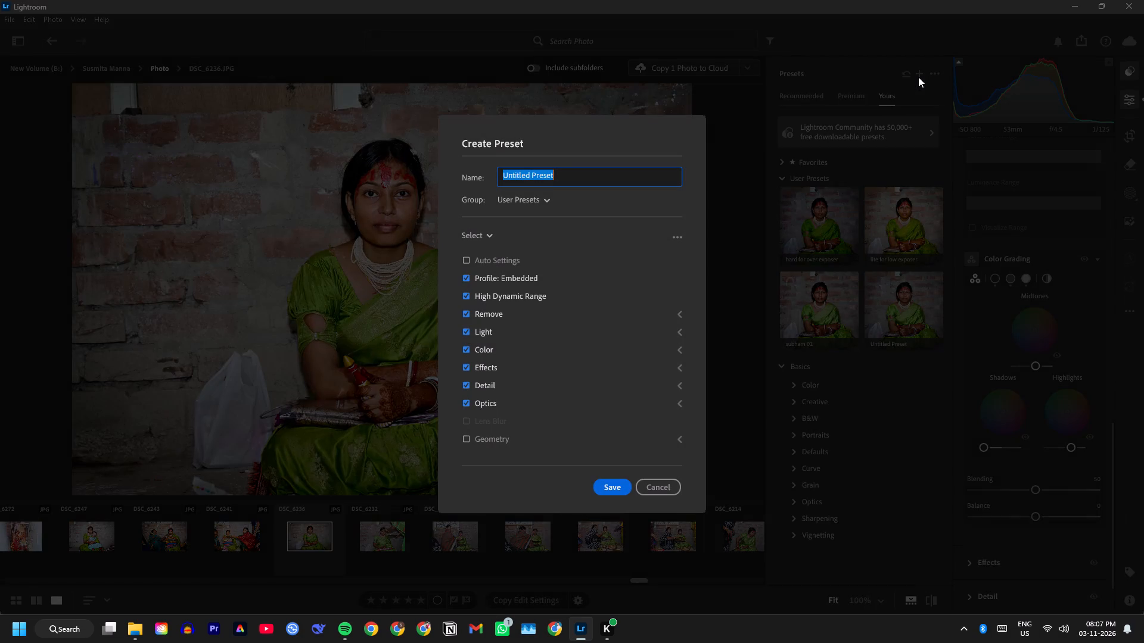
key("BackSpace")
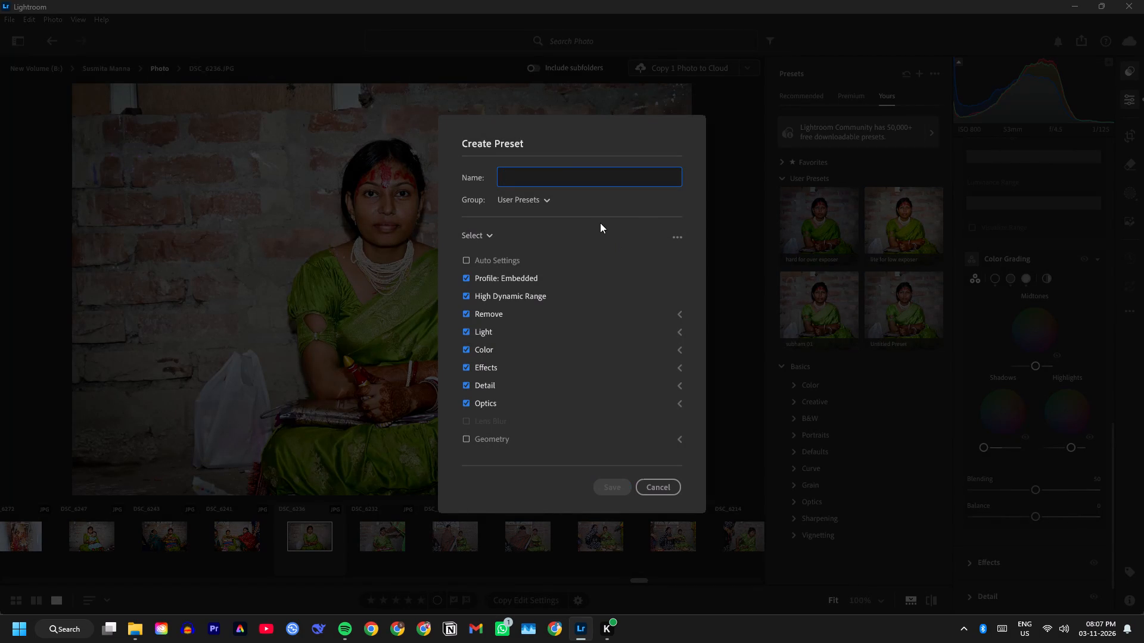
type("indoor")
key("space")
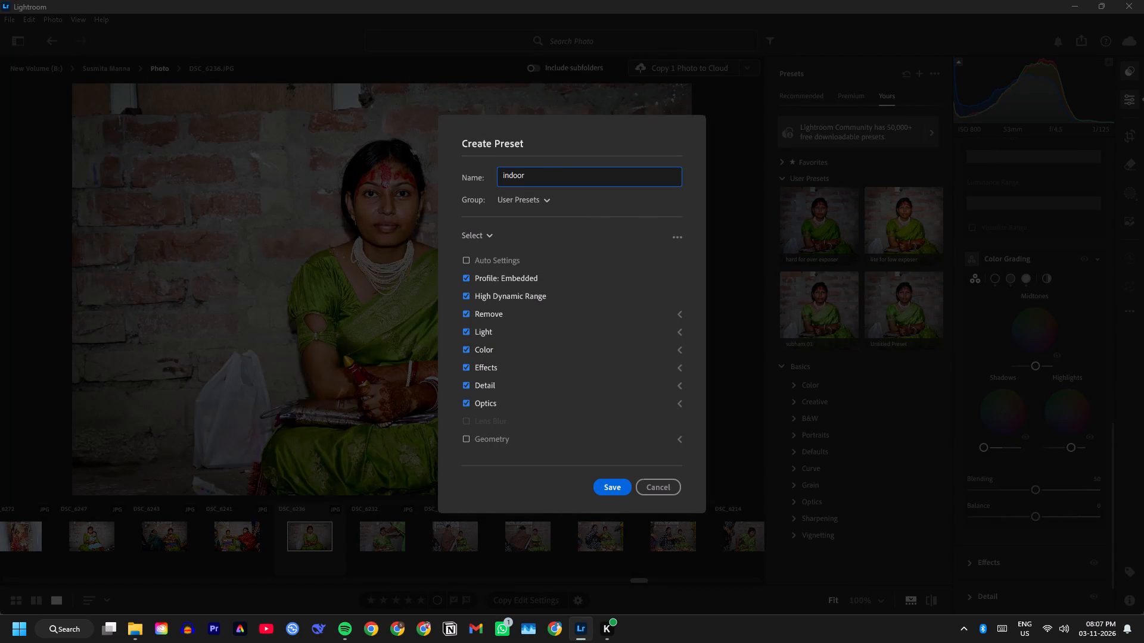
scroll(575, 401, "down", 1)
left_click(464, 441)
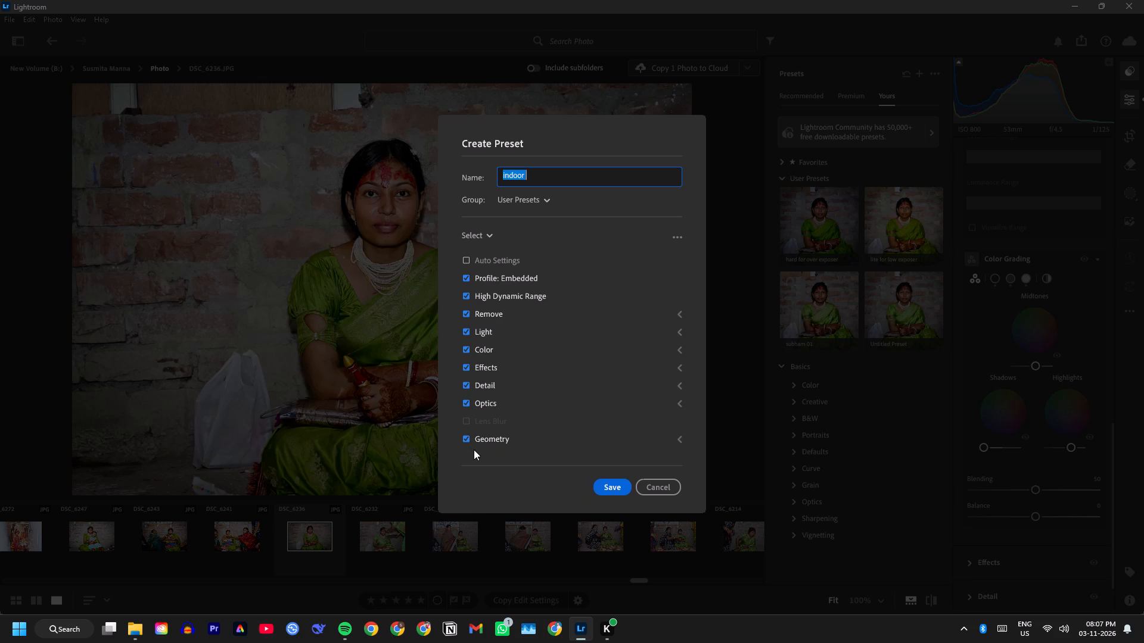
left_click(470, 444)
left_click(615, 486)
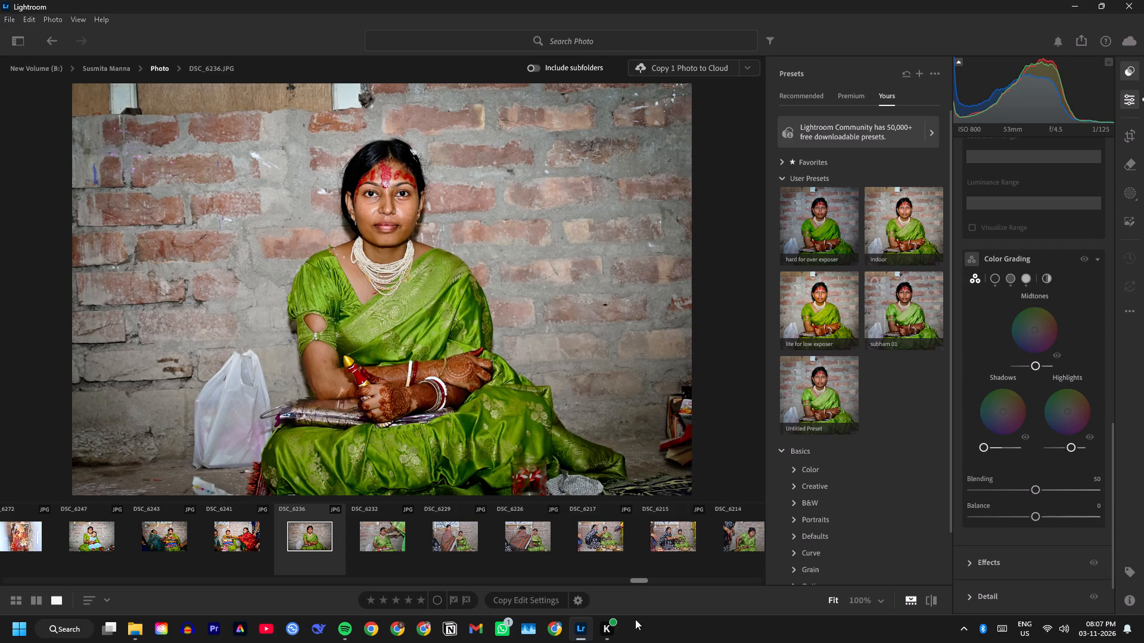
Switch to File Explorer, open the aiburobhat folder and review the exported photos from DSC_6085 through DSC_6247.
left_click(143, 631)
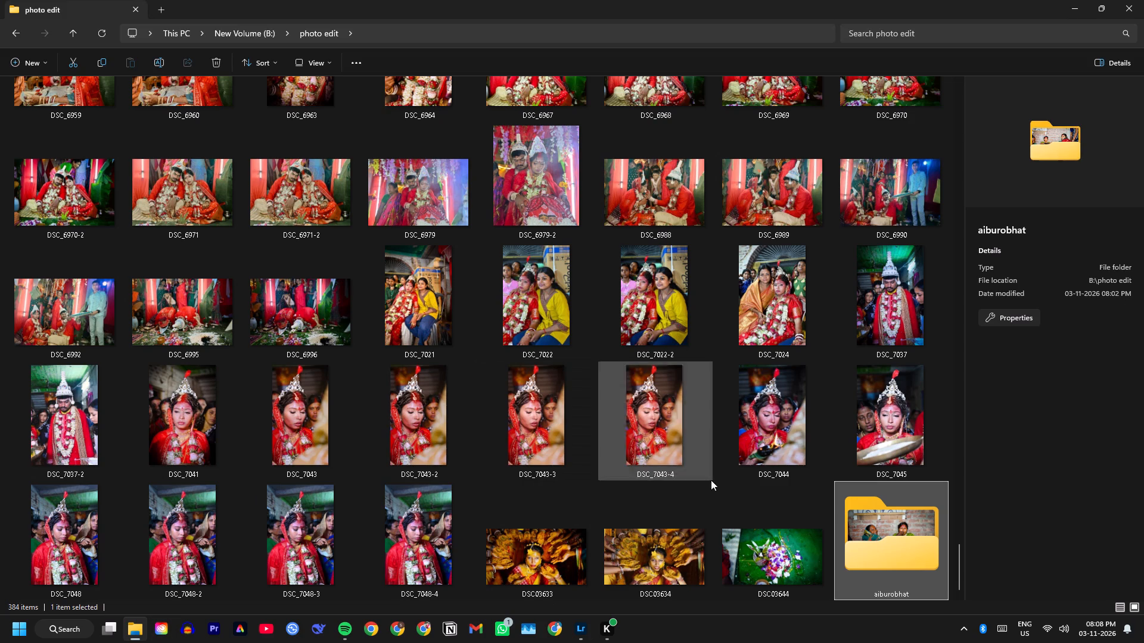
scroll(725, 486, "down", 1)
double_click(881, 523)
left_click(408, 291)
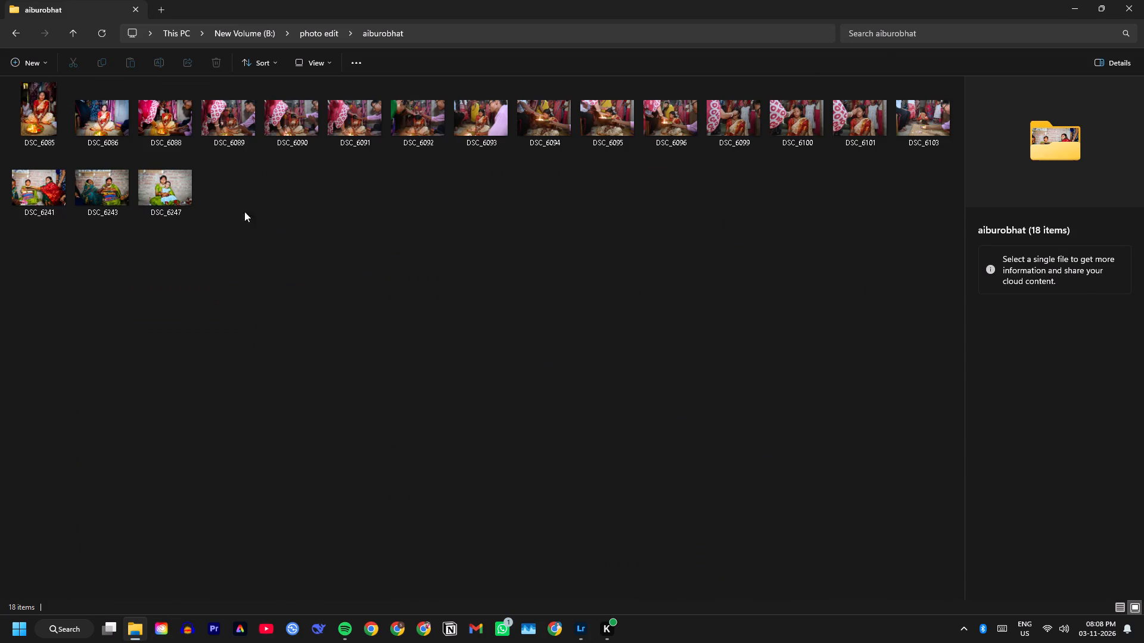
double_click(34, 116)
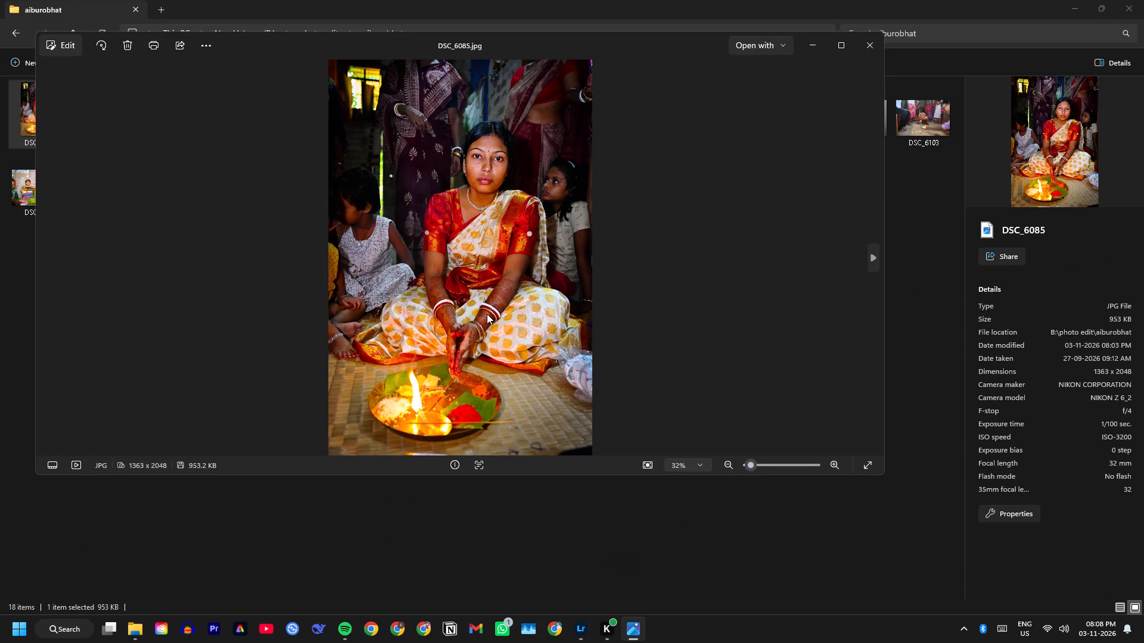
key("Right")
key("Right")
key("Left")
key("Right")
key("Right")
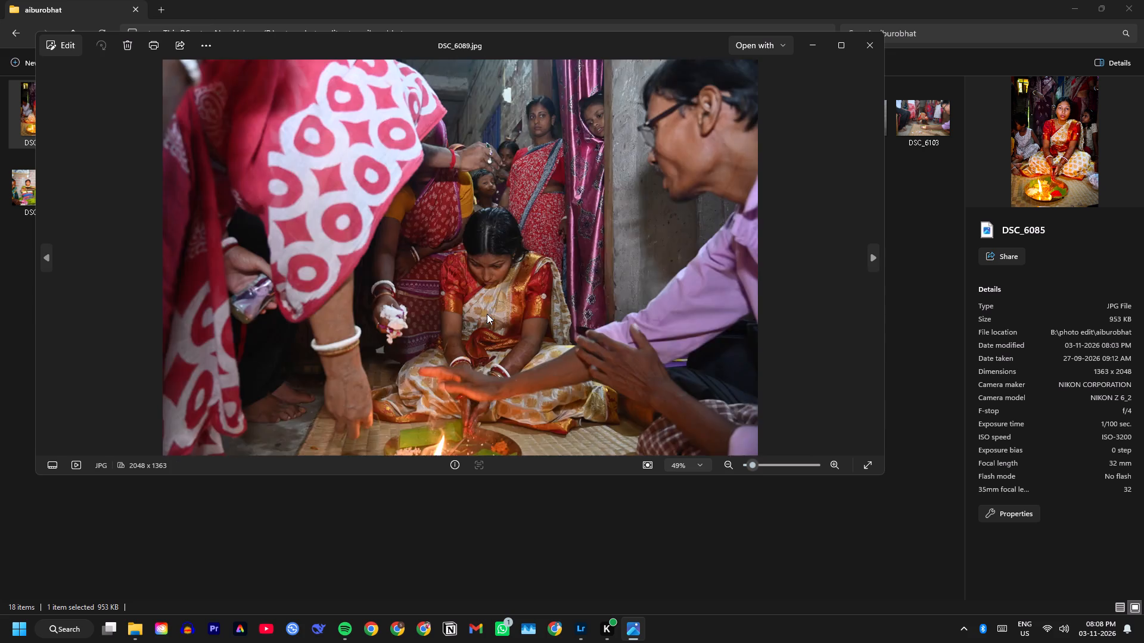
key("Right")
key("Left")
key("Right")
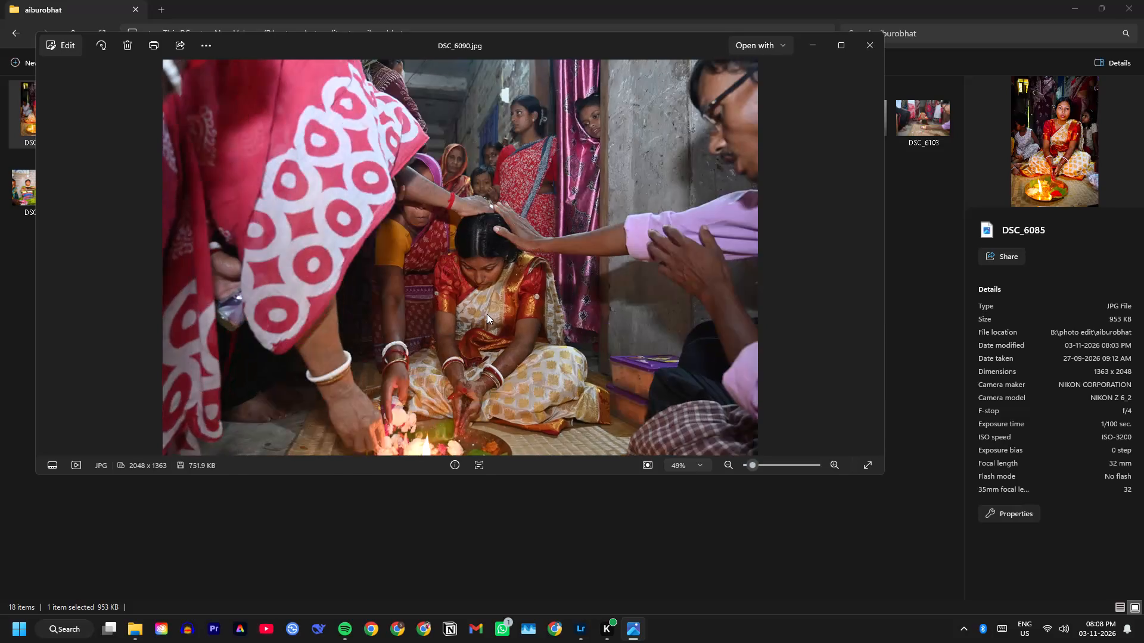
key("Right")
key("Right")
key("Right")
key("Right")
key("Right")
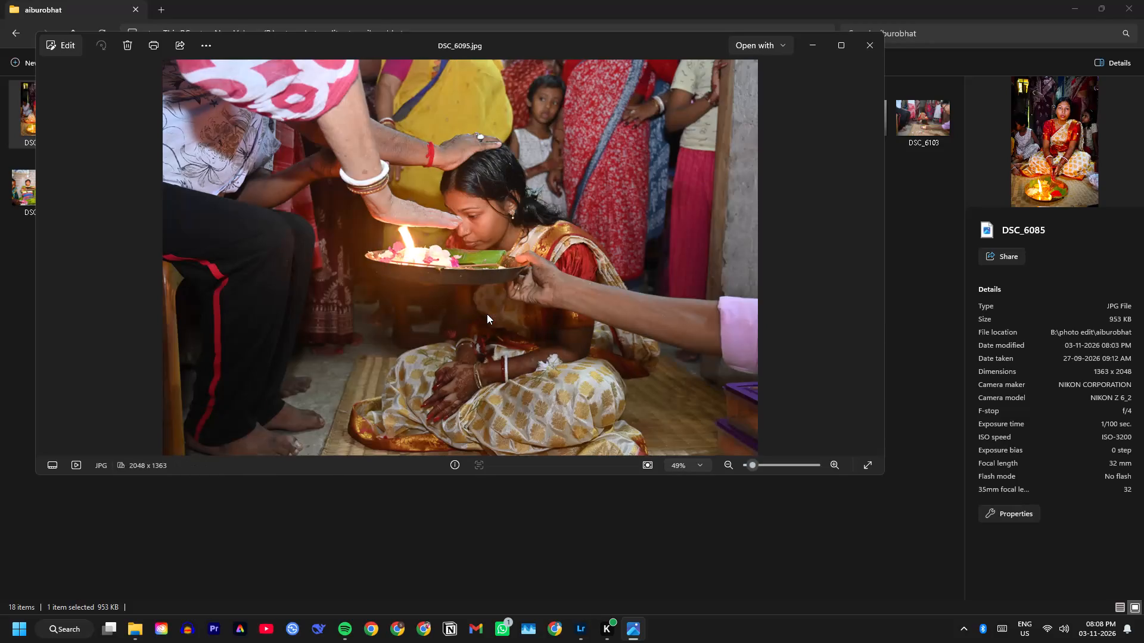
key("Right")
key("Right")
key("Right")
key("Right")
key("Right")
key("Right")
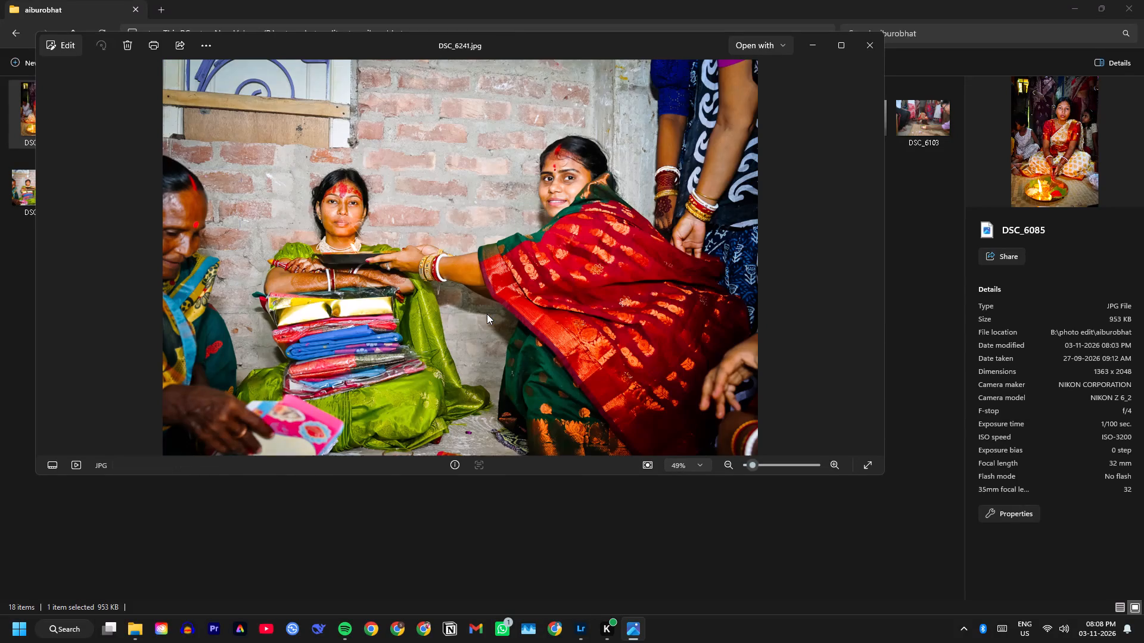
key("Right")
key("Right")
key("Right")
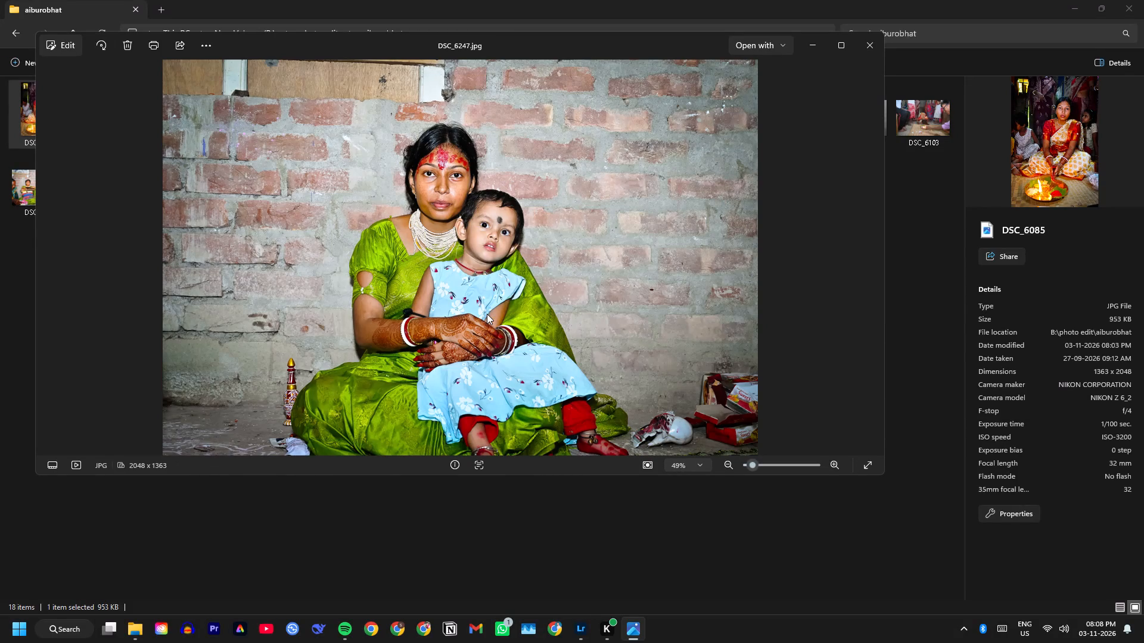
key("Right")
left_click(875, 52)
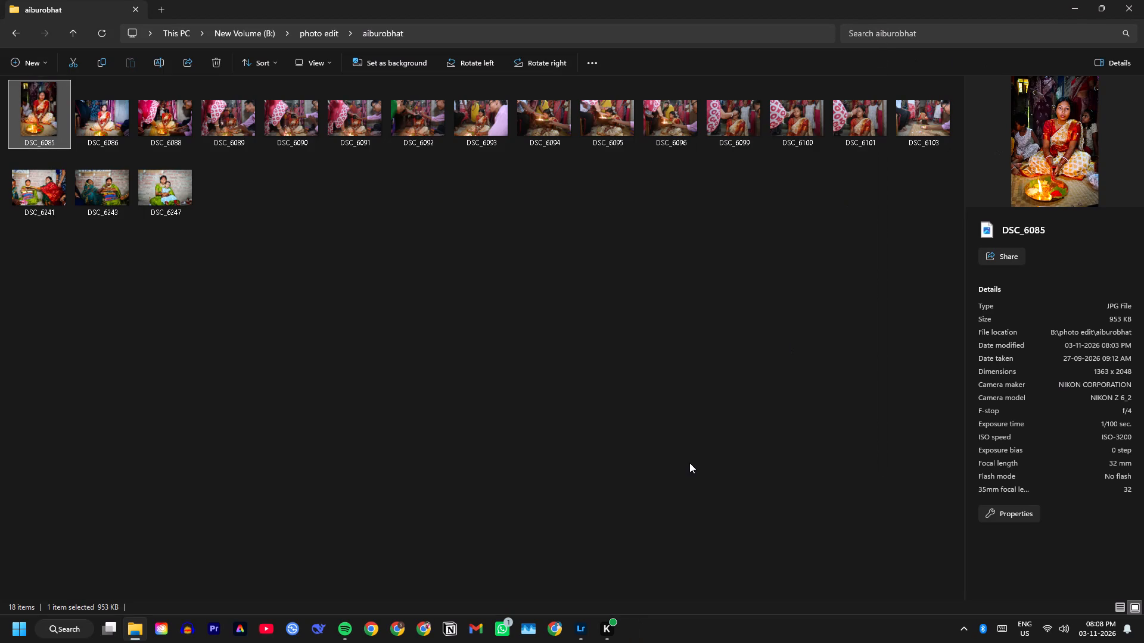
Examine the faces in exported photo DSC_6247 up close, and close the viewer and the folder window.
left_click_drag(689, 463, 686, 457)
left_click(454, 342)
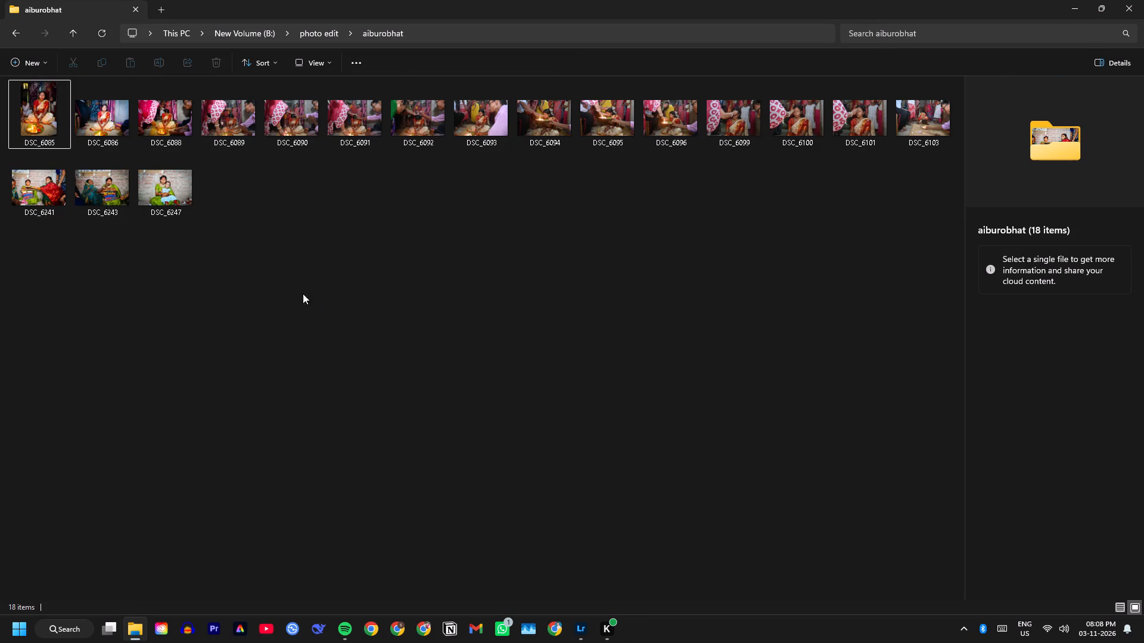
double_click(173, 174)
scroll(388, 207, "up", 8)
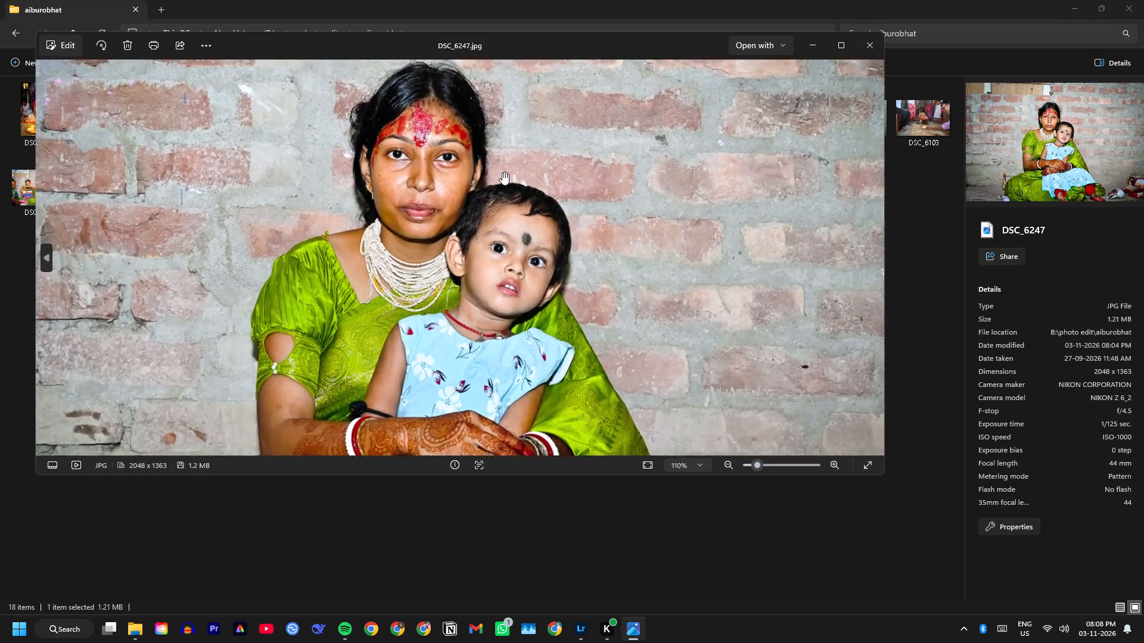
scroll(502, 172, "up", 10)
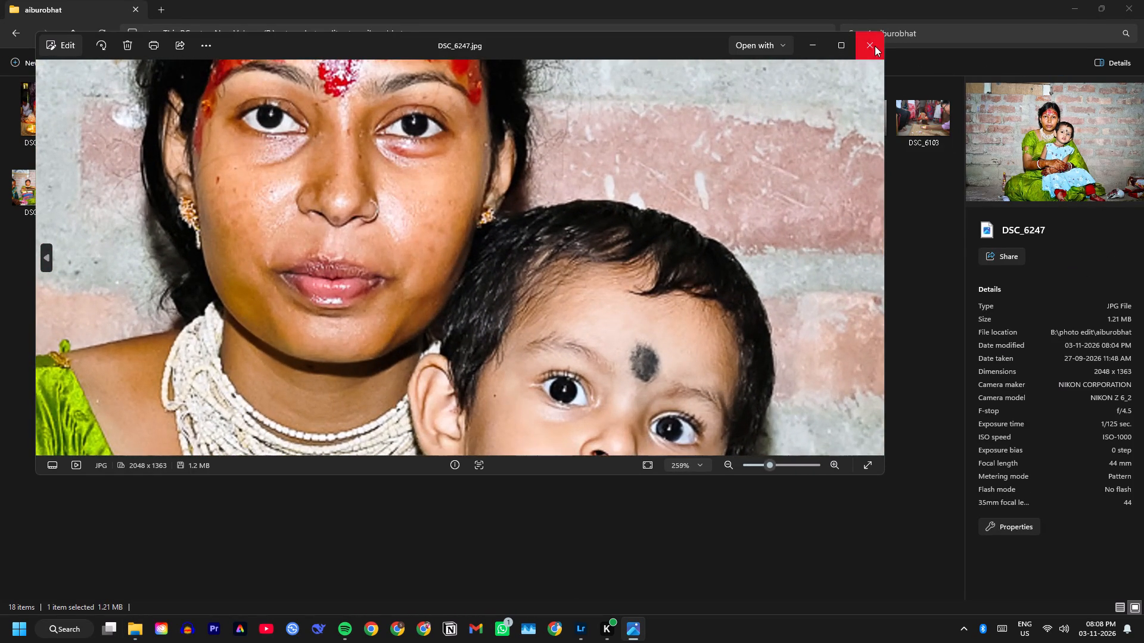
left_click(875, 46)
left_click(1126, 1)
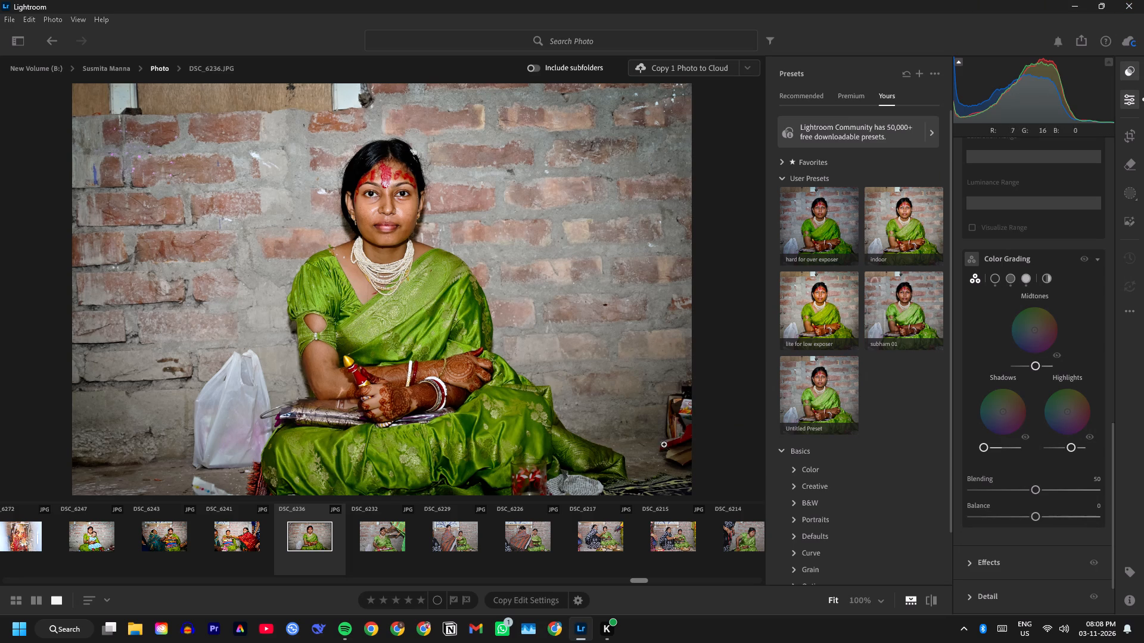
Apply the indoor preset to DSC_6236 and export it as JPG (Small) to the aiburobhat folder.
left_click(902, 229)
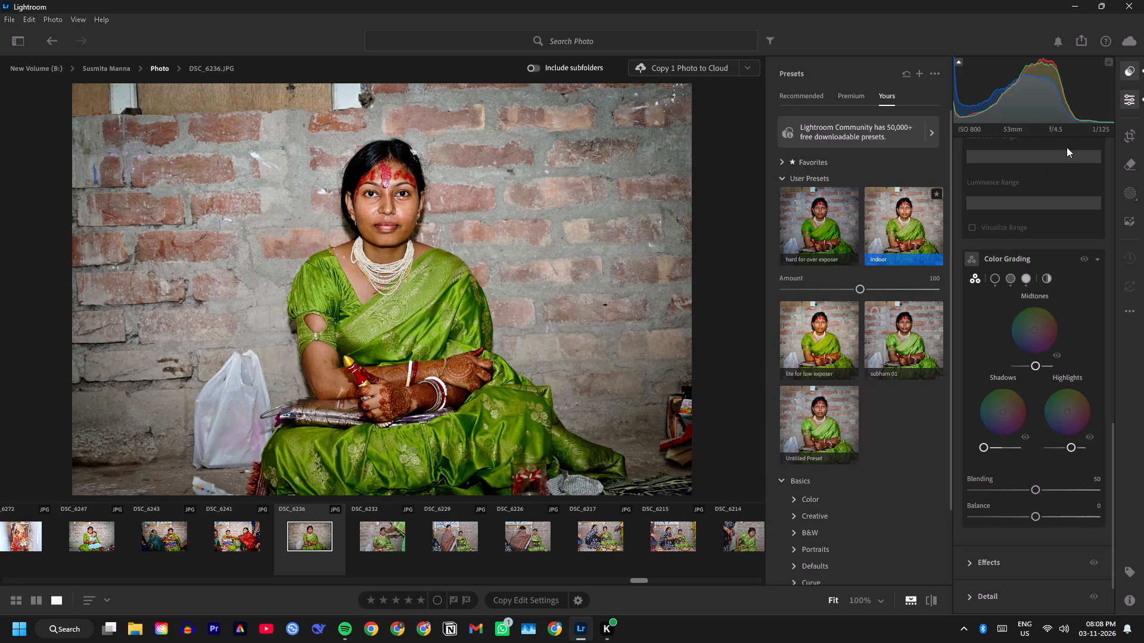
left_click_drag(1025, 101, 1031, 103)
left_click(1081, 46)
left_click(1008, 136)
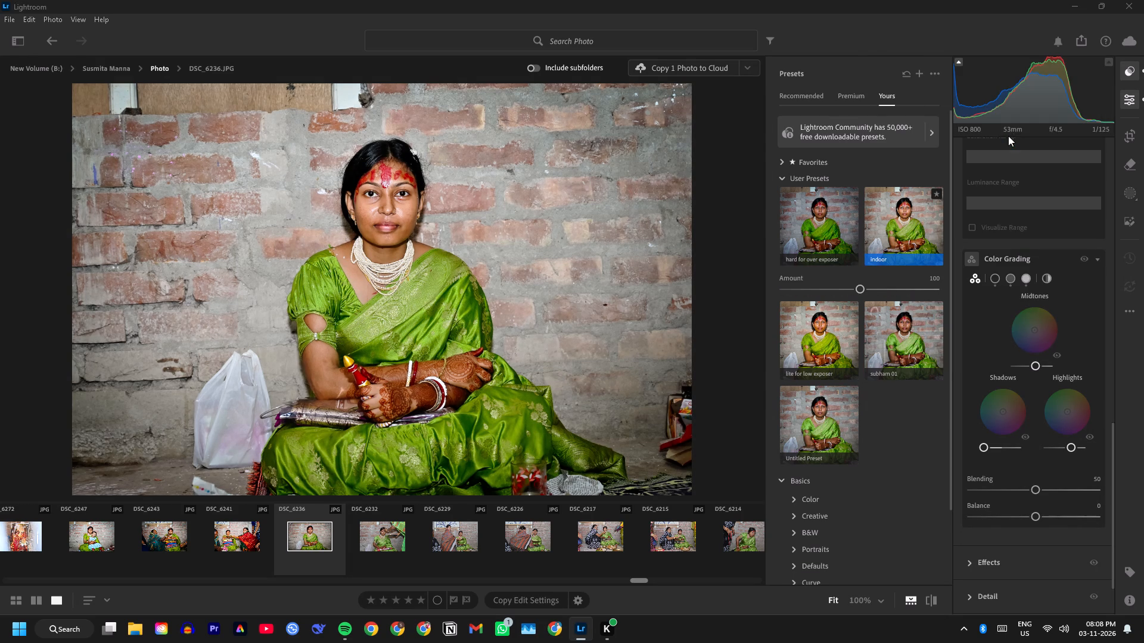
left_click(782, 533)
Apply the indoor preset to DSC_6232 and export it as JPG (Small) to the aiburobhat folder.
left_click(393, 537)
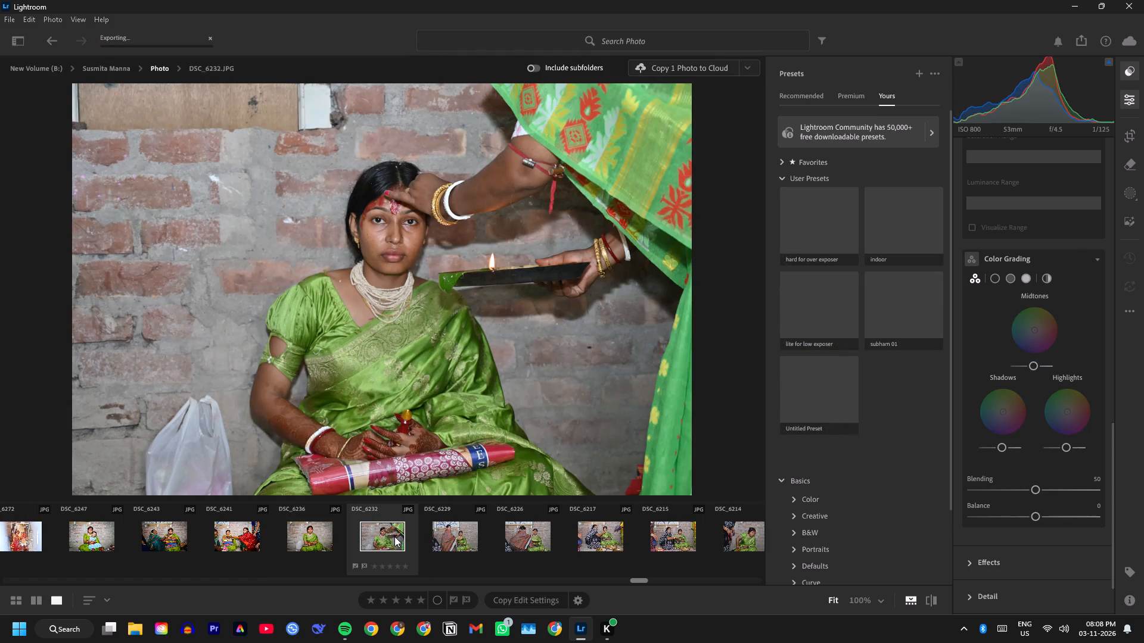
left_click(907, 248)
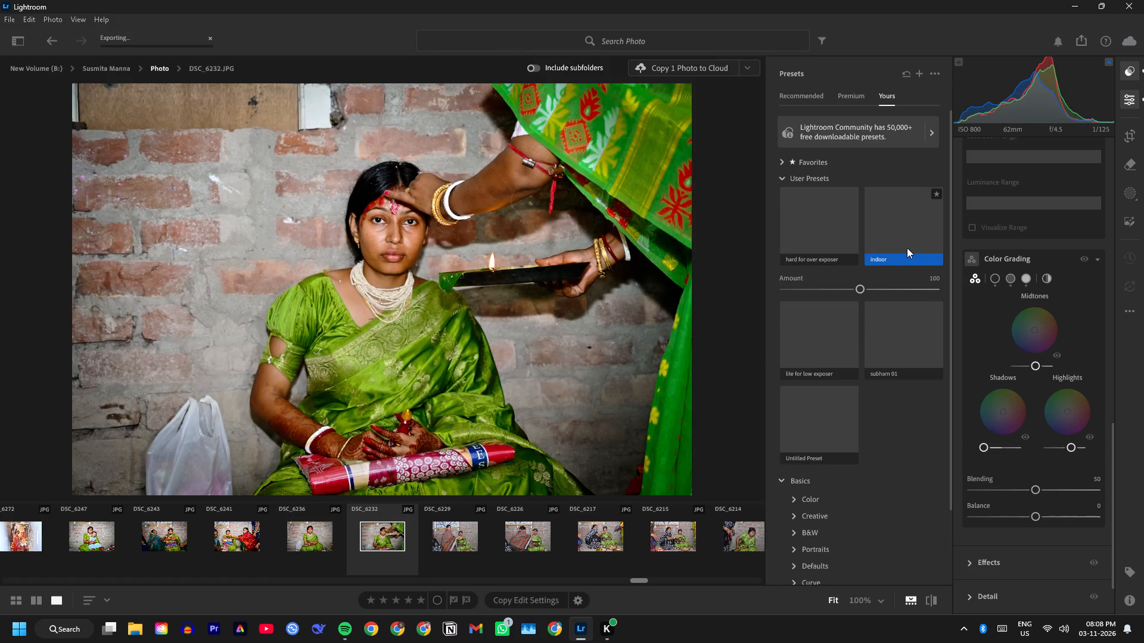
left_click(1087, 38)
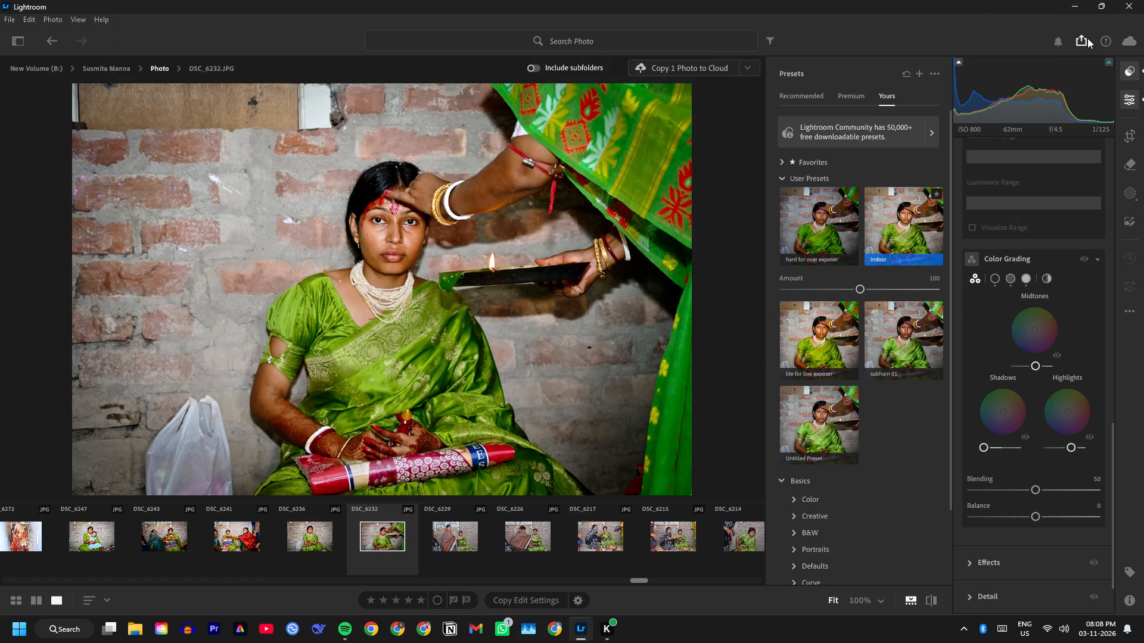
left_click(986, 129)
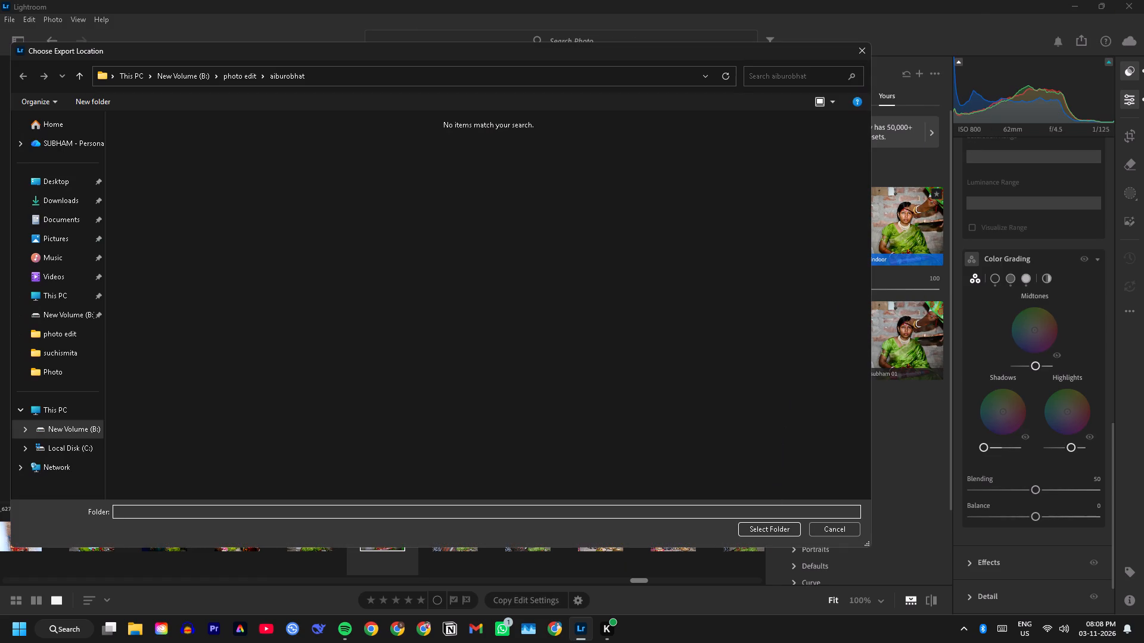
left_click(767, 530)
Apply the indoor preset to DSC_6229 and export it as JPG (Small) to the aiburobhat folder.
left_click(452, 541)
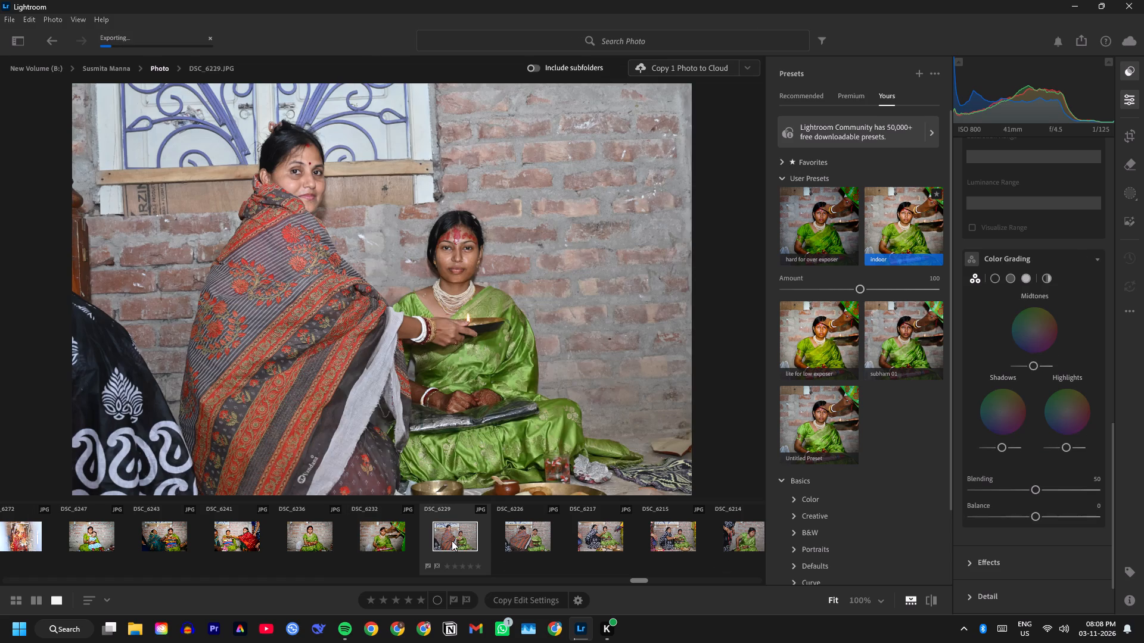
left_click(901, 241)
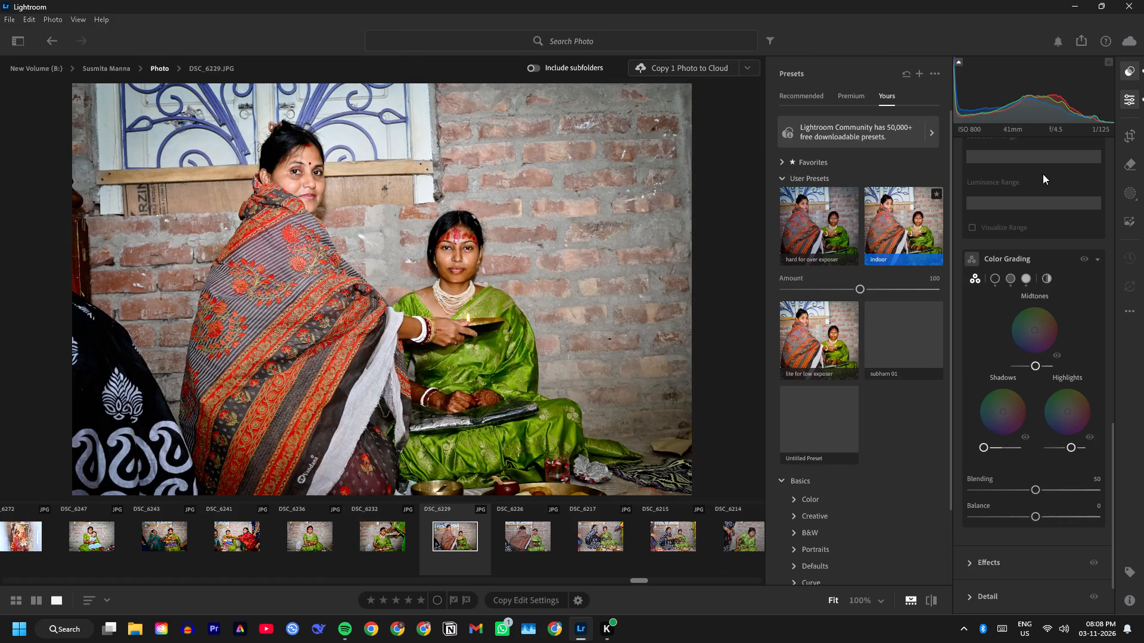
left_click(1081, 40)
left_click(1000, 136)
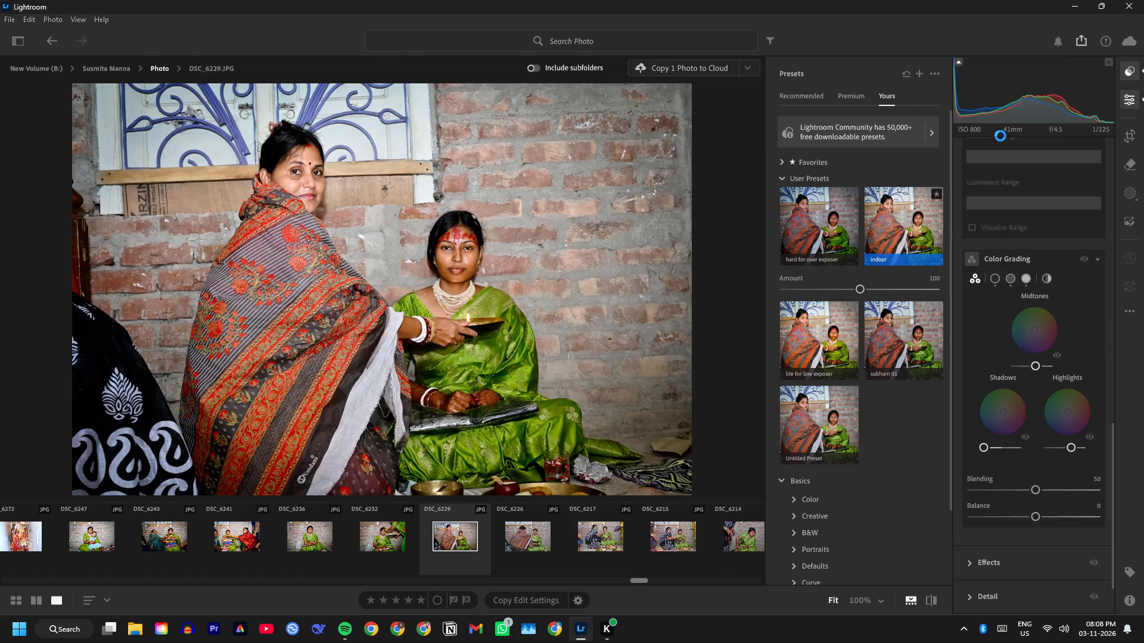
left_click(781, 534)
Apply the indoor preset to DSC_6226 and export it as JPG (Small) to the aiburobhat folder.
left_click(519, 537)
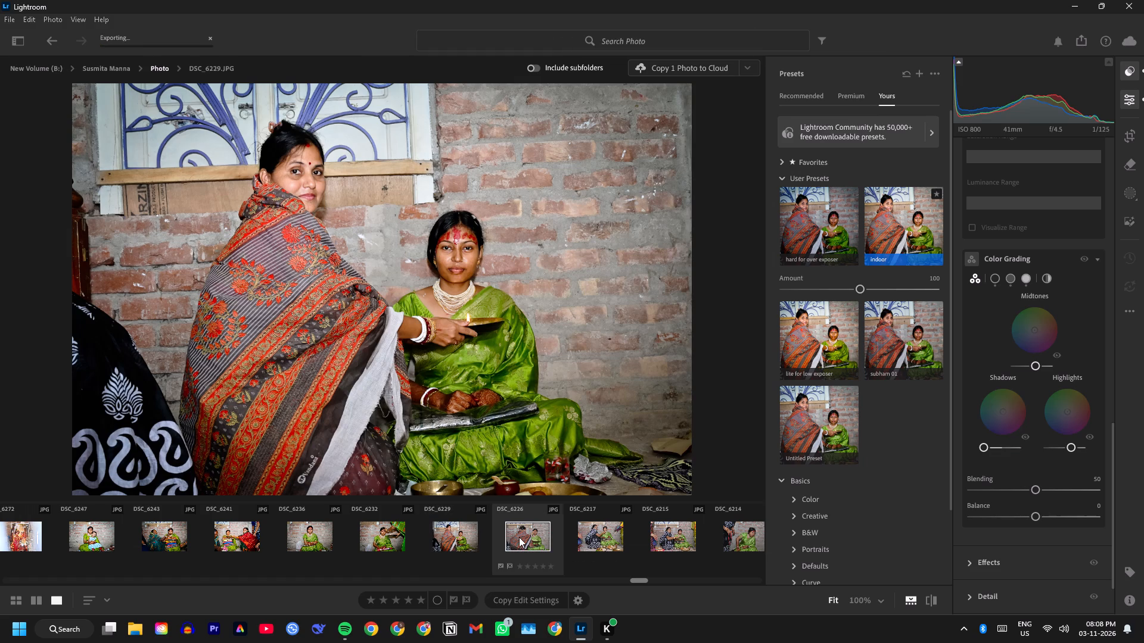
left_click(898, 210)
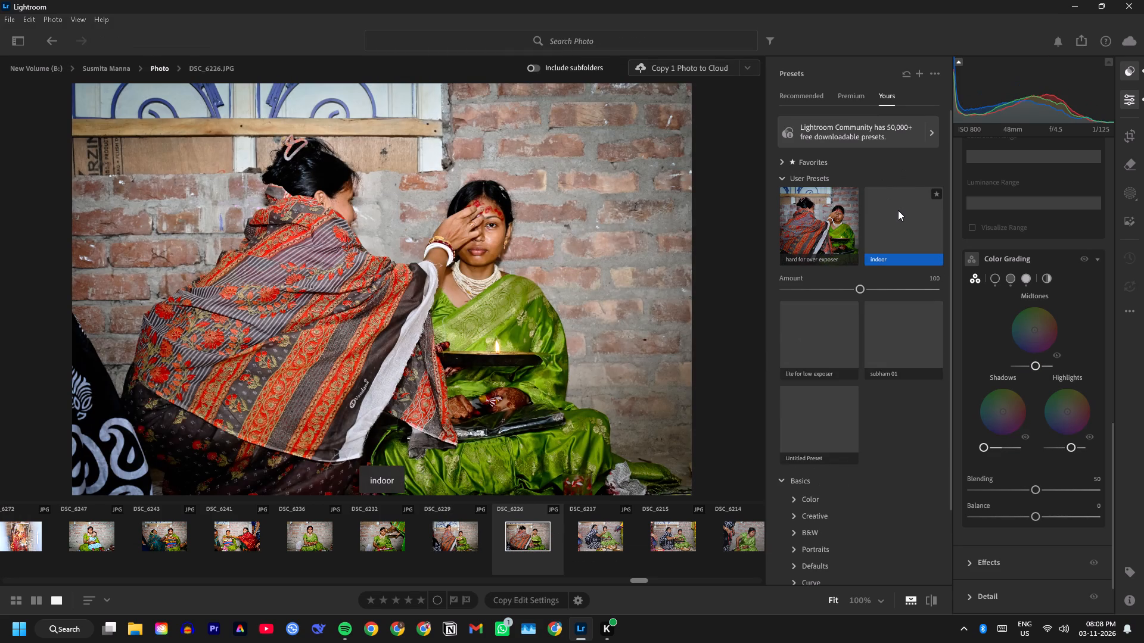
left_click(1080, 42)
left_click(1056, 141)
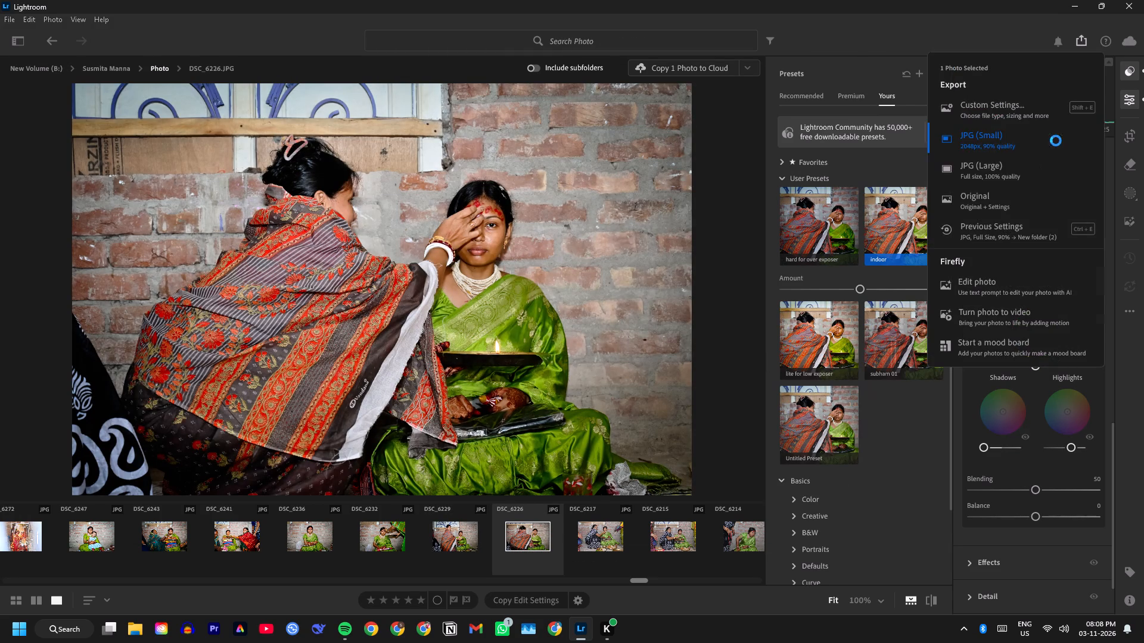
left_click(767, 527)
Apply the indoor preset to DSC_6217 and export it as JPG (Small) to the aiburobhat folder.
left_click(592, 538)
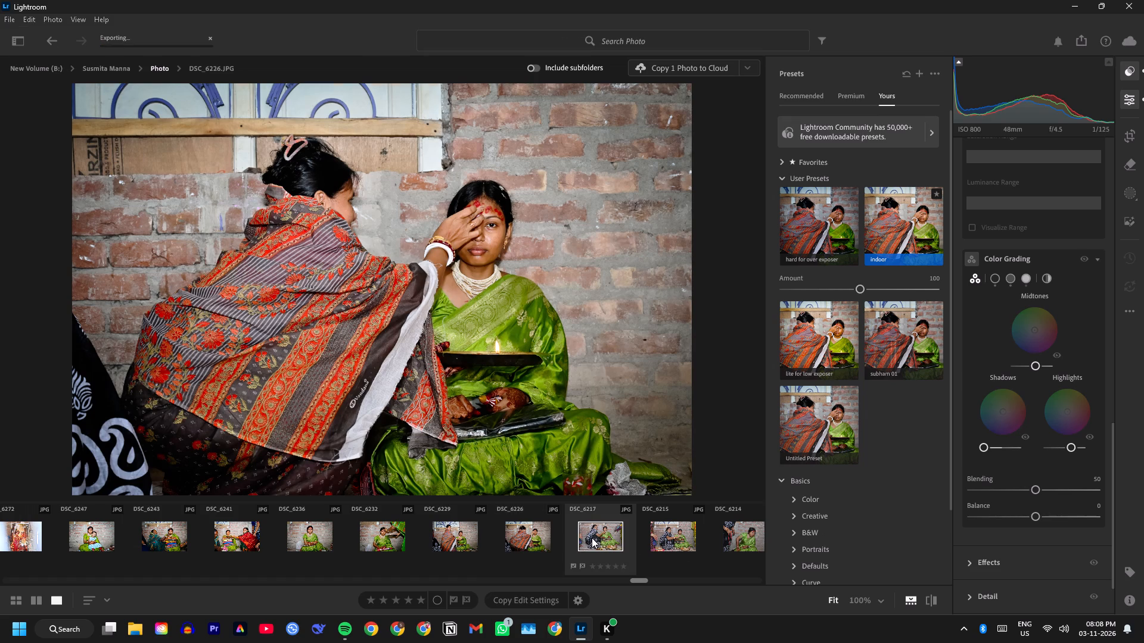
left_click(900, 232)
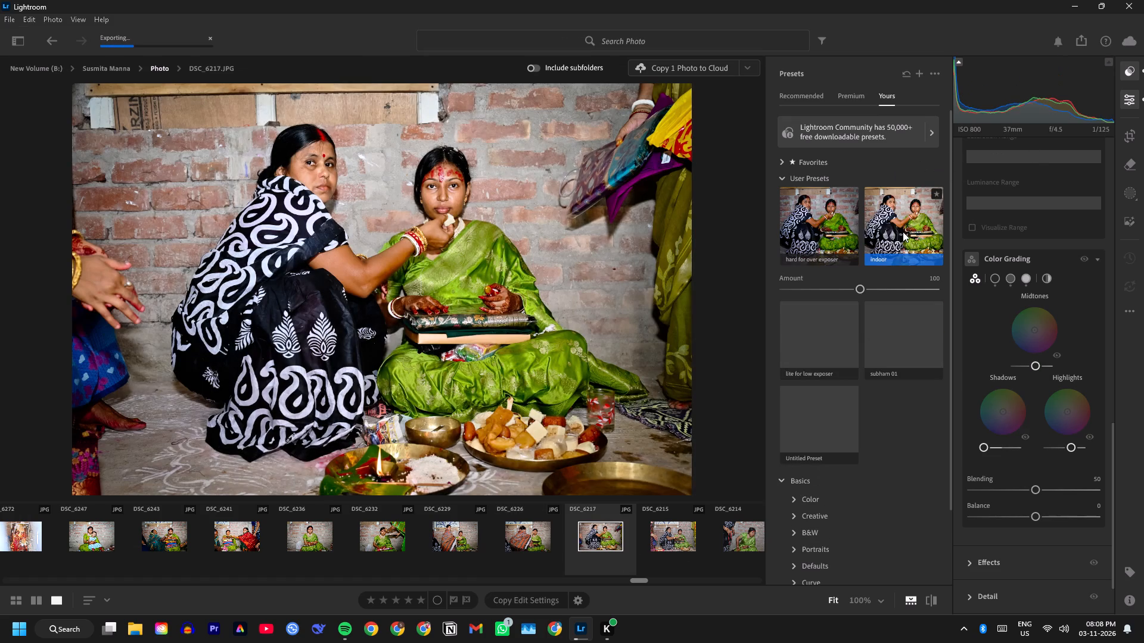
left_click(1075, 42)
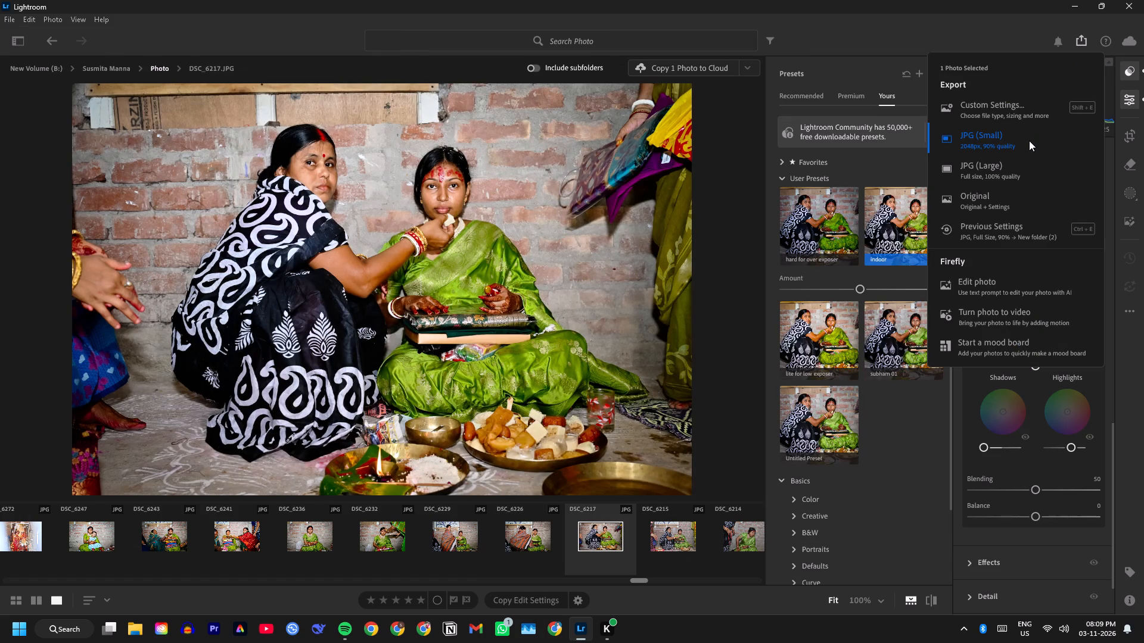
left_click(1028, 141)
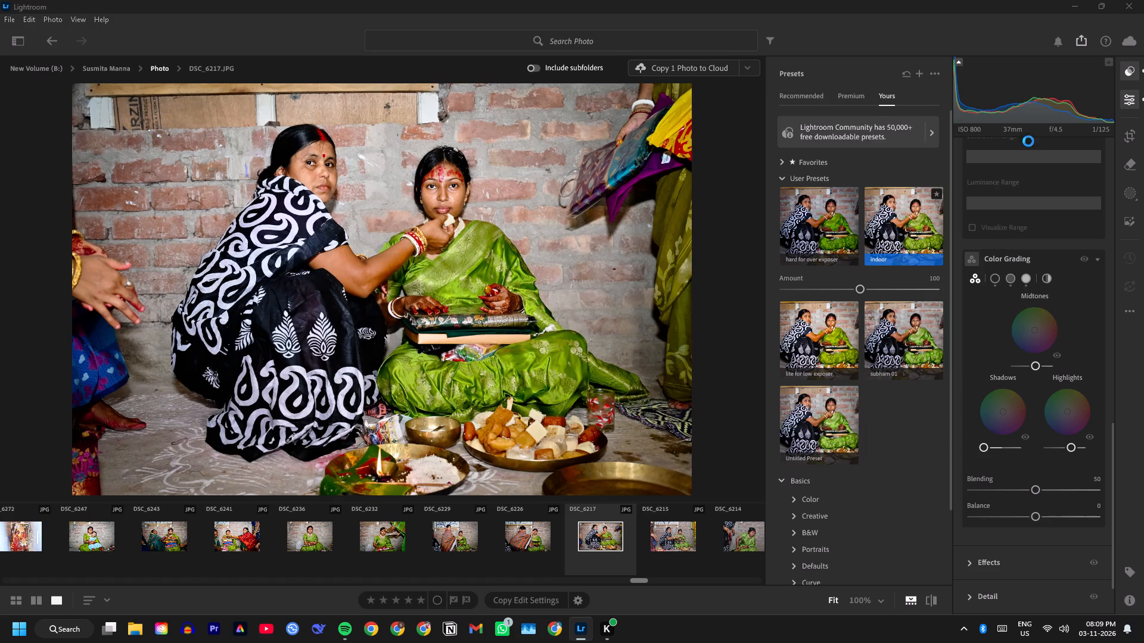
left_click(763, 527)
Apply the indoor preset to DSC_6215 and export it as JPG (Small) to the aiburobhat folder.
left_click(683, 536)
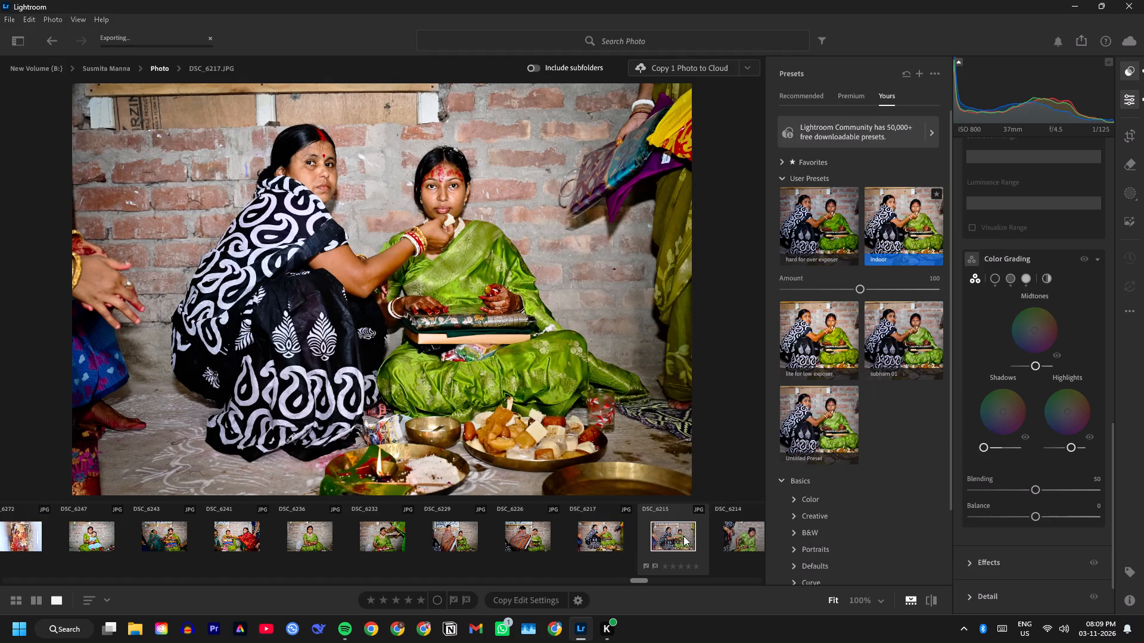
left_click(901, 229)
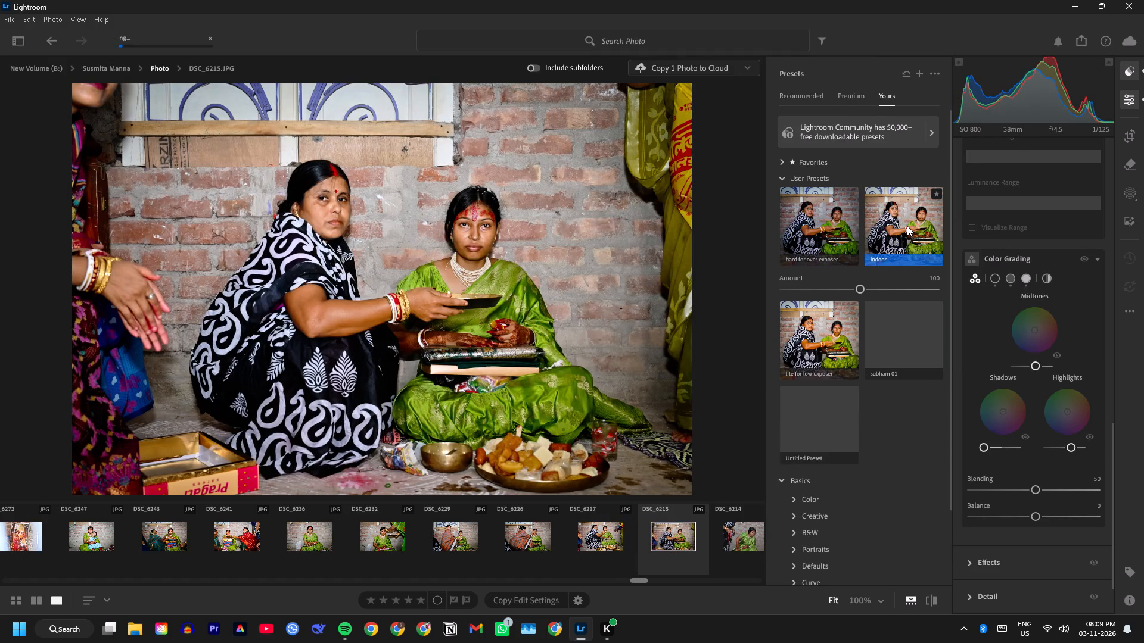
left_click(1077, 46)
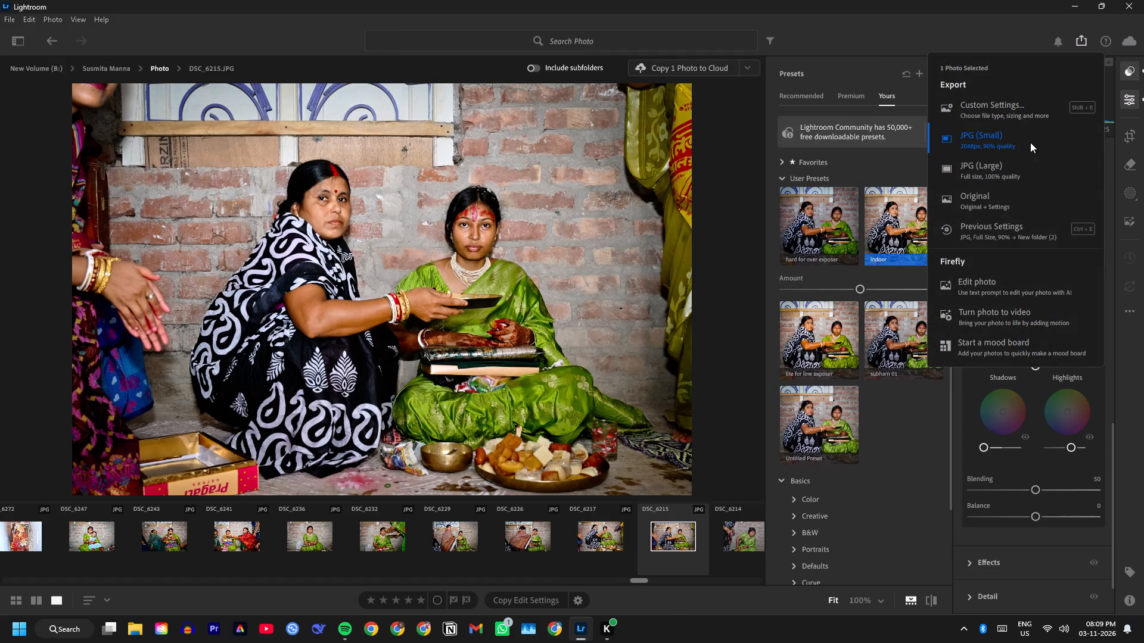
left_click(1030, 142)
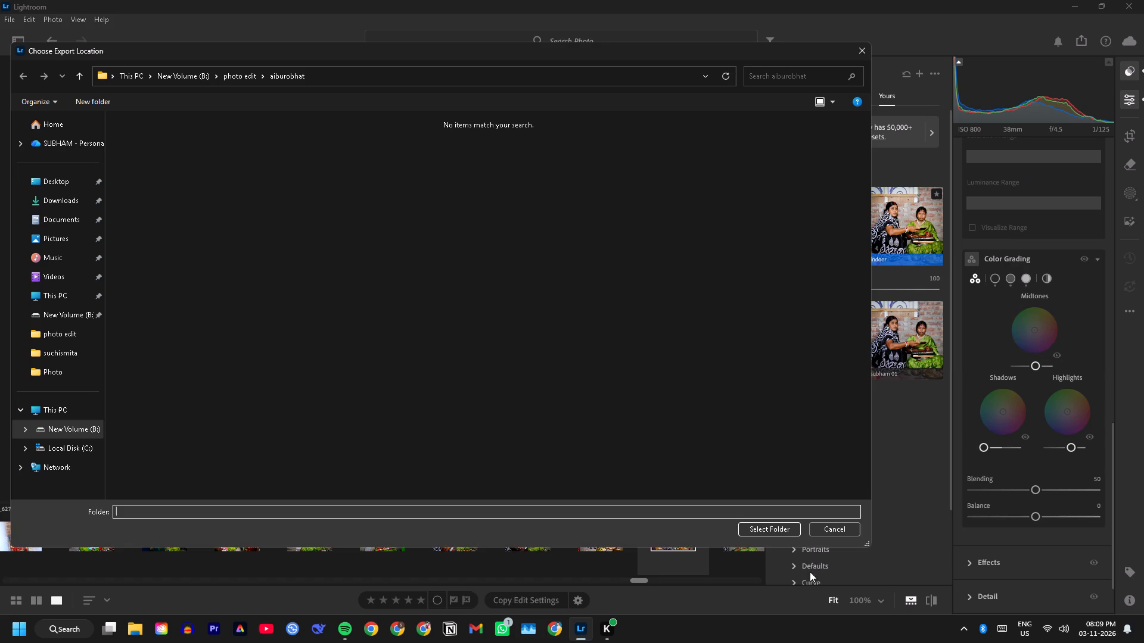
left_click(768, 523)
Apply the indoor preset to DSC_6214, raise its exposure slightly, and export it as JPG (Small) to the aiburobhat folder.
scroll(721, 541, "down", 1)
scroll(595, 541, "down", 1)
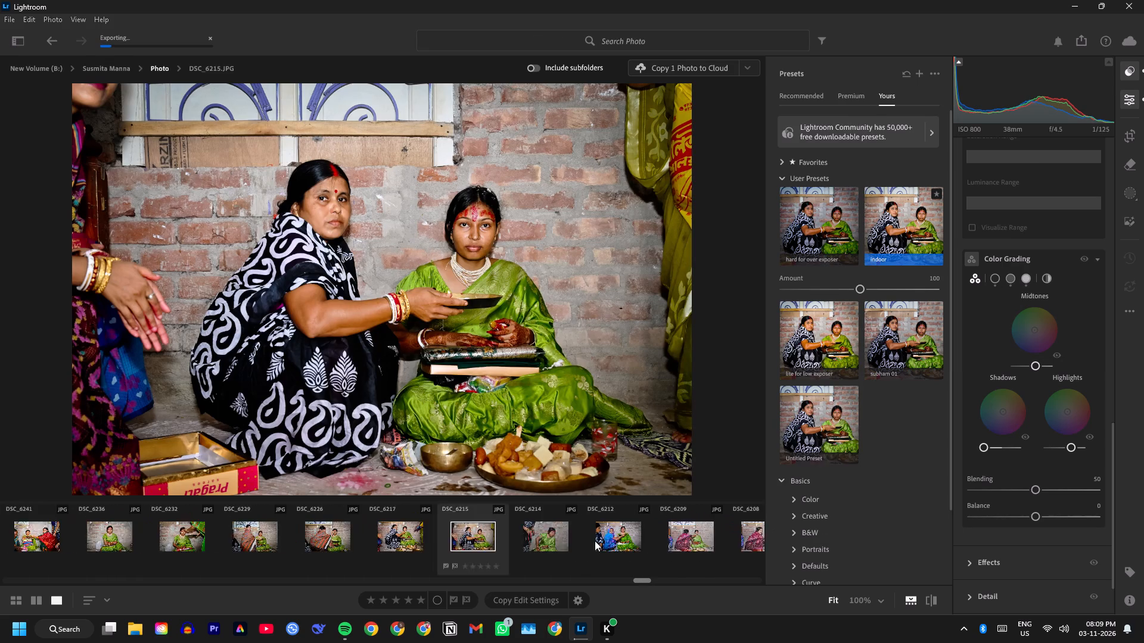
scroll(595, 541, "down", 1)
left_click(434, 525)
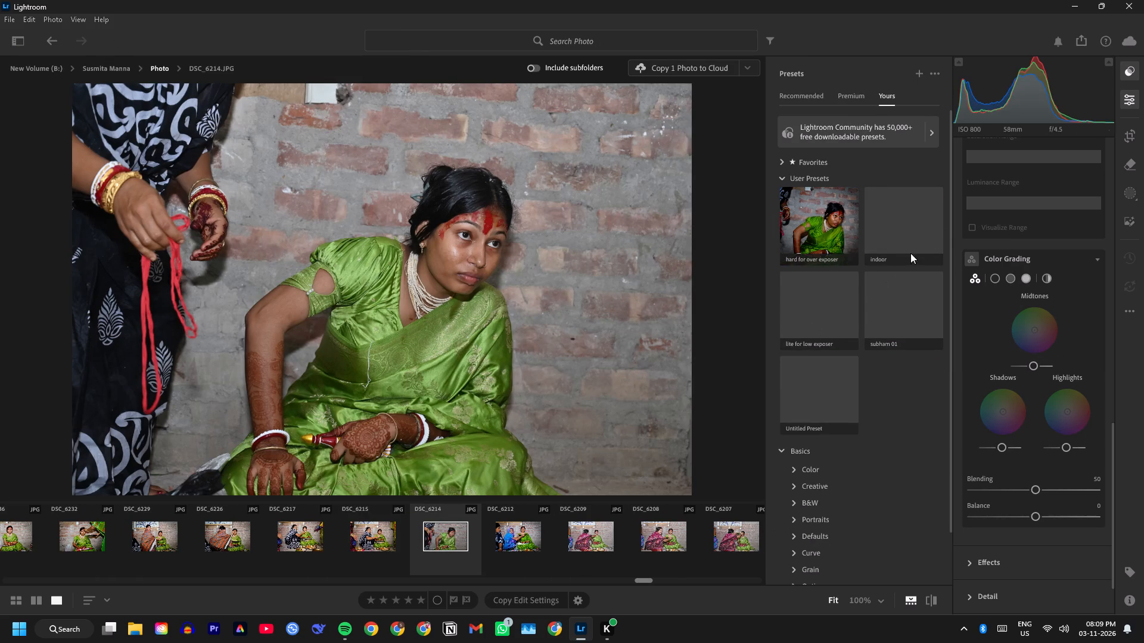
left_click(893, 219)
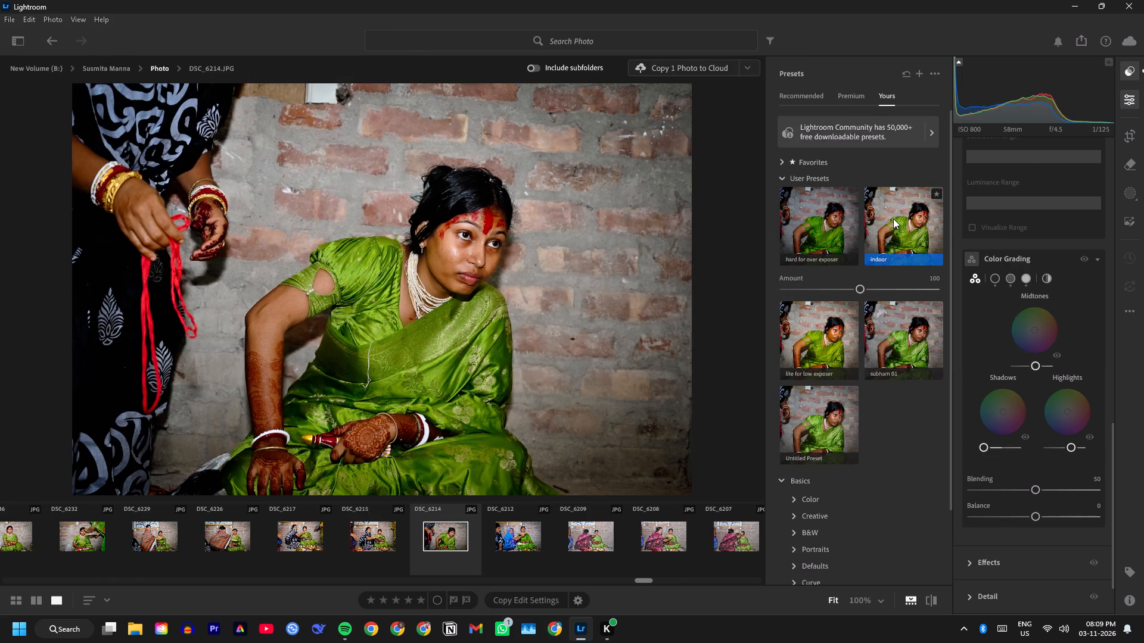
left_click_drag(1030, 111, 1042, 108)
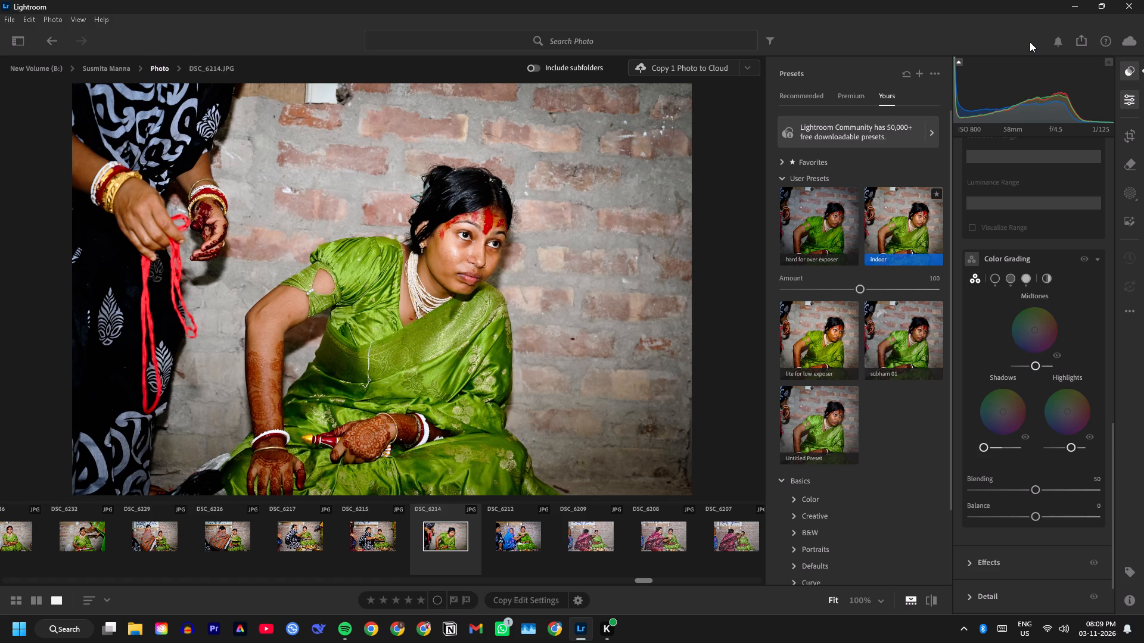
left_click(1076, 44)
left_click(1018, 134)
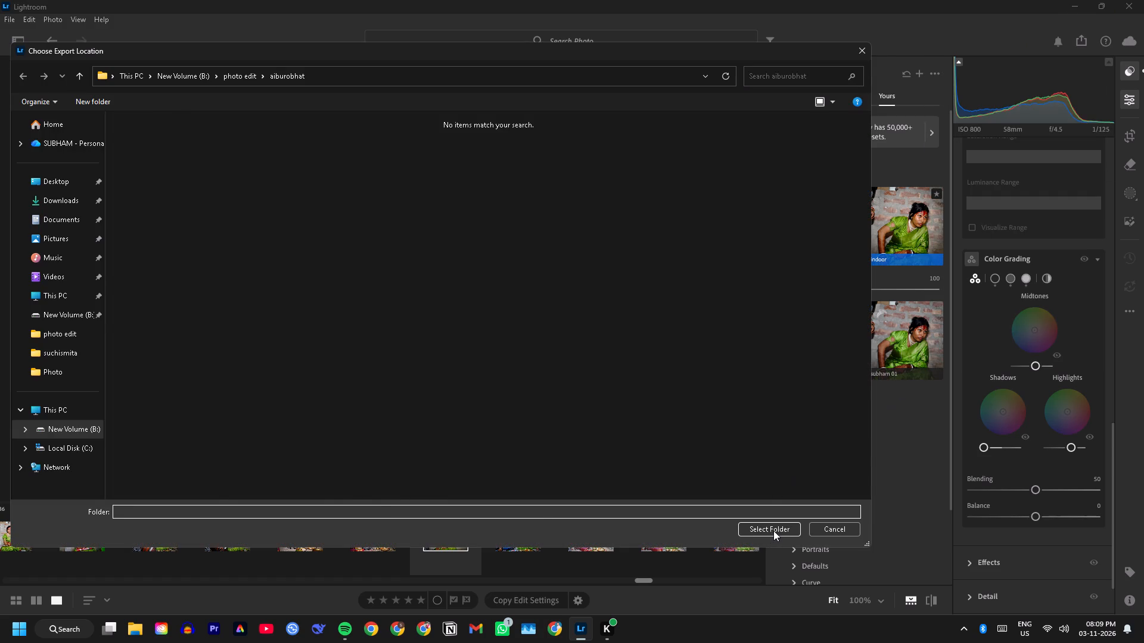
left_click(773, 530)
Apply the indoor preset to DSC_6212, lower its exposure to about -0.18, and export it as JPG (Small) to the aiburobhat folder.
left_click(529, 535)
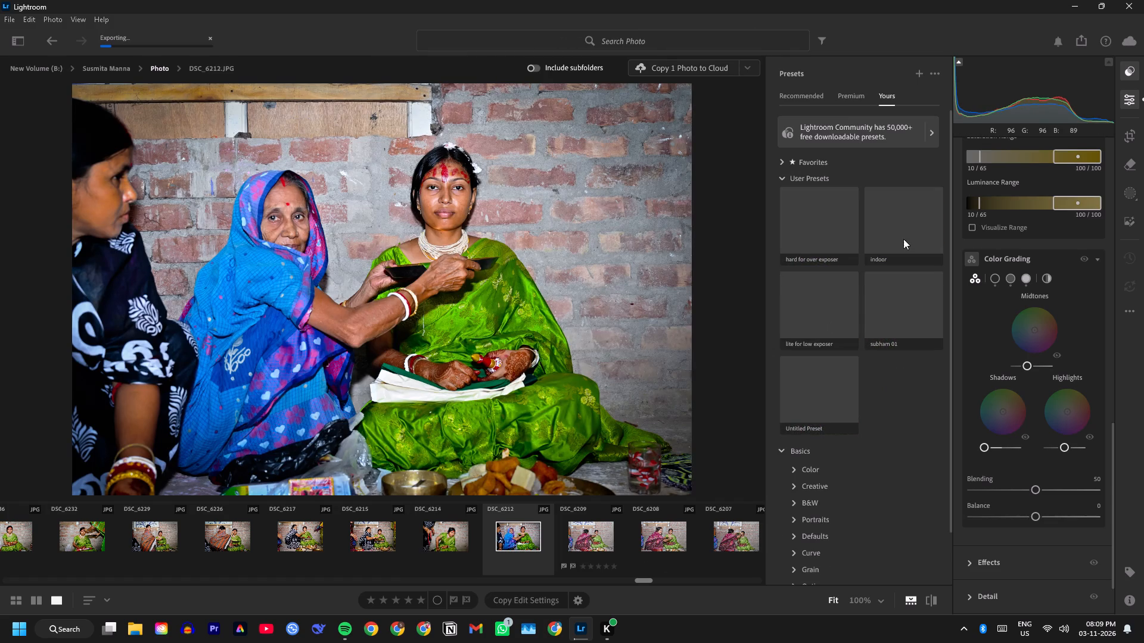
left_click(899, 226)
left_click_drag(1076, 93, 1059, 100)
left_click_drag(1047, 108, 1032, 116)
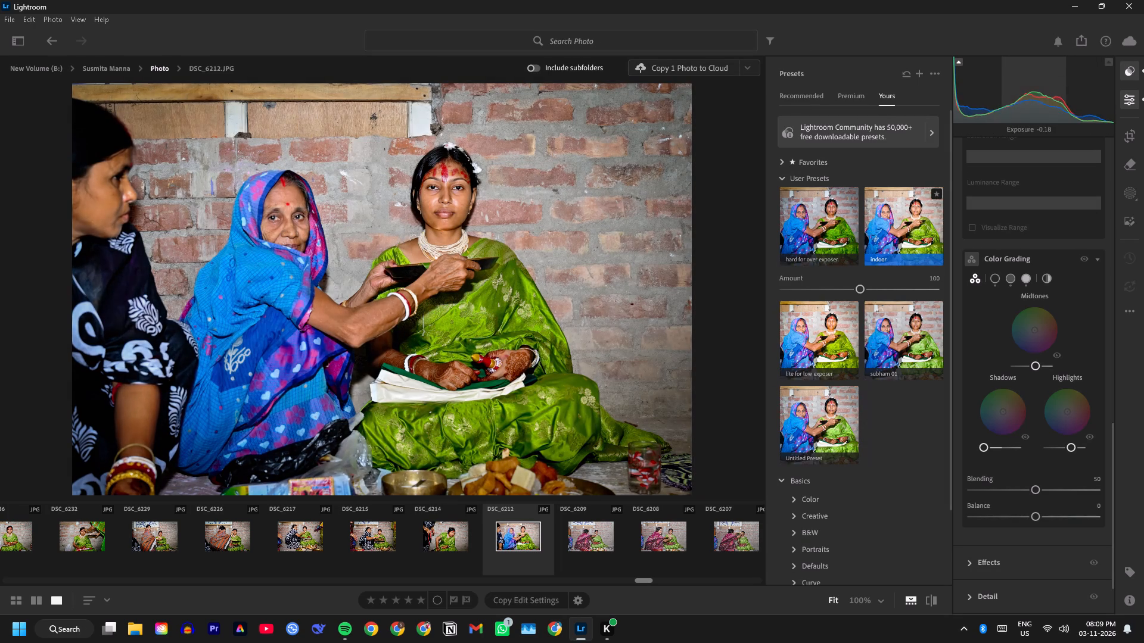
left_click_drag(1032, 116, 1031, 118)
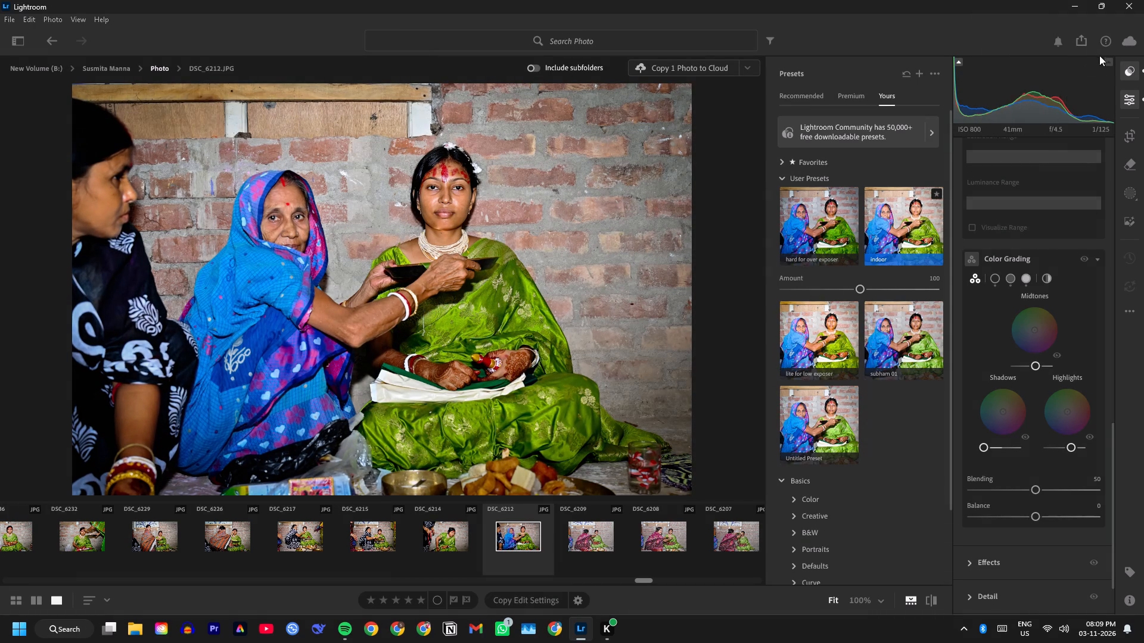
left_click(1087, 49)
left_click(998, 141)
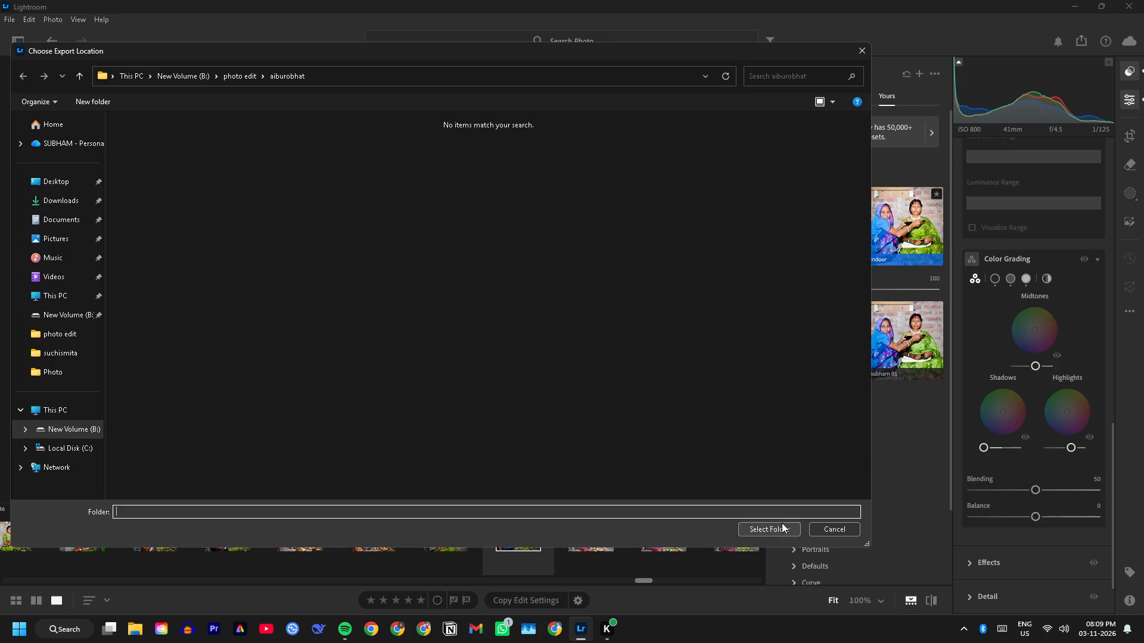
left_click(782, 523)
Apply the indoor preset to DSC_6209, set its exposure to +0.28, and export it as JPG (Small) to the aiburobhat folder.
left_click(565, 533)
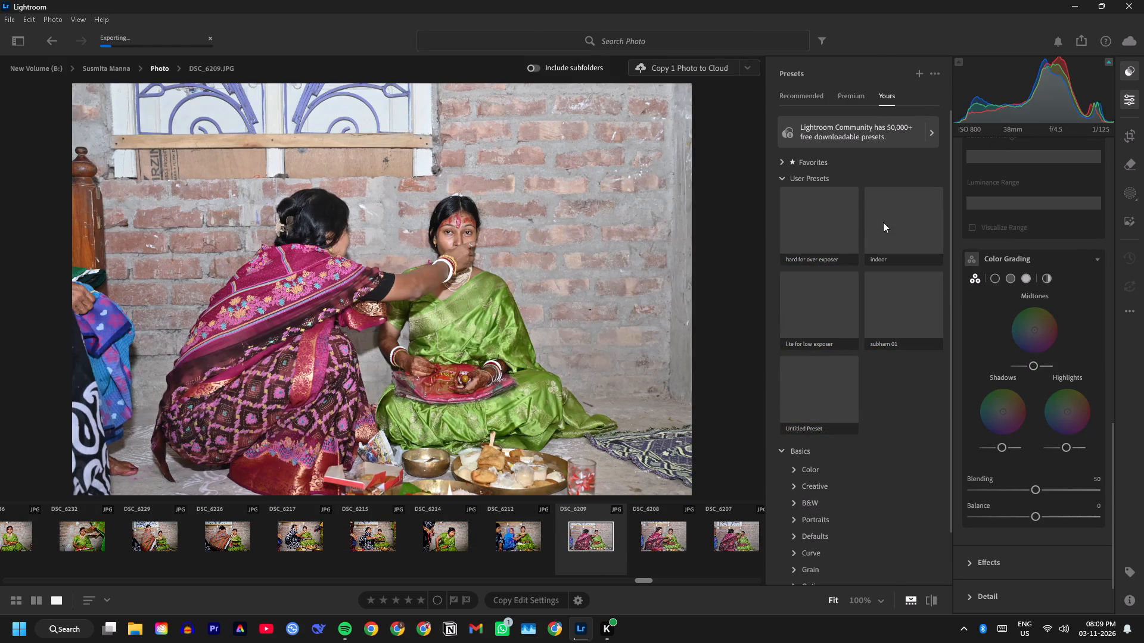
left_click(911, 214)
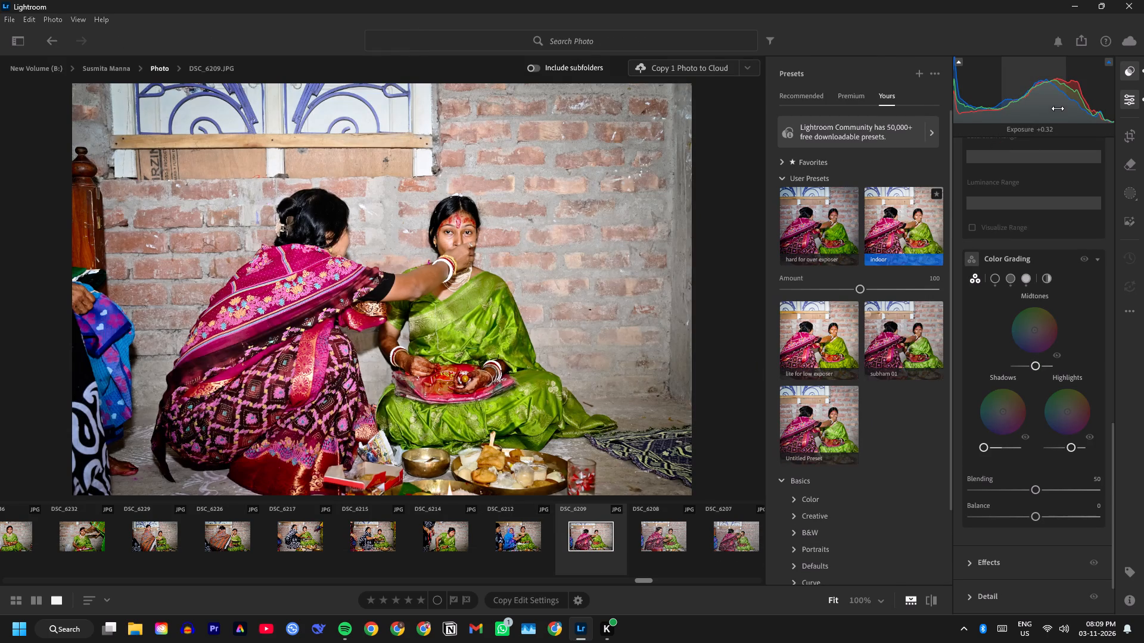
left_click(1058, 108)
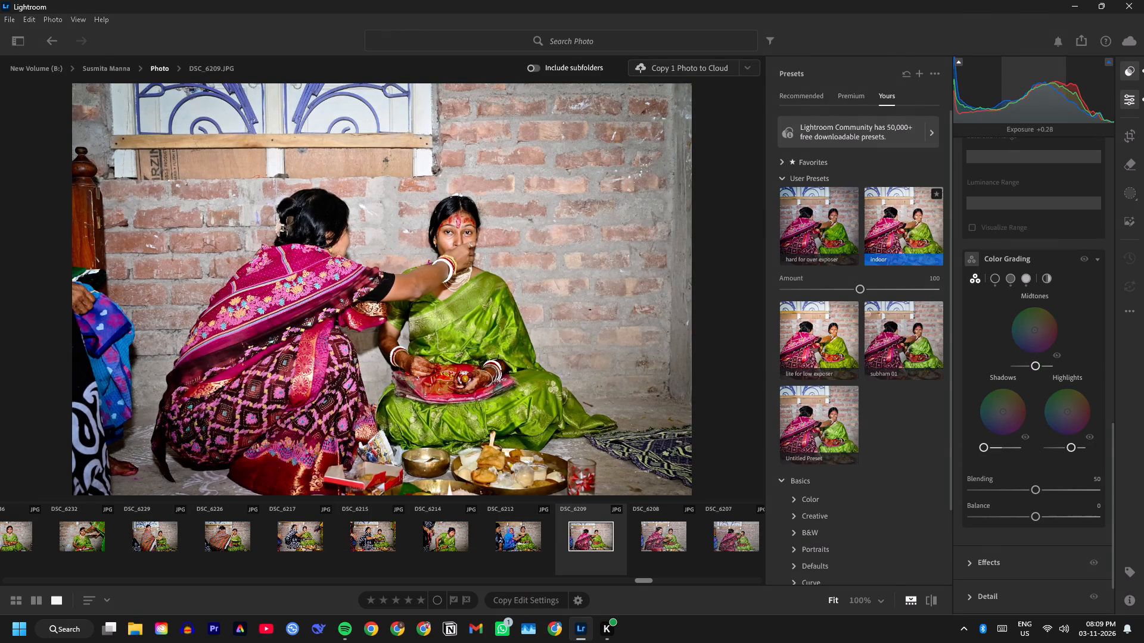
left_click(1087, 44)
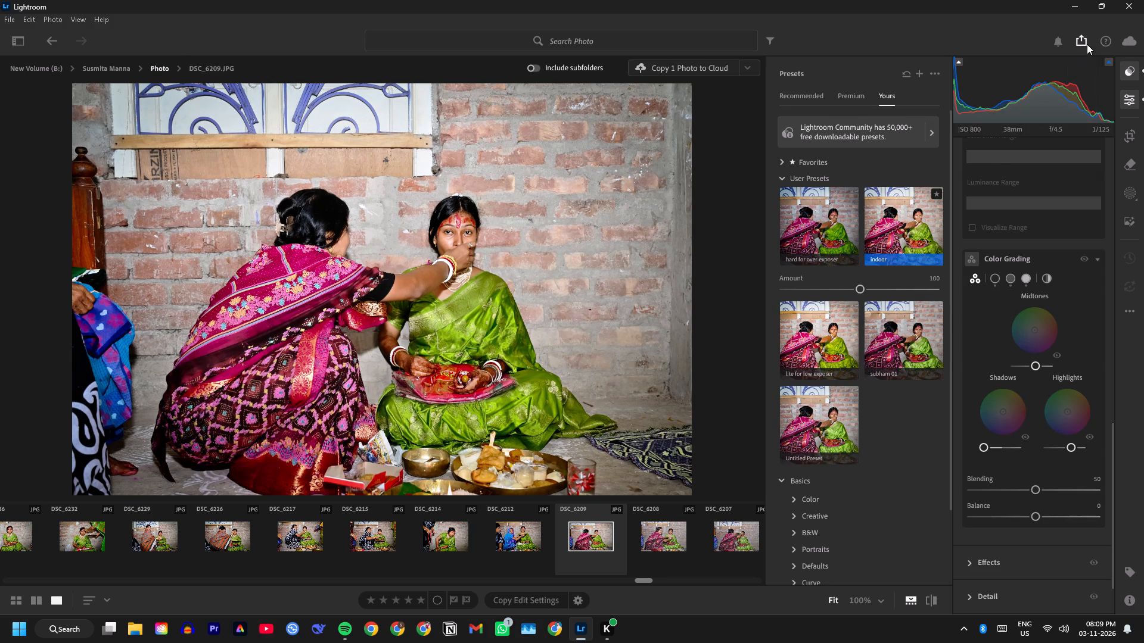
left_click(1063, 145)
left_click(775, 527)
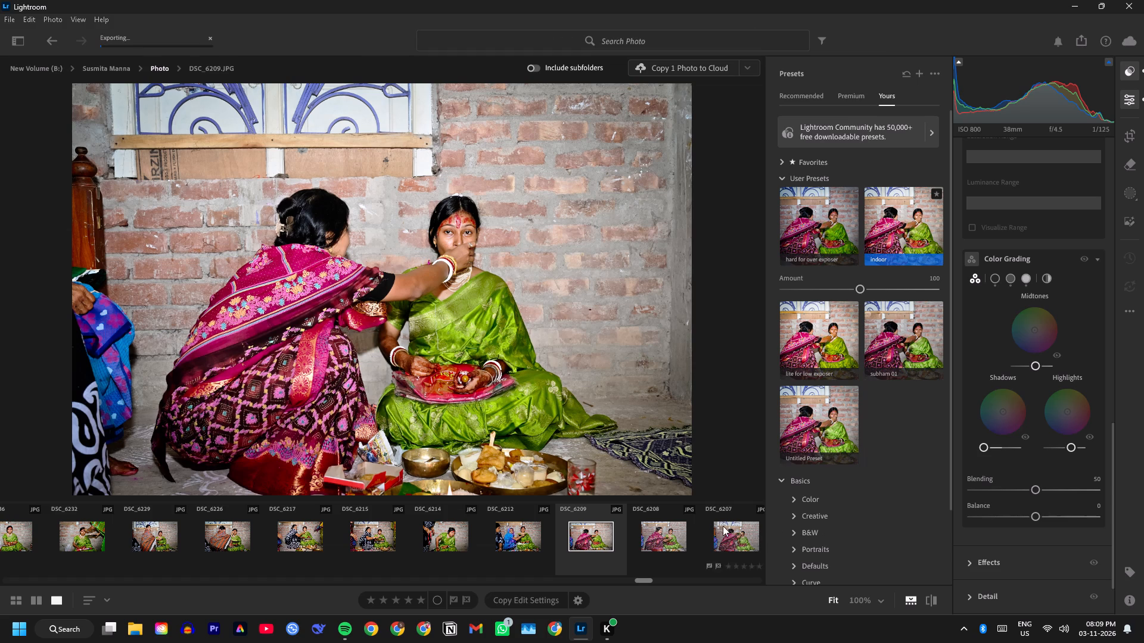
Apply the indoor preset to DSC_6208 and set its exposure to +0.18.
left_click(670, 534)
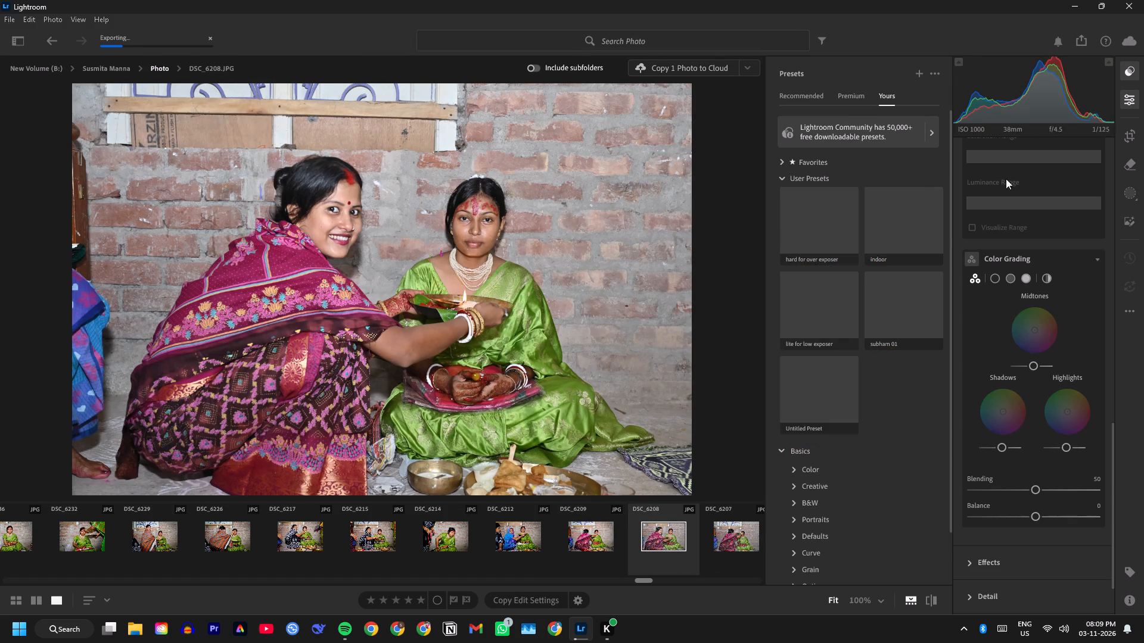
left_click(931, 225)
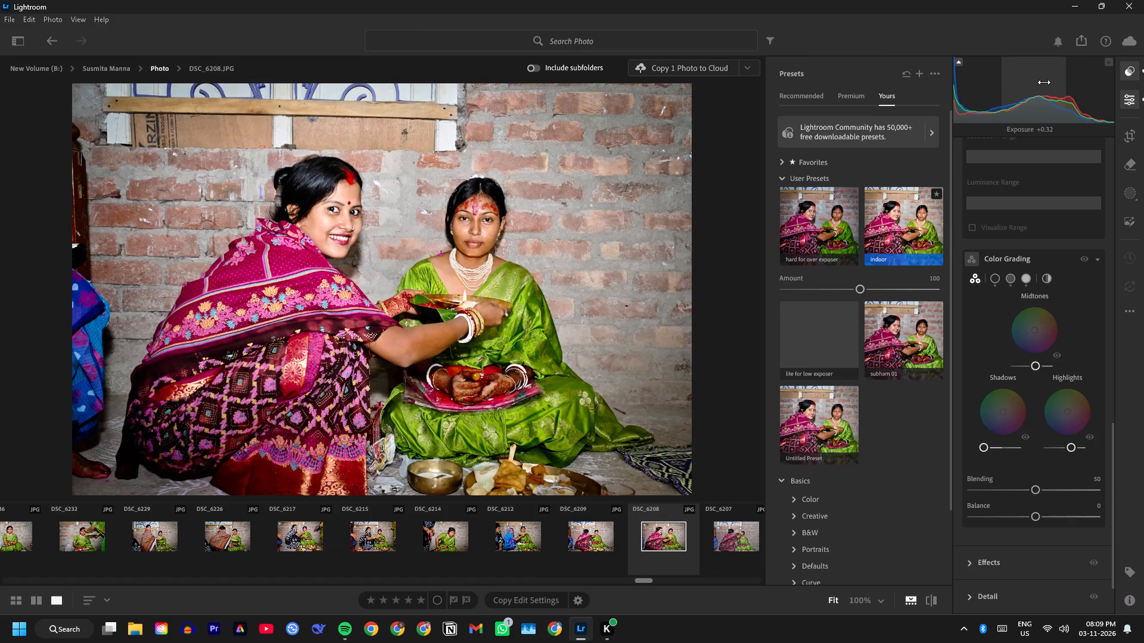
left_click_drag(1044, 95, 1037, 102)
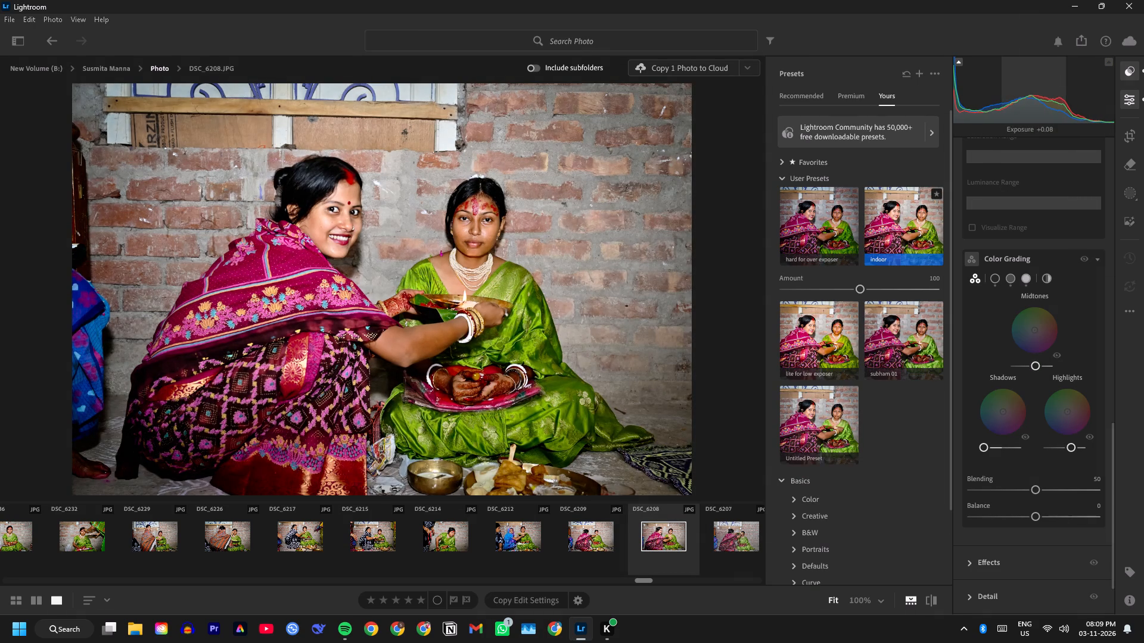
left_click_drag(1037, 102, 1040, 102)
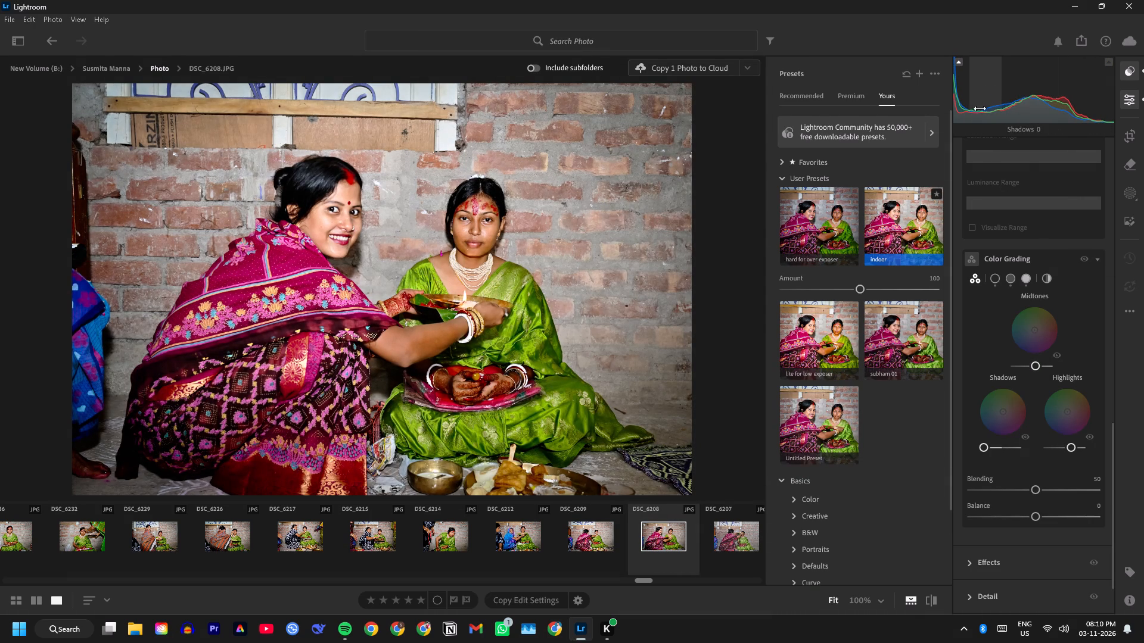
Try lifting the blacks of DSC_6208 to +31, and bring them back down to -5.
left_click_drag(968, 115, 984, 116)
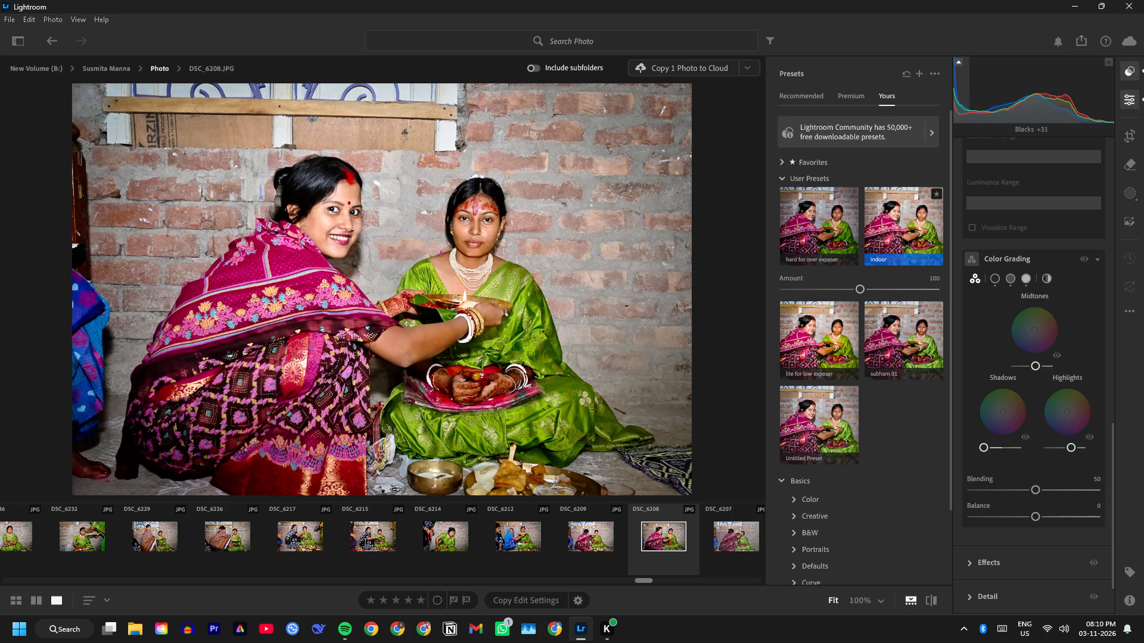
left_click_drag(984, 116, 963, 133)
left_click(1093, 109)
Fine-tune the light settings of DSC_6208: contrast -5, whites -25 and blacks -37.
scroll(991, 246, "up", 4)
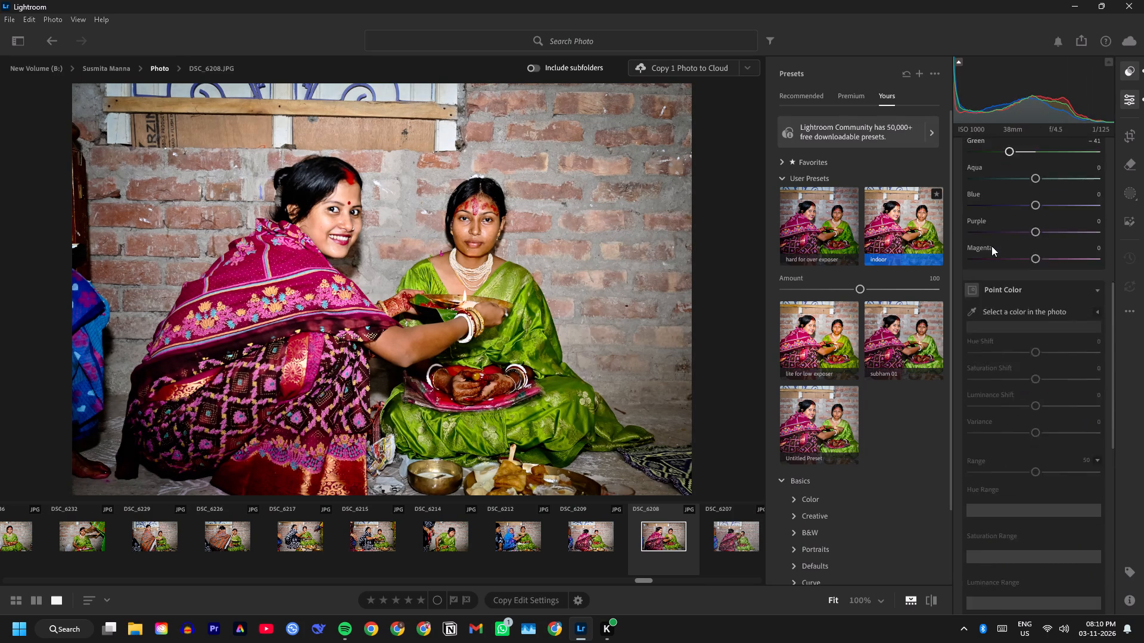
scroll(991, 246, "up", 12)
left_click(978, 246)
scroll(978, 246, "up", 1)
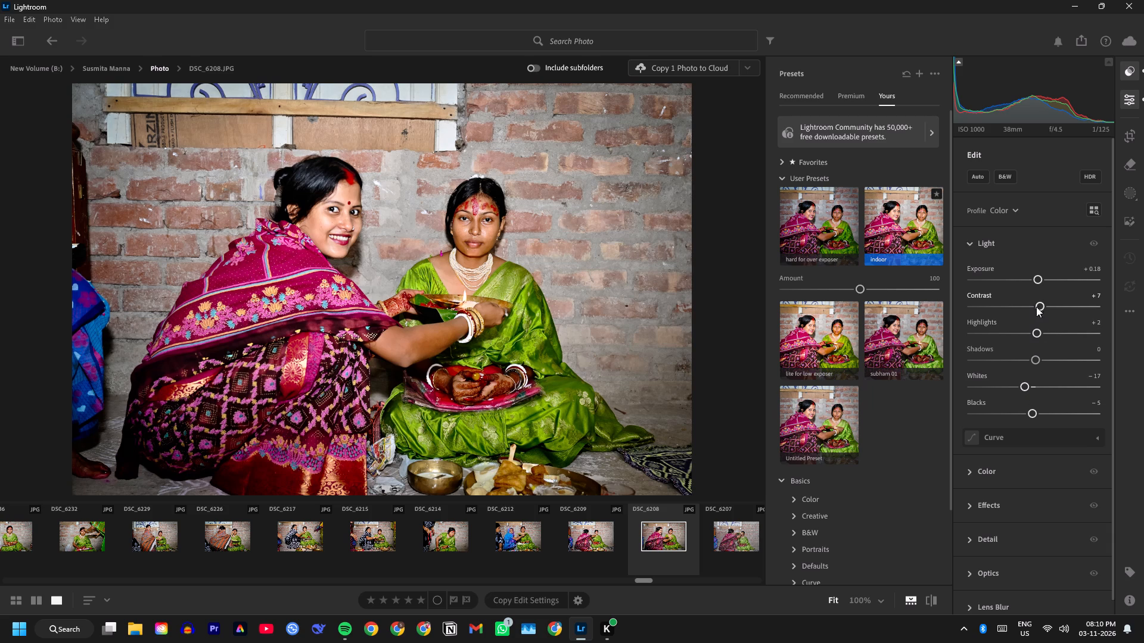
left_click_drag(1041, 303, 1033, 310)
left_click_drag(1021, 382, 1033, 383)
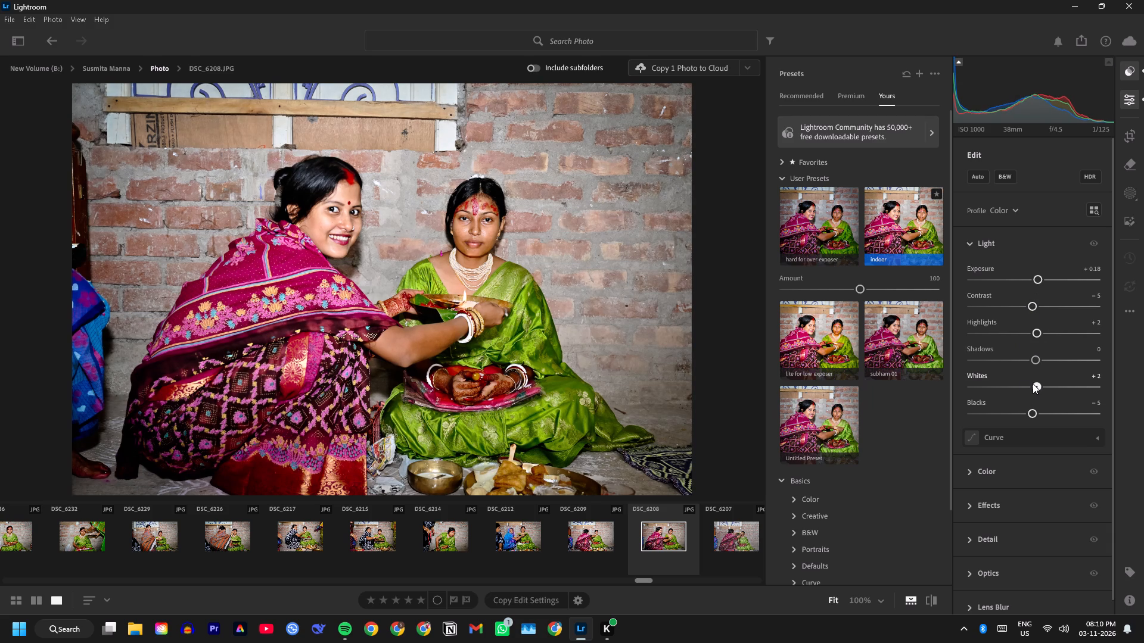
left_click_drag(1033, 383, 1031, 395)
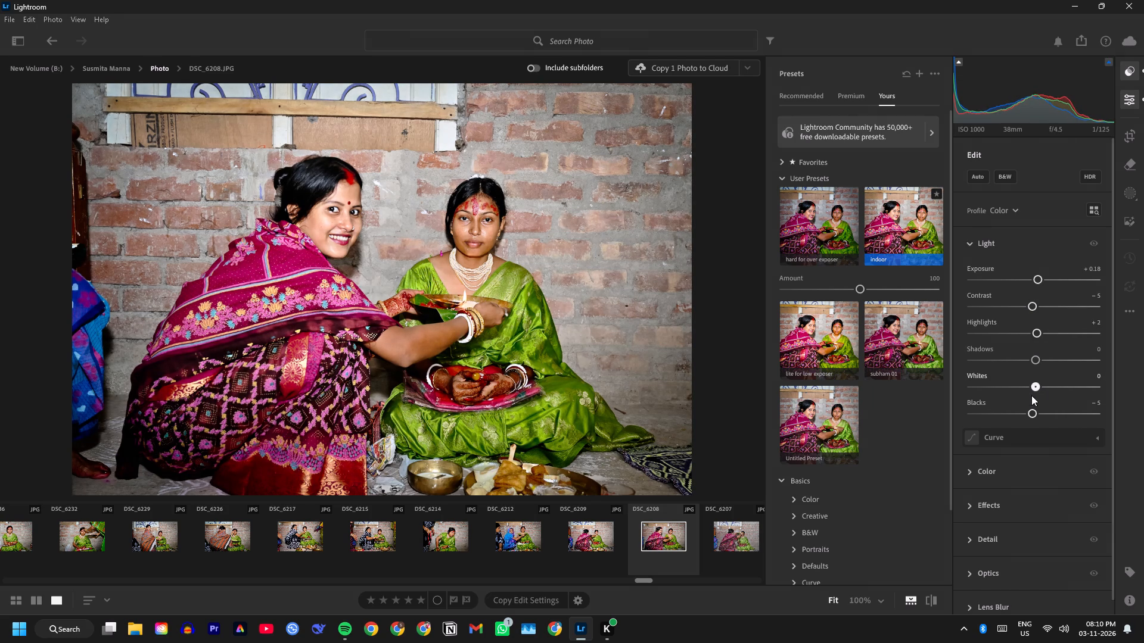
left_click_drag(1031, 395, 1001, 411)
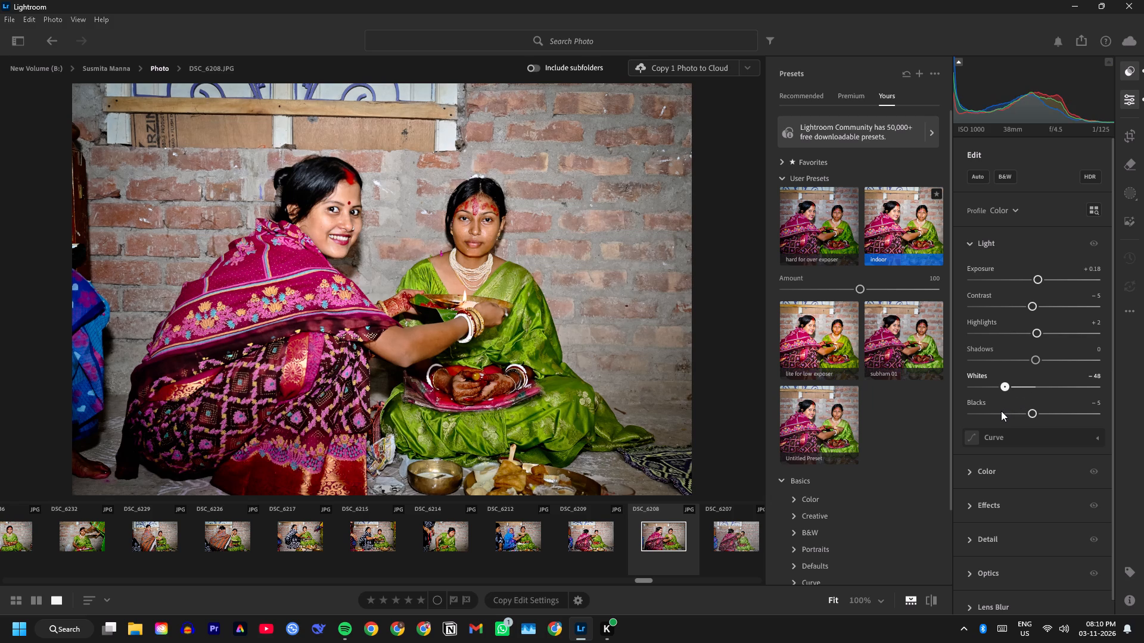
left_click_drag(1001, 411, 1015, 409)
left_click_drag(1033, 409, 1022, 418)
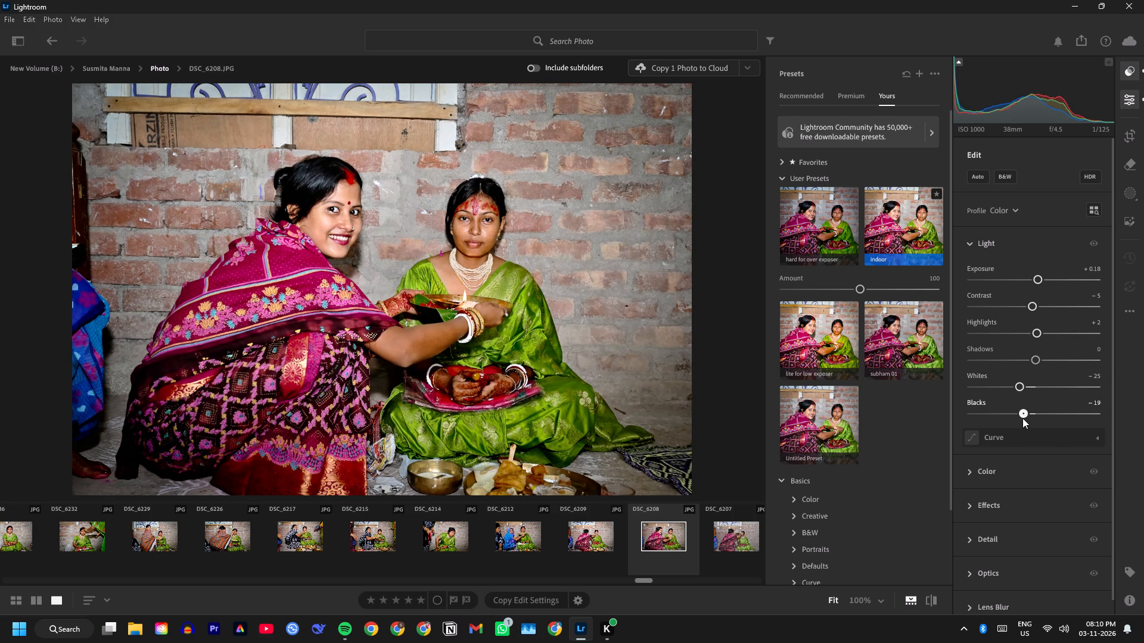
left_click_drag(1022, 418, 1015, 432)
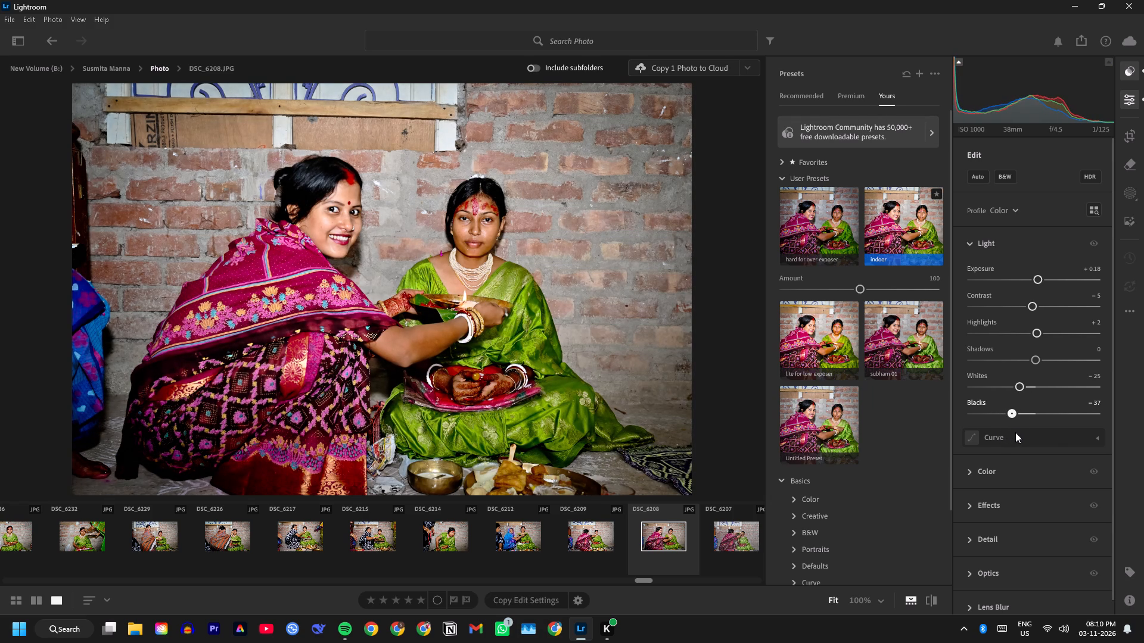
Set the blacks of DSC_6208 to -23 and export it as JPG (Small) to the aiburobhat folder.
left_click_drag(1015, 432, 1021, 431)
left_click(1081, 34)
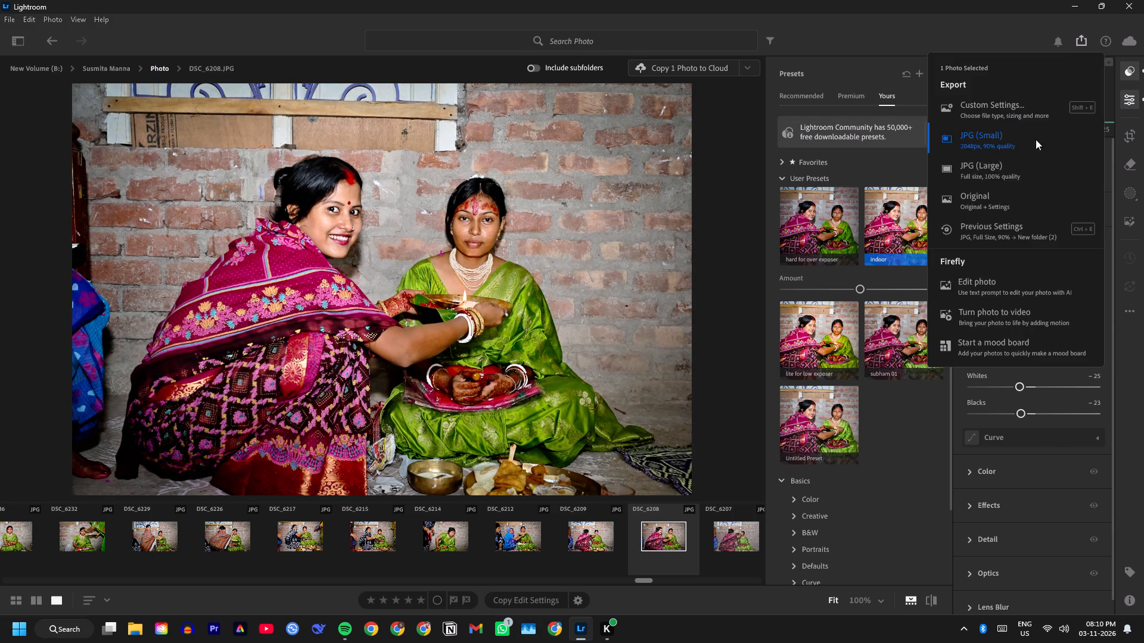
left_click(1039, 141)
left_click(785, 531)
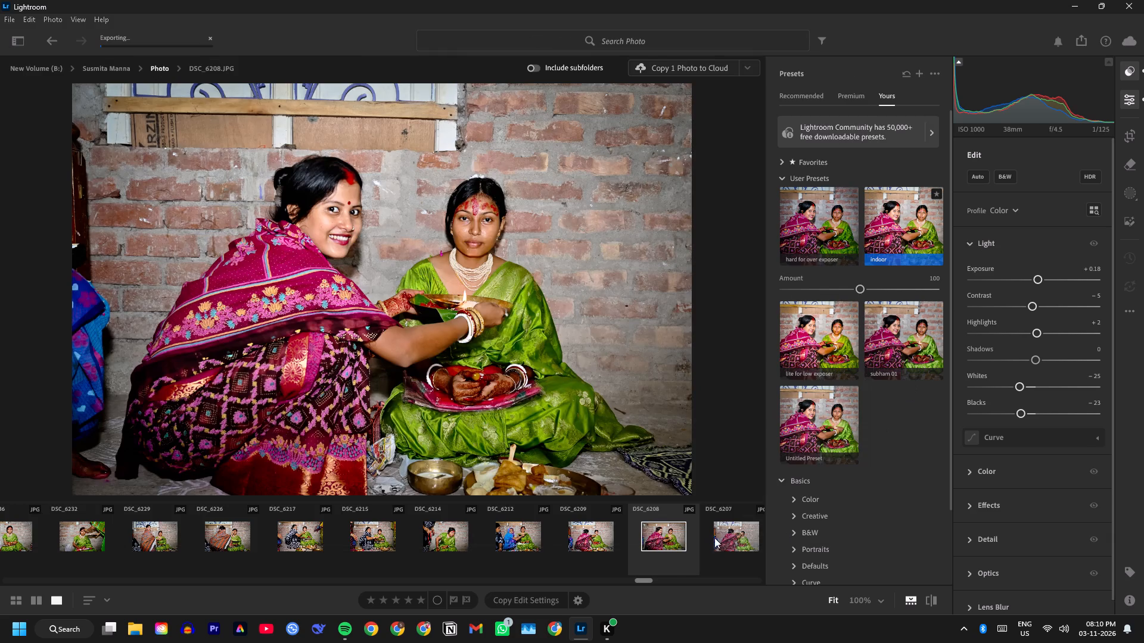
Apply the indoor preset to DSC_6207 and export it as JPG (Small) to the aiburobhat folder.
left_click(713, 538)
left_click(886, 242)
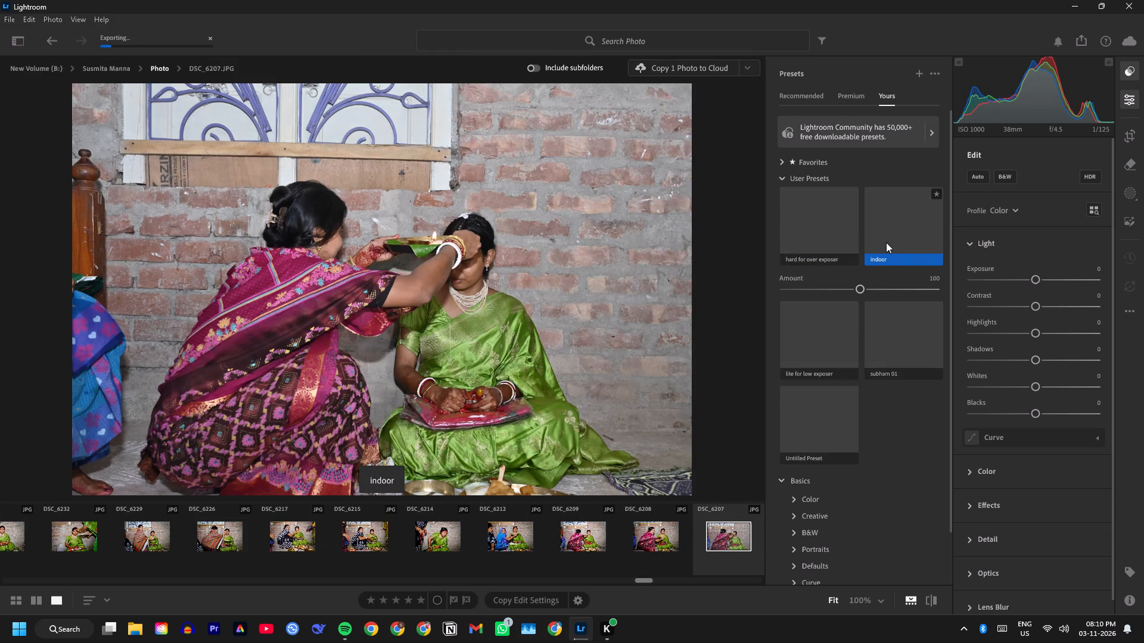
left_click(1089, 36)
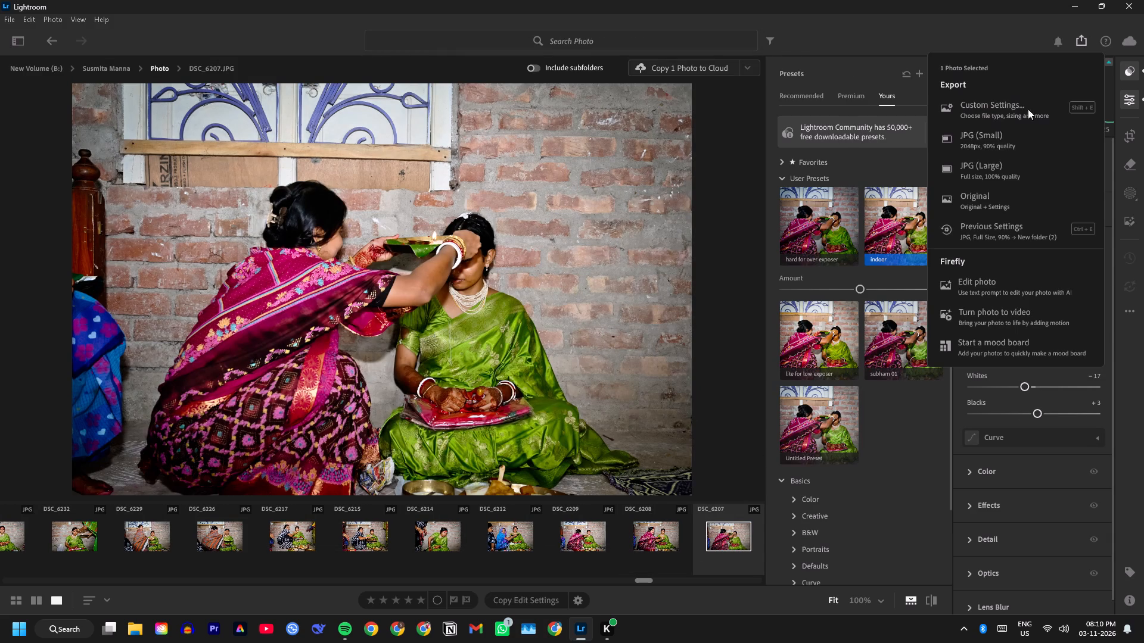
left_click(1041, 148)
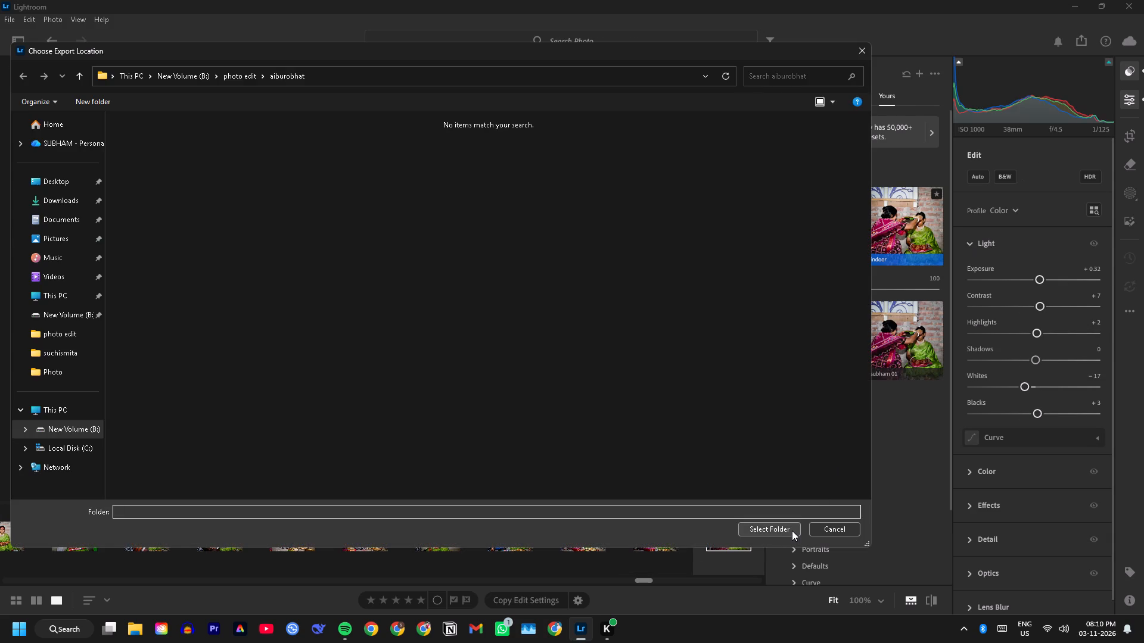
left_click(792, 530)
Apply the indoor preset to DSC_6206 and export it as JPG (Small) to the aiburobhat folder.
scroll(711, 532, "down", 3)
left_click(503, 532)
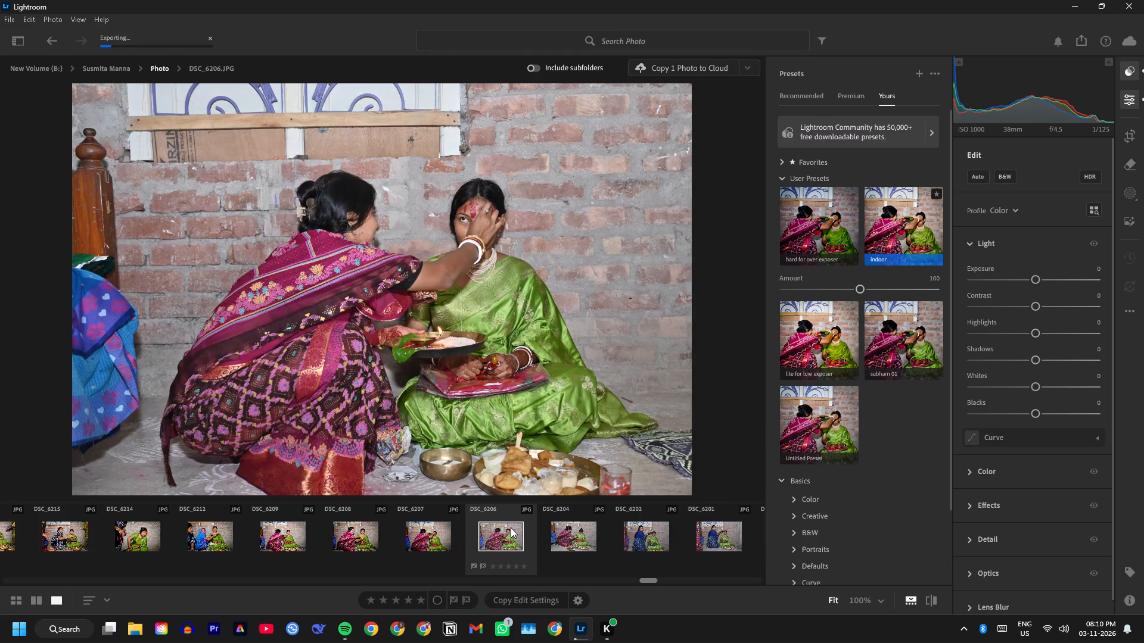
left_click(898, 221)
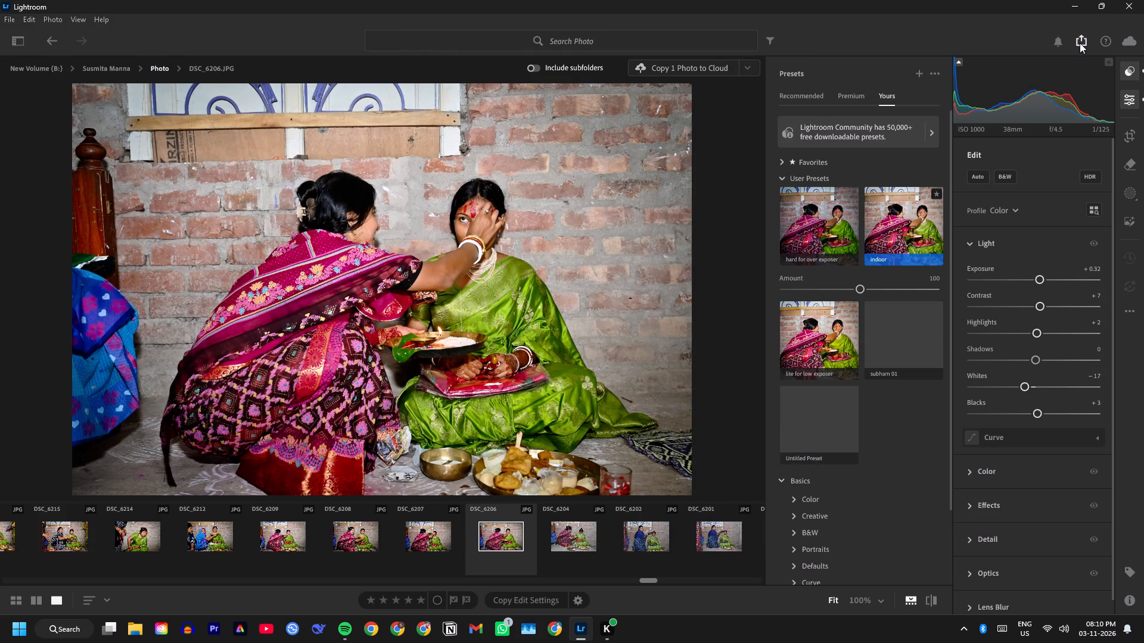
left_click(1080, 43)
left_click(1018, 135)
left_click(760, 529)
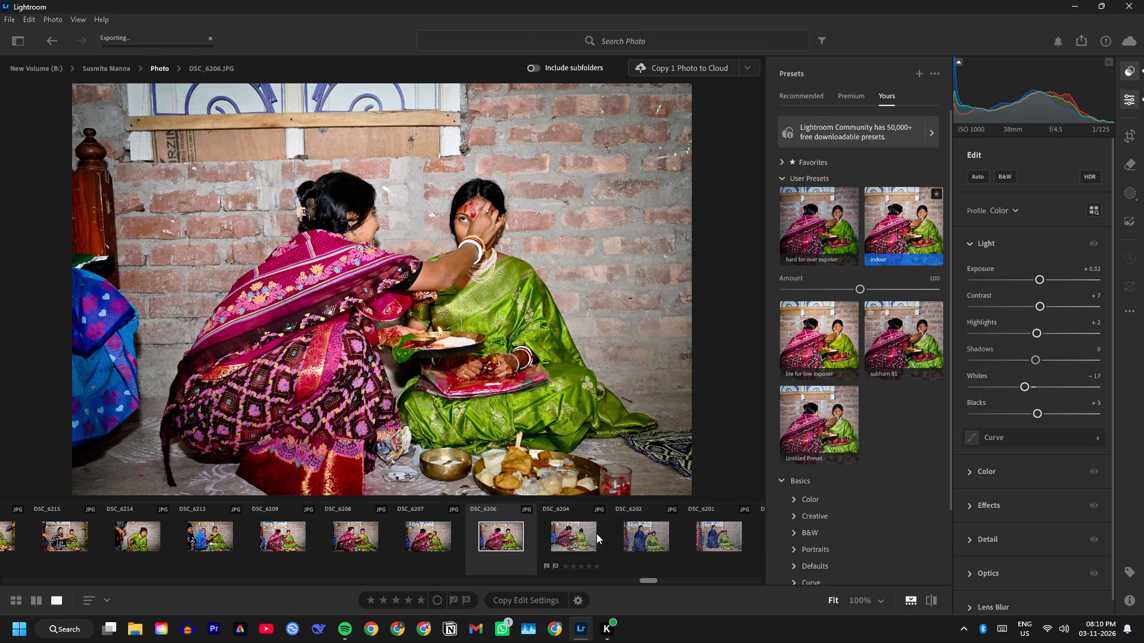
Apply the indoor preset to DSC_6204 and export it as JPG (Small) to the aiburobhat folder.
left_click(567, 530)
left_click(893, 211)
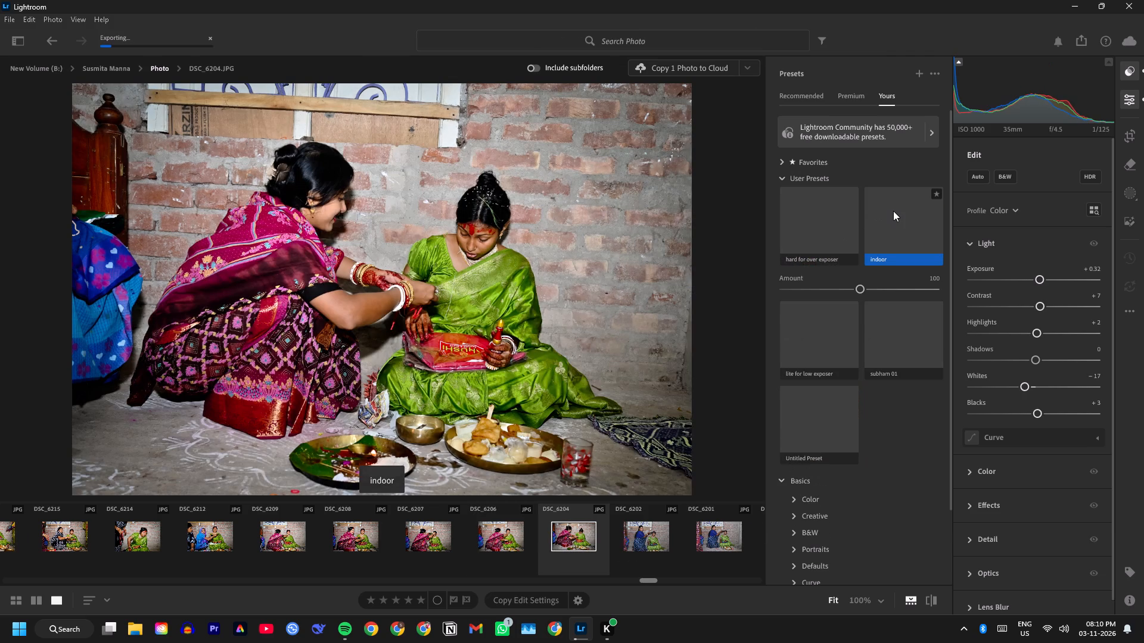
left_click(1090, 37)
left_click(975, 132)
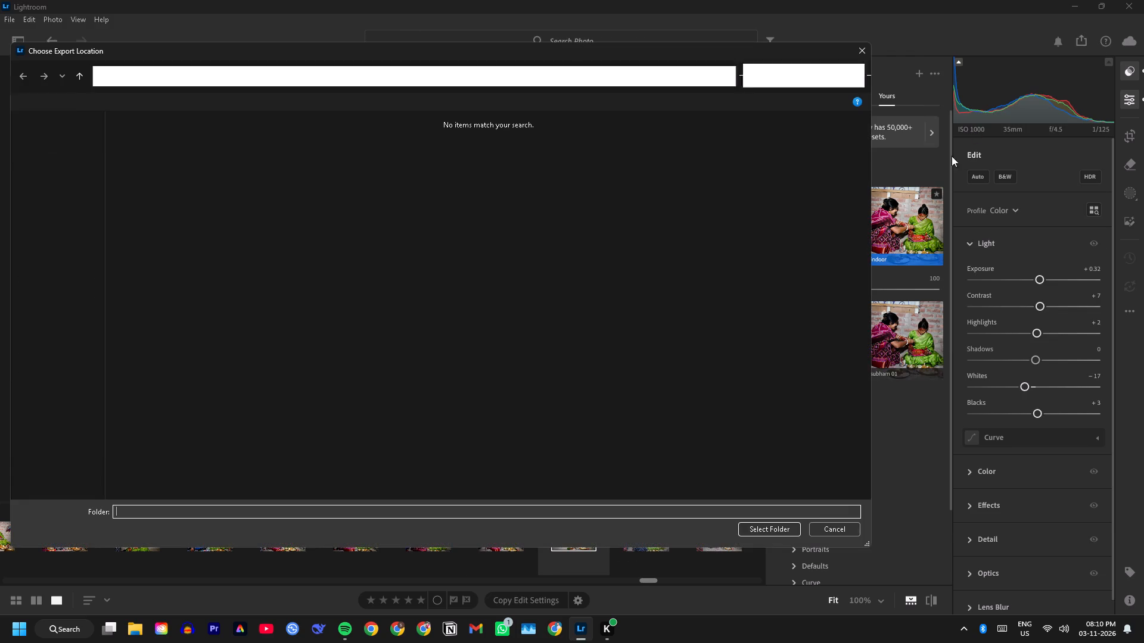
left_click(761, 525)
Apply the indoor preset to DSC_6202 and set its exposure to +0.62.
left_click(645, 541)
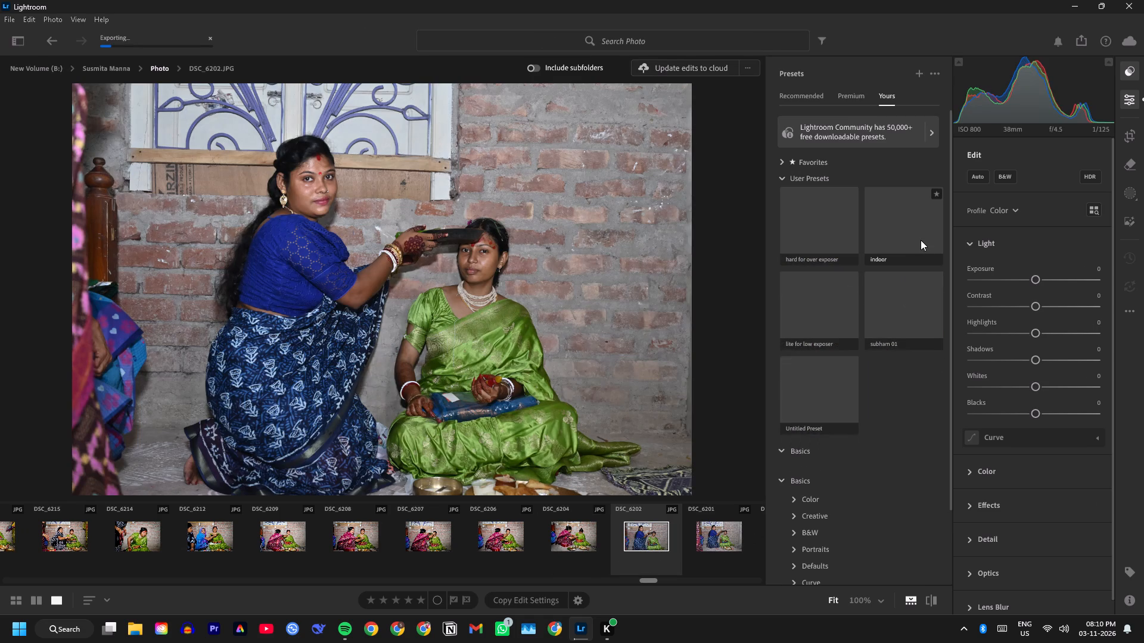
left_click(920, 239)
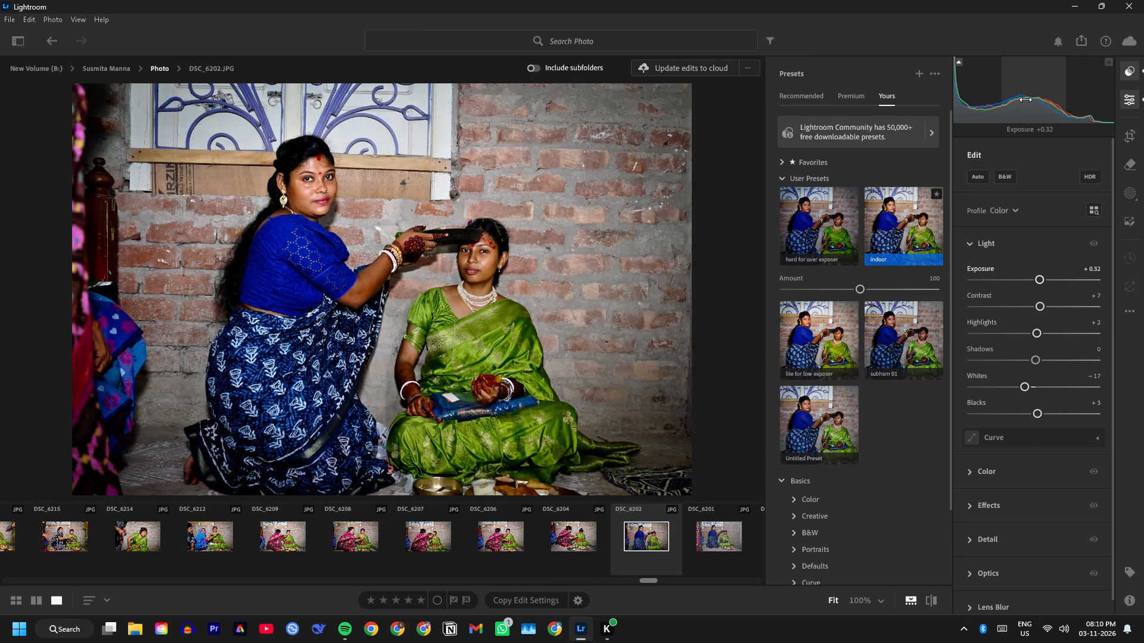
left_click_drag(1025, 99, 1034, 96)
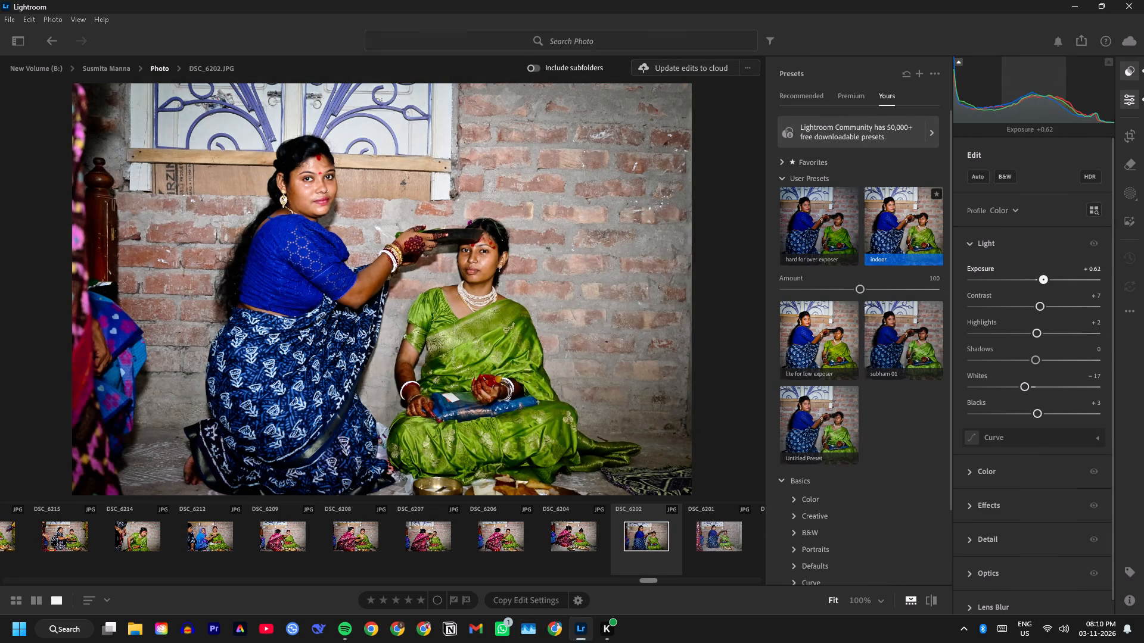
left_click_drag(1034, 96, 1034, 107)
Export DSC_6202 as JPG (Small) to the aiburobhat folder.
left_click(1086, 40)
left_click(1028, 135)
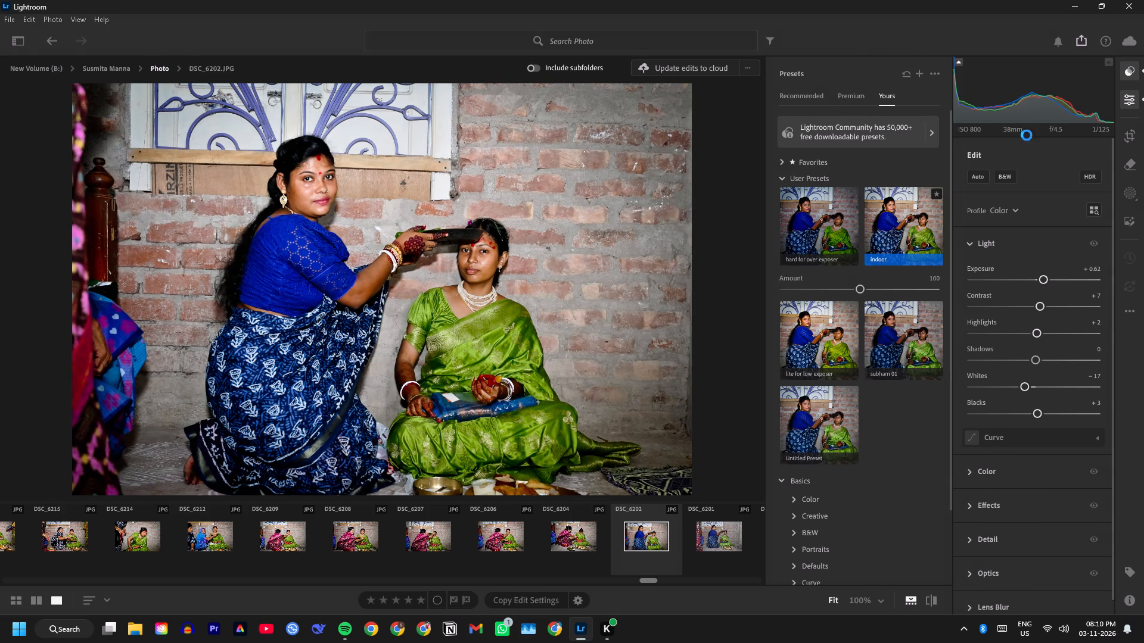
left_click(778, 530)
Apply the indoor preset to DSC_6201.
left_click(720, 535)
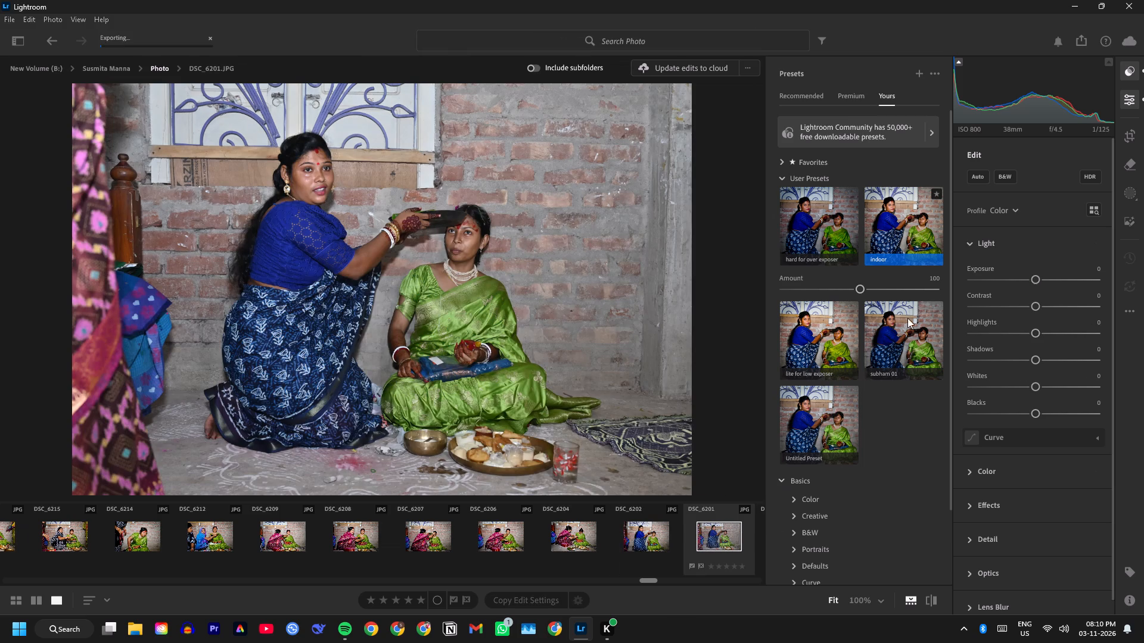
left_click(909, 235)
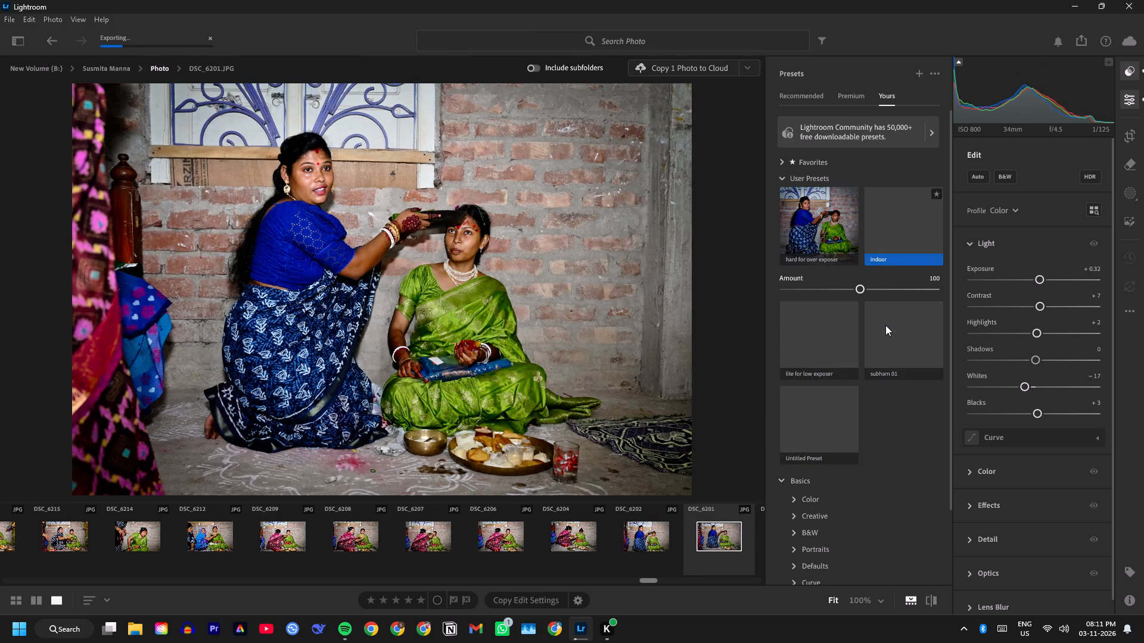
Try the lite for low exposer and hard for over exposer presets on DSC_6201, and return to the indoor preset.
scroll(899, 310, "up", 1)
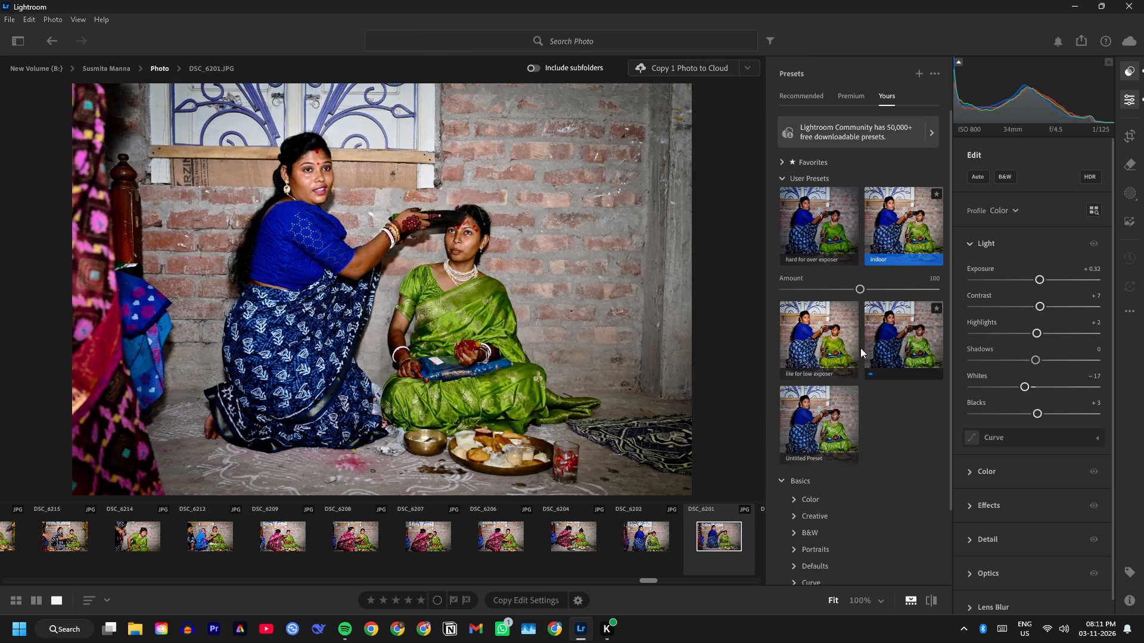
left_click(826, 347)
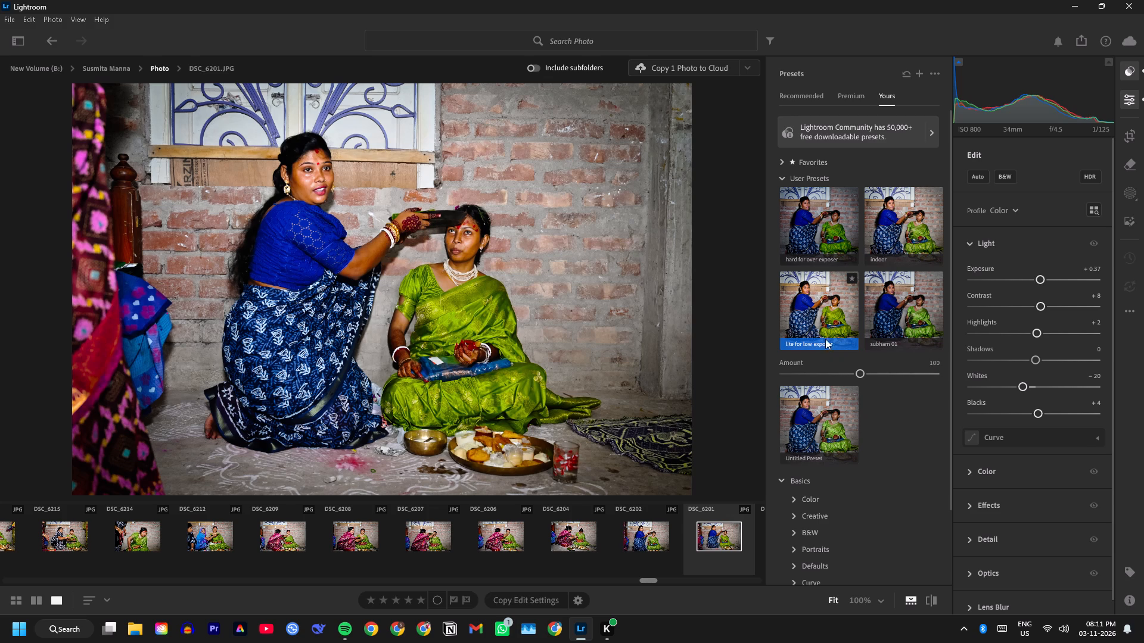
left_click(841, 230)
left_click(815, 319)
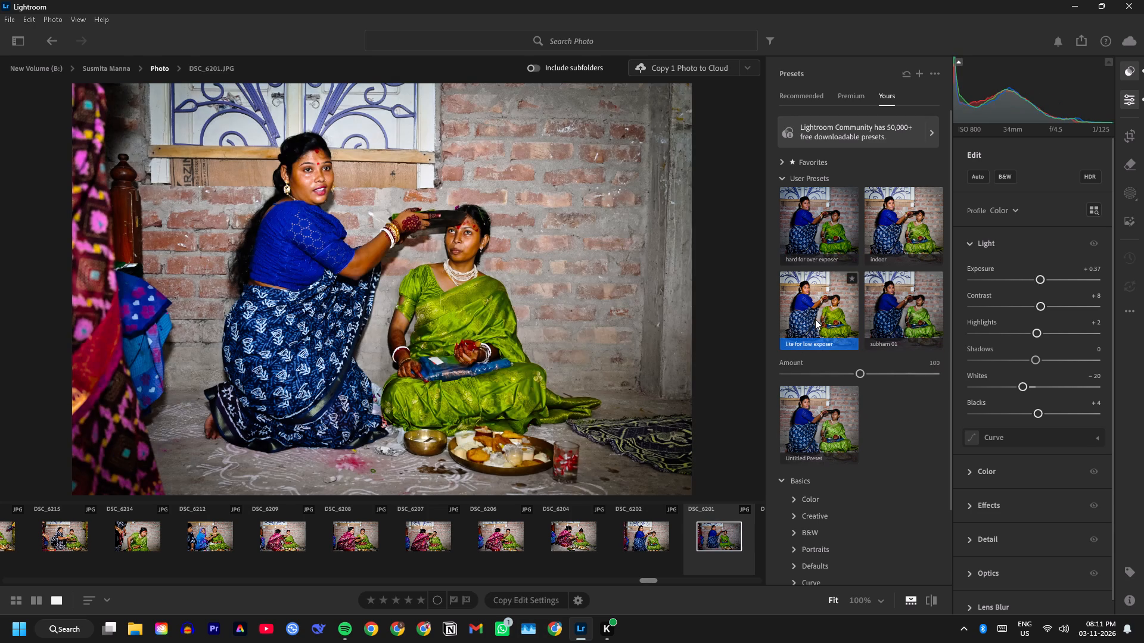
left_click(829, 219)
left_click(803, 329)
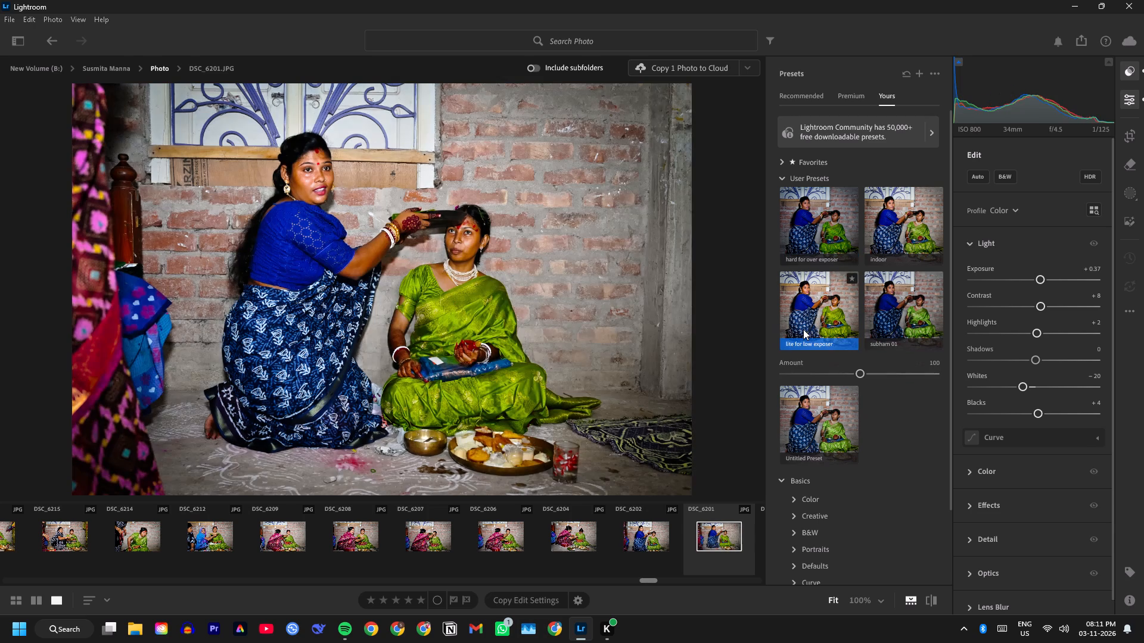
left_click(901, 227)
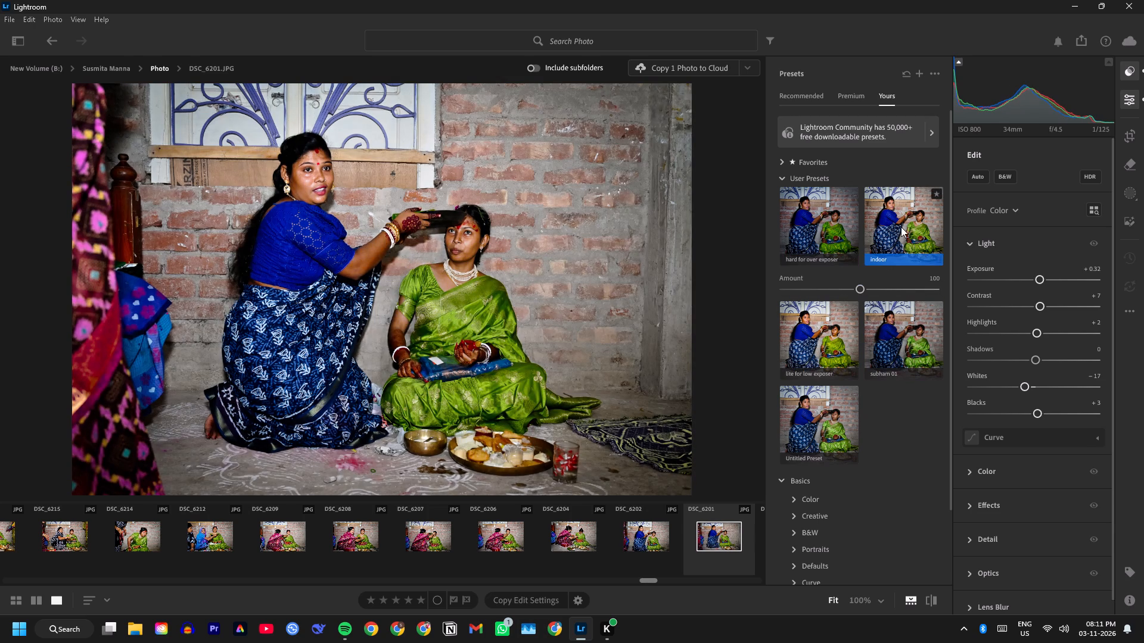
Set the indoor preset's amount to 114 and the exposure to +0.48 on DSC_6201.
left_click_drag(860, 288, 877, 292)
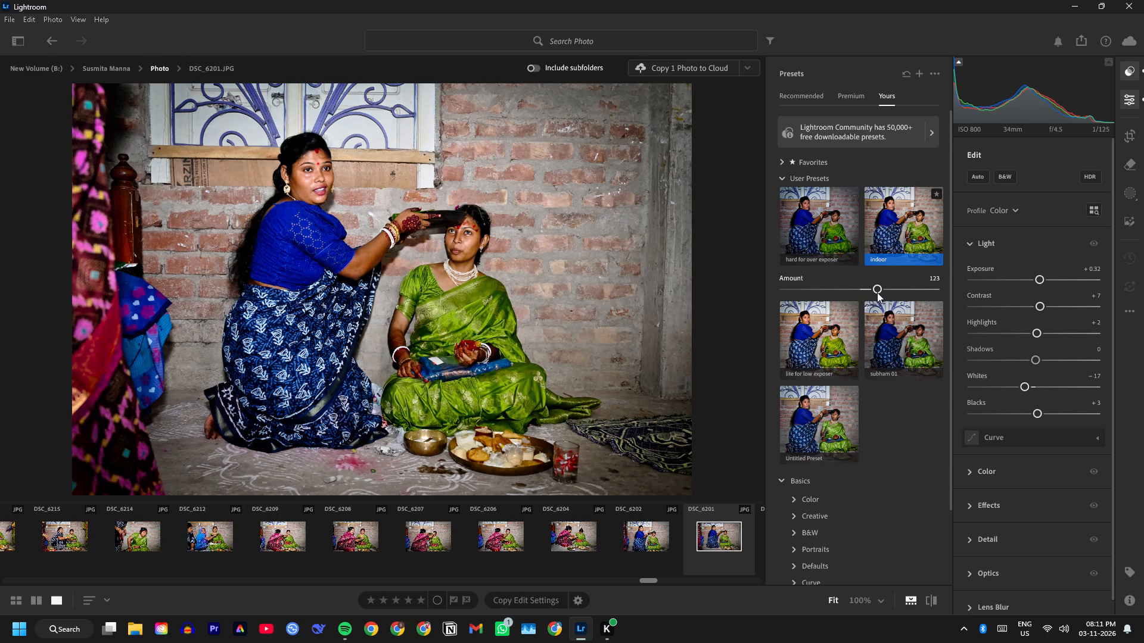
left_click_drag(877, 292, 871, 301)
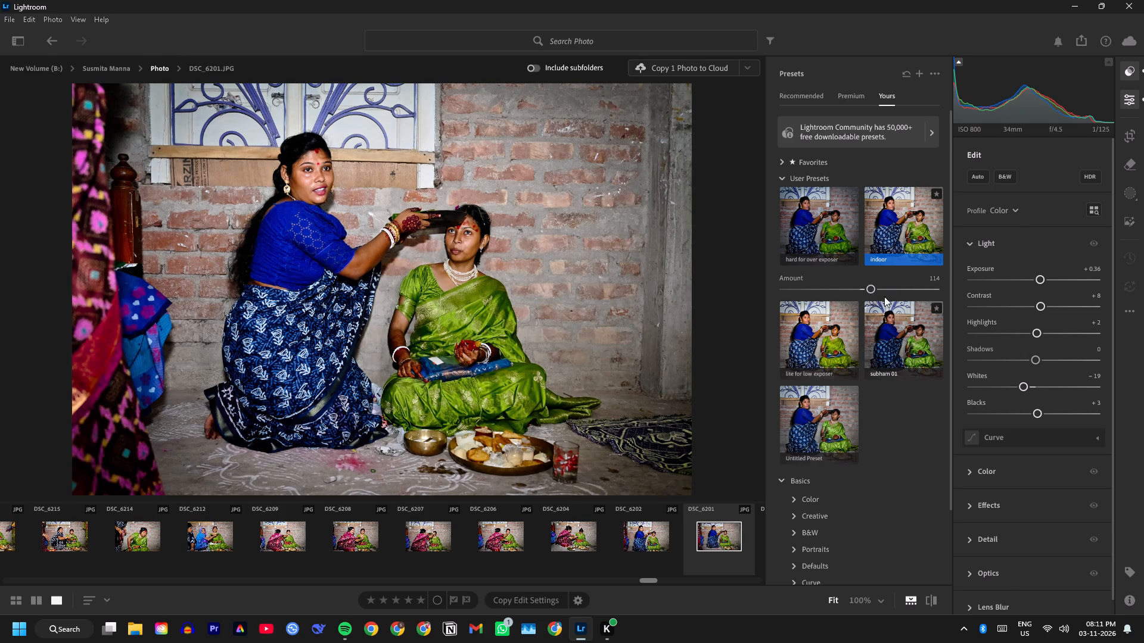
left_click(1028, 104)
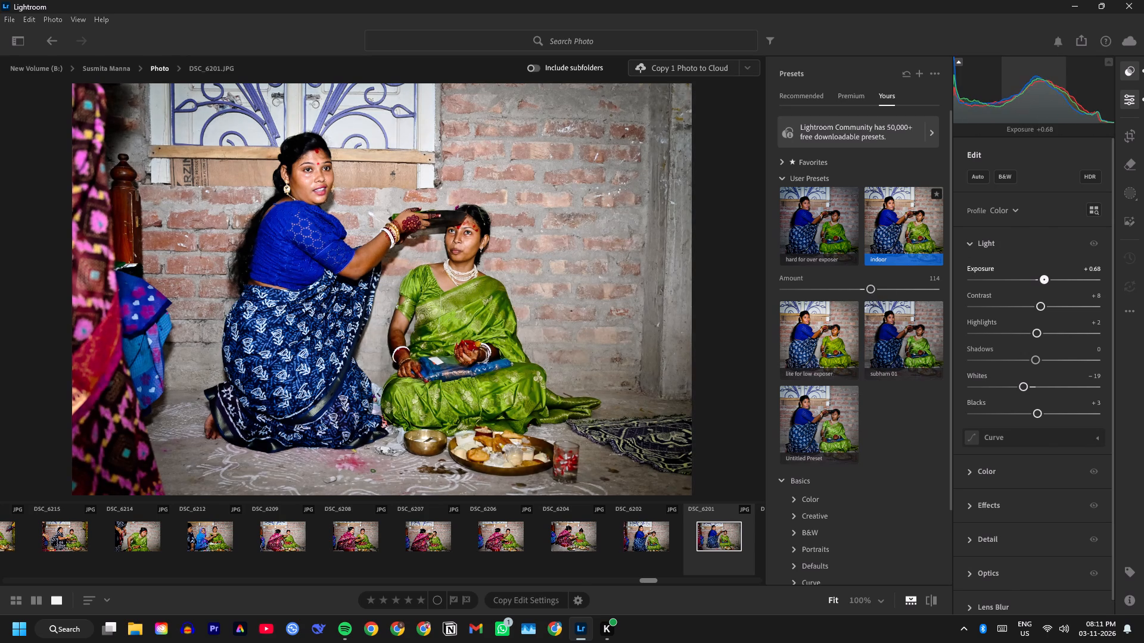
Export DSC_6201 as JPG (Small) to the aiburobhat folder.
left_click(1080, 40)
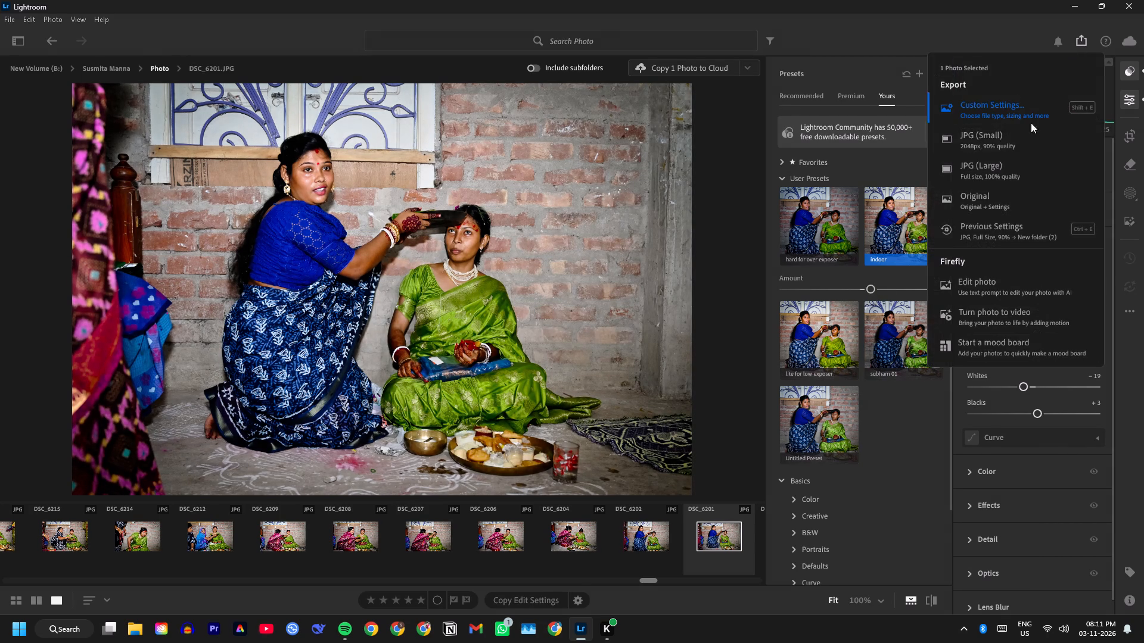
left_click(1025, 145)
left_click(785, 544)
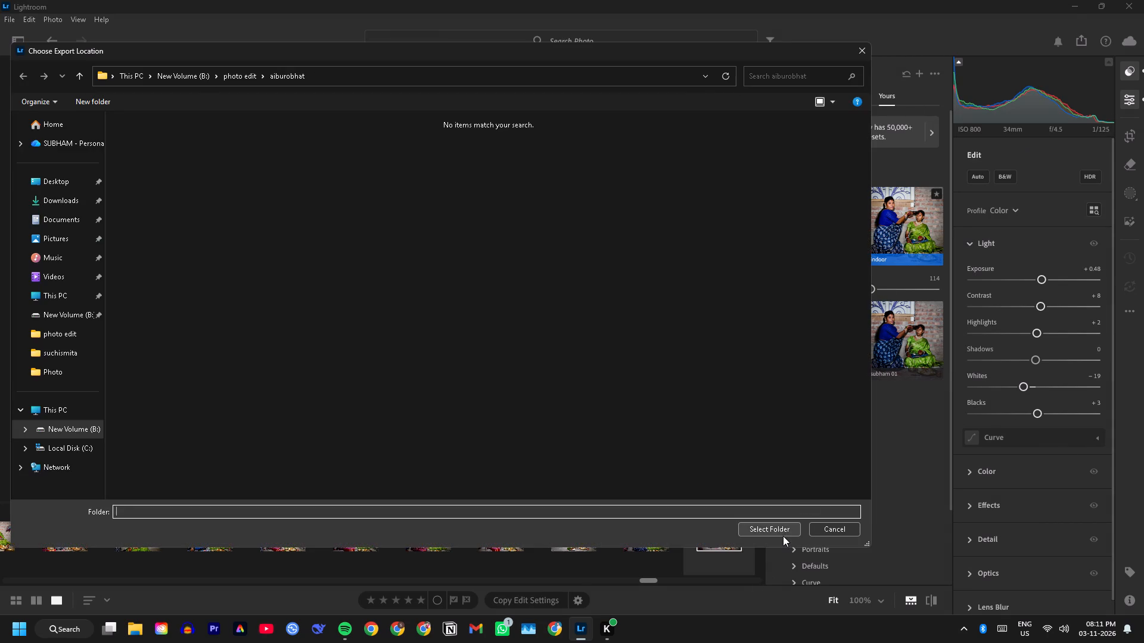
left_click(783, 536)
Apply the indoor preset to DSC_6200 and export it as JPG (Small) to the aiburobhat folder.
scroll(730, 554, "down", 3)
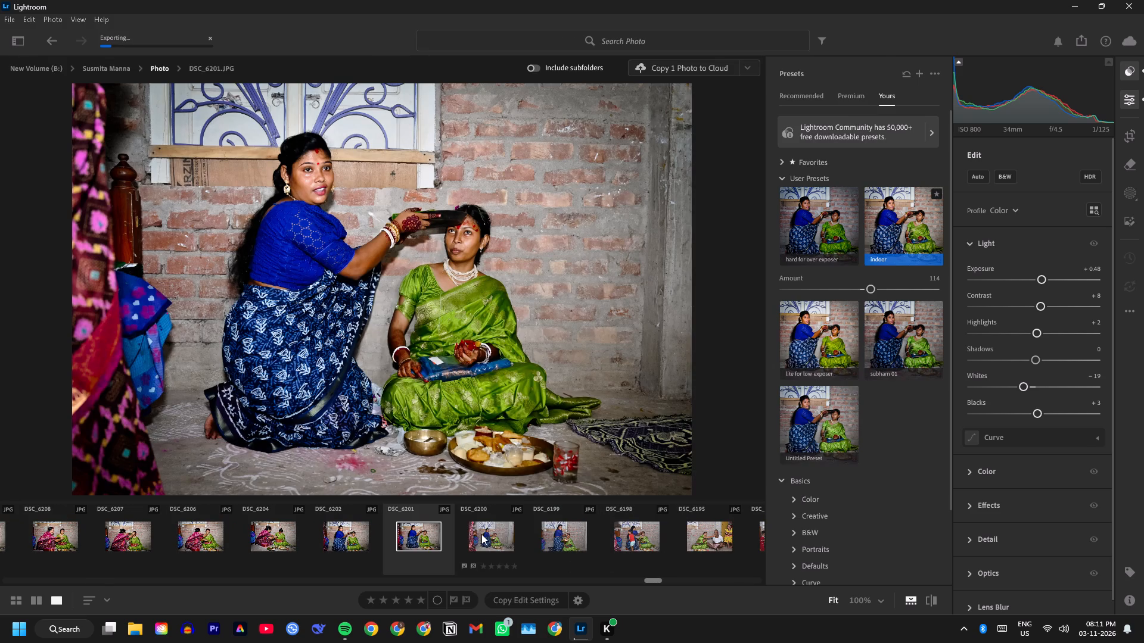
left_click(481, 534)
left_click(896, 223)
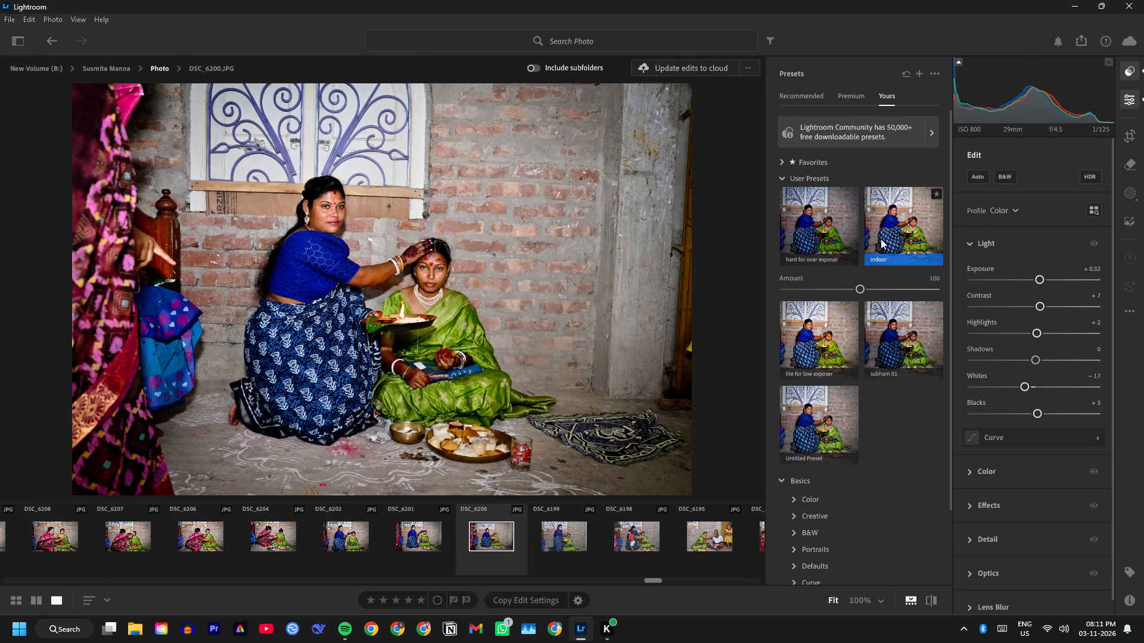
left_click(1078, 35)
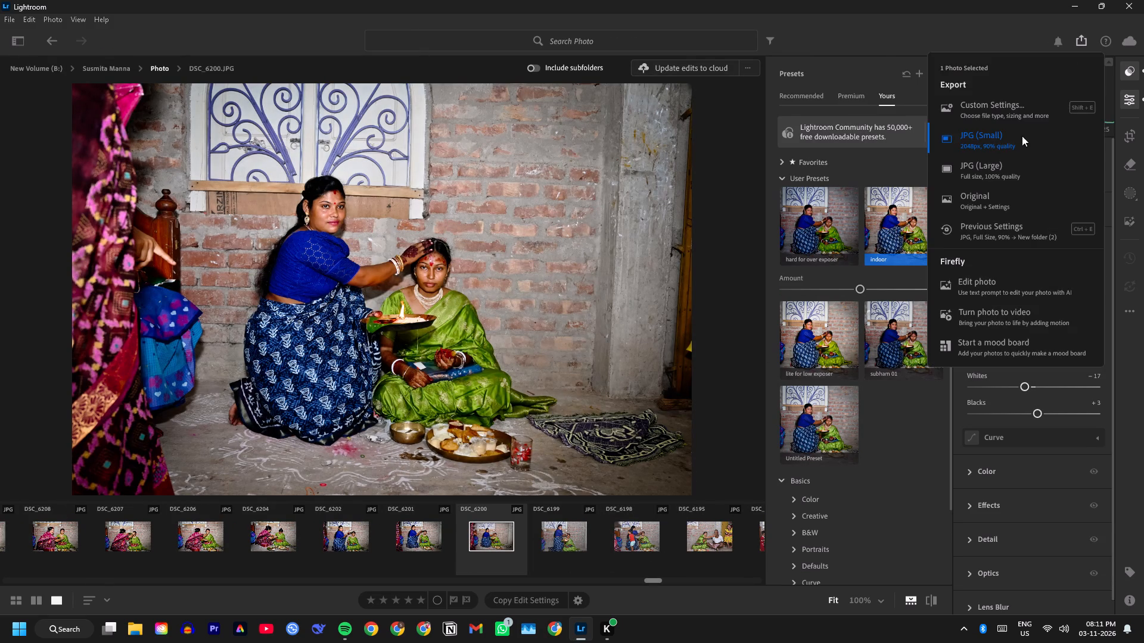
left_click(1024, 138)
left_click(756, 529)
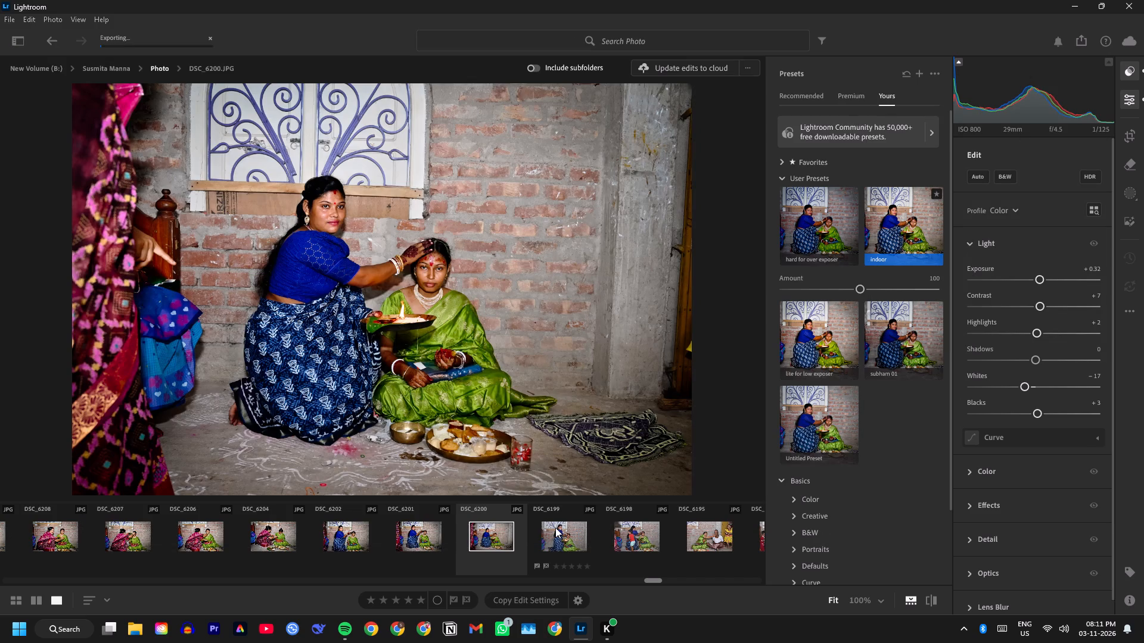
Apply the indoor preset to DSC_6199 and export it as JPG (Small) to the aiburobhat folder.
left_click(555, 527)
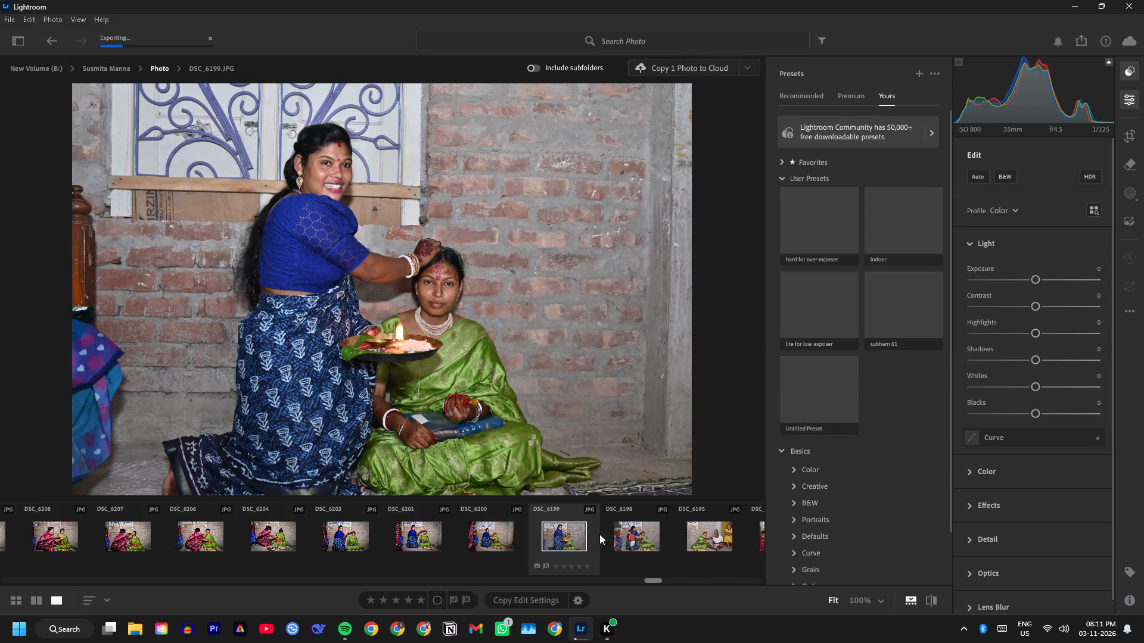
left_click(905, 232)
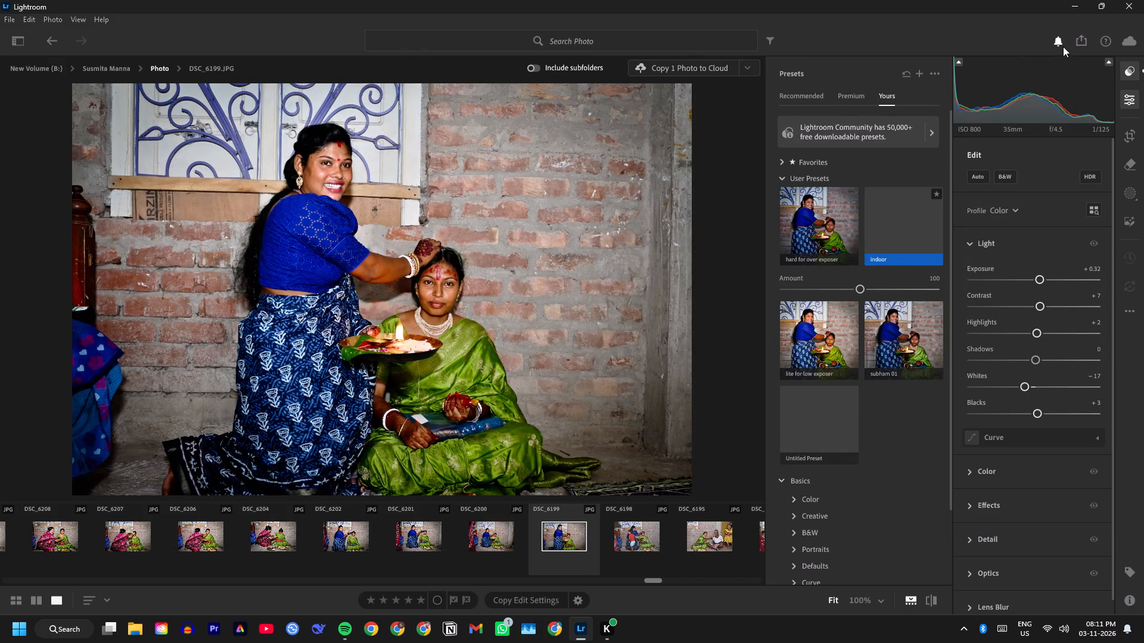
left_click(1085, 37)
left_click(1031, 142)
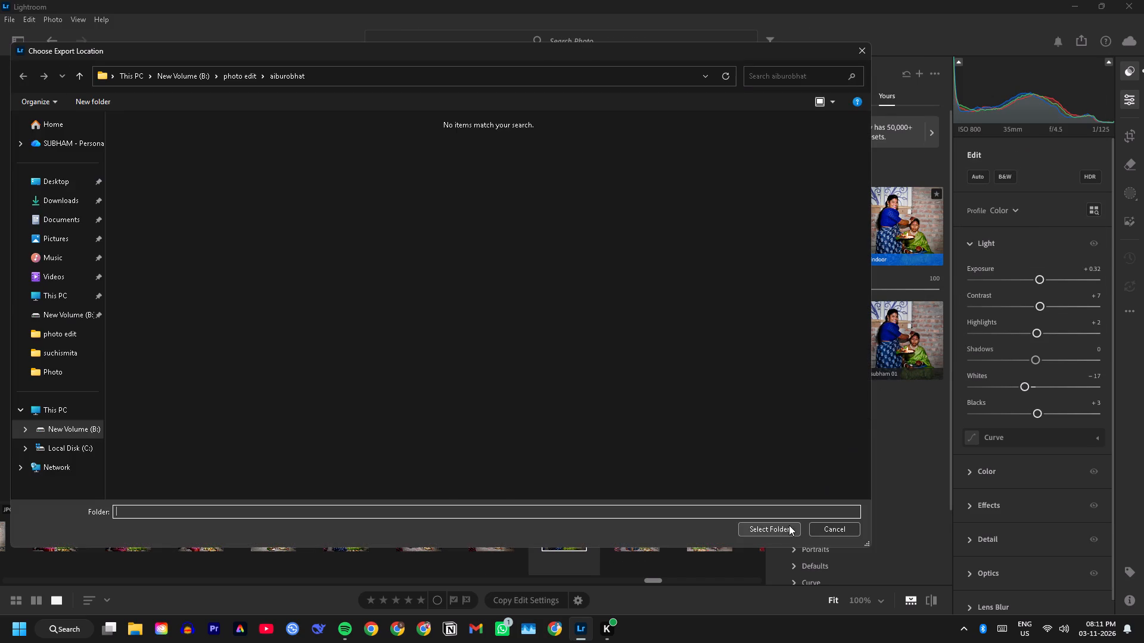
left_click(789, 525)
Apply the indoor preset to DSC_6198 and export it as JPG (Small) to the aiburobhat folder.
left_click(632, 535)
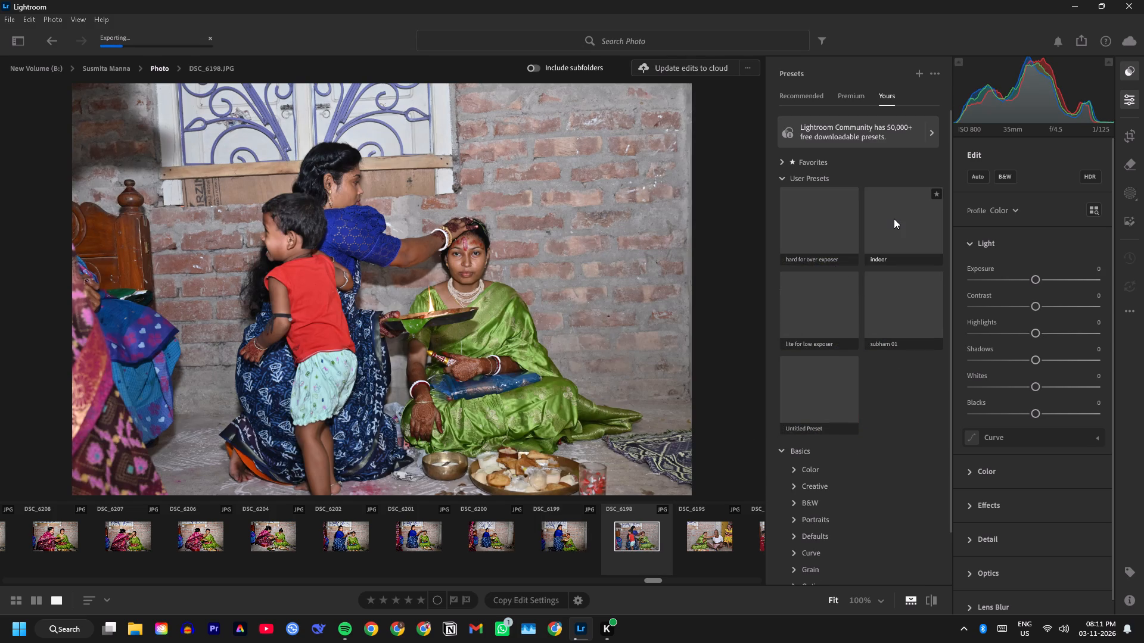
left_click(894, 219)
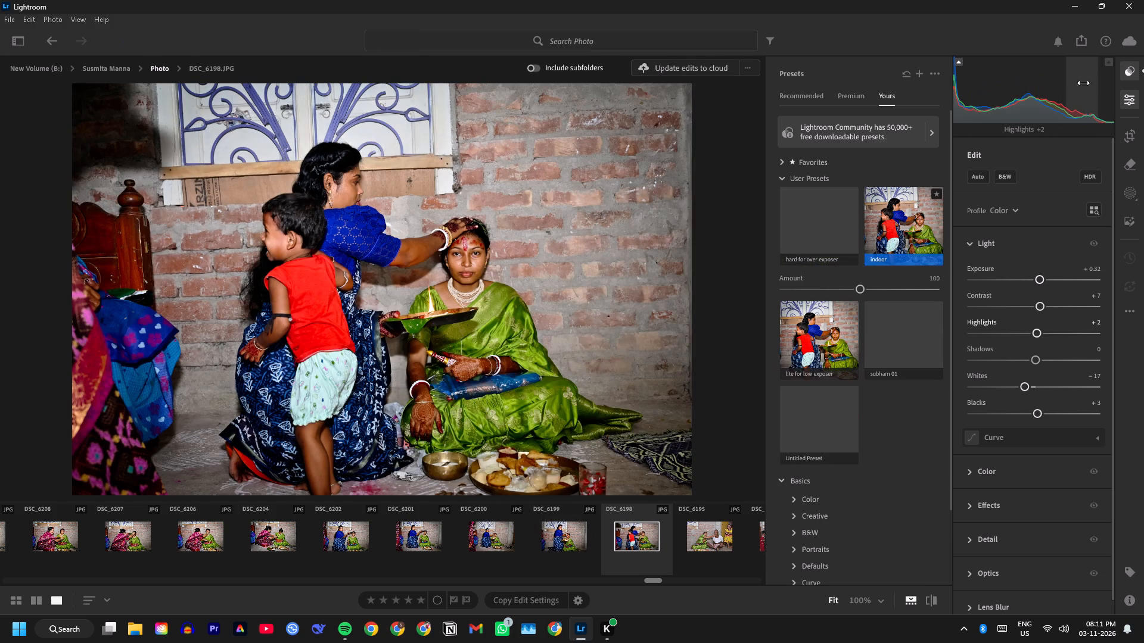
left_click(1085, 35)
left_click(1040, 143)
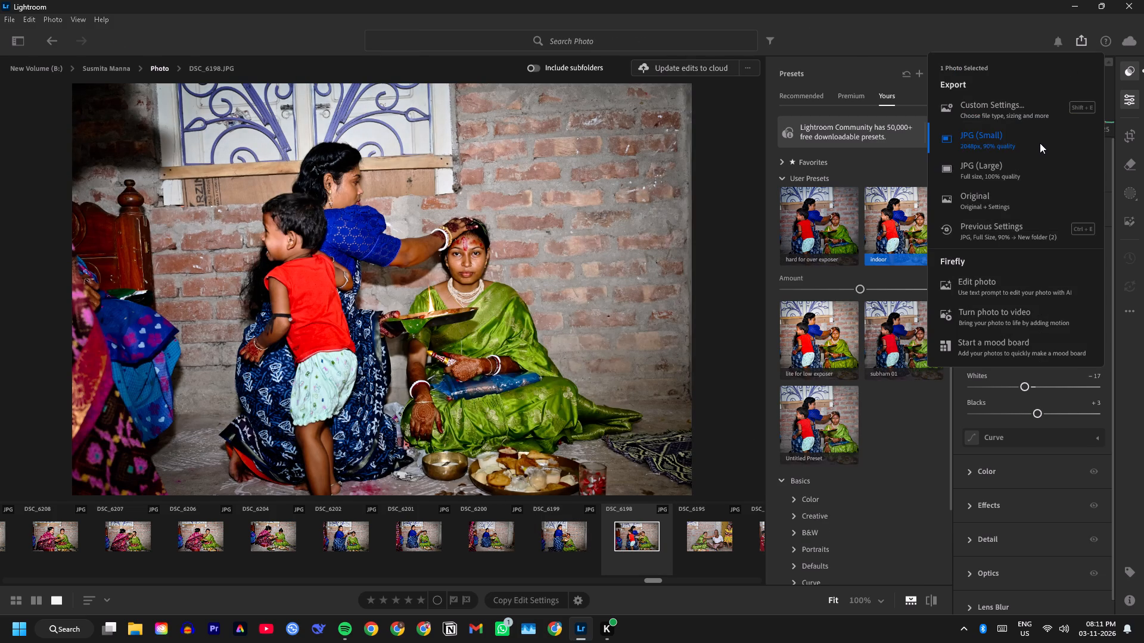
left_click(785, 524)
Apply the indoor preset to DSC_6195 and set blacks to +61, whites to +4 and exposure to -0.03.
left_click(717, 528)
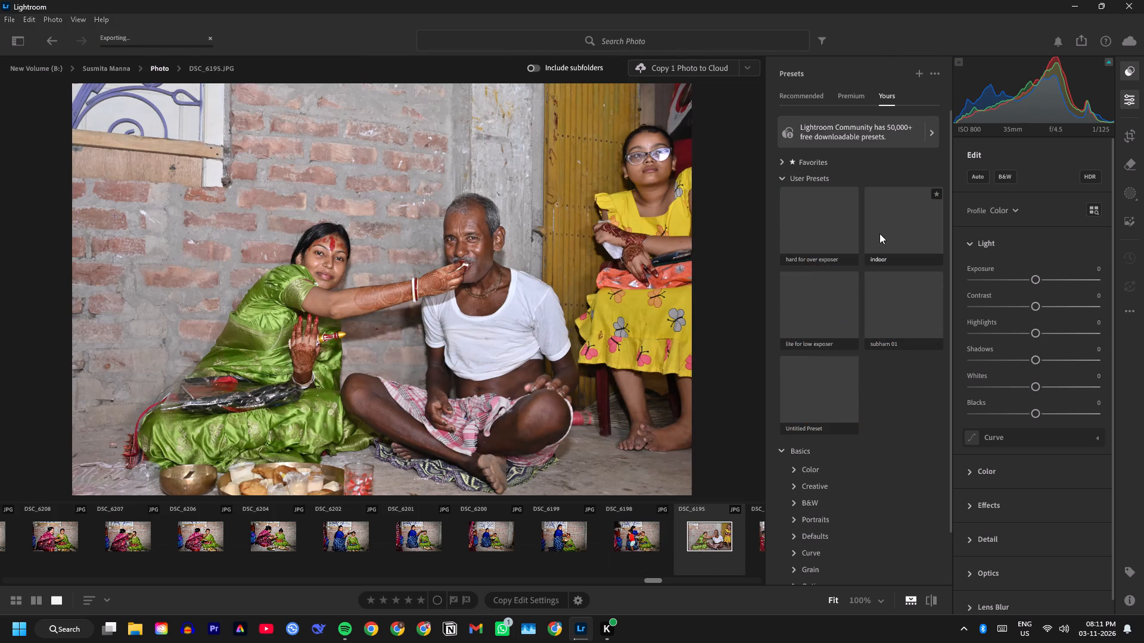
left_click(893, 219)
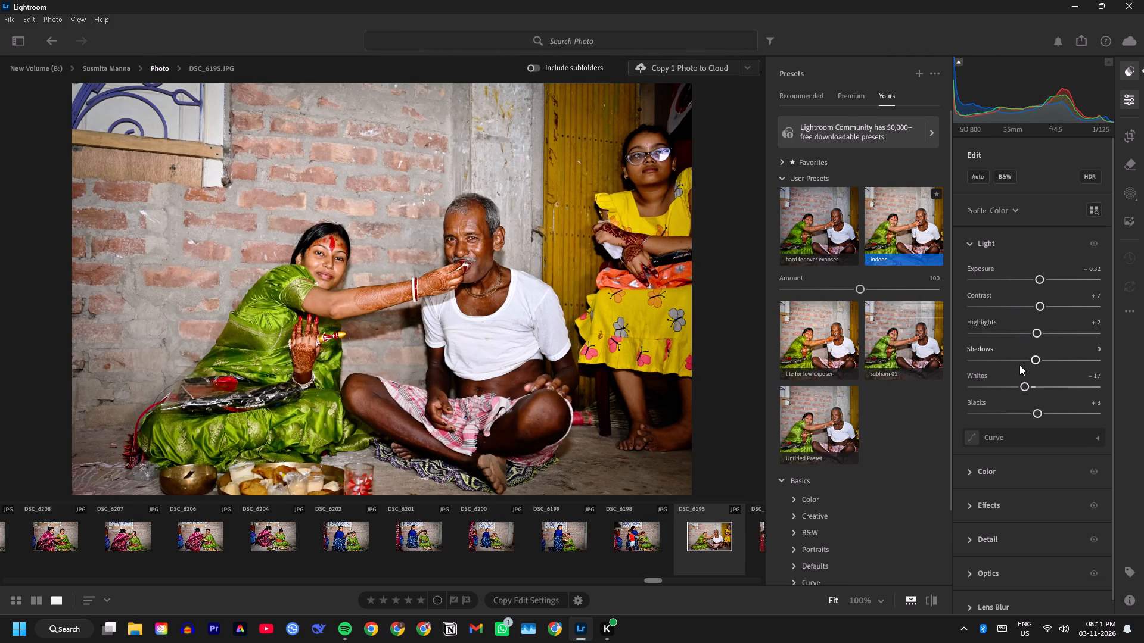
left_click_drag(1035, 415, 1014, 424)
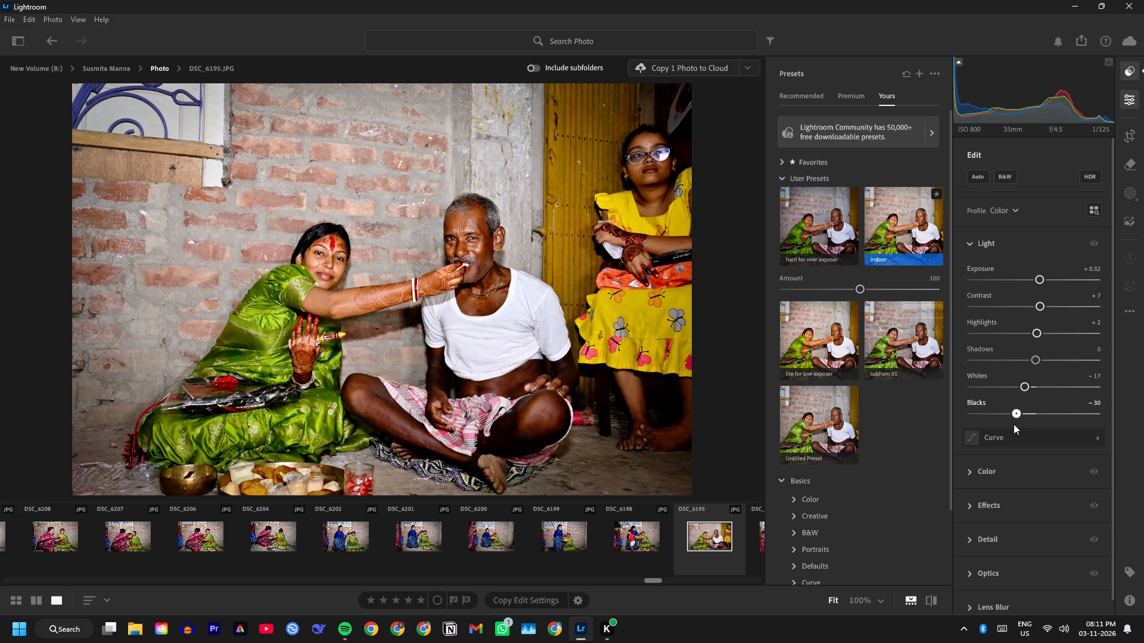
left_click_drag(1014, 424, 1052, 413)
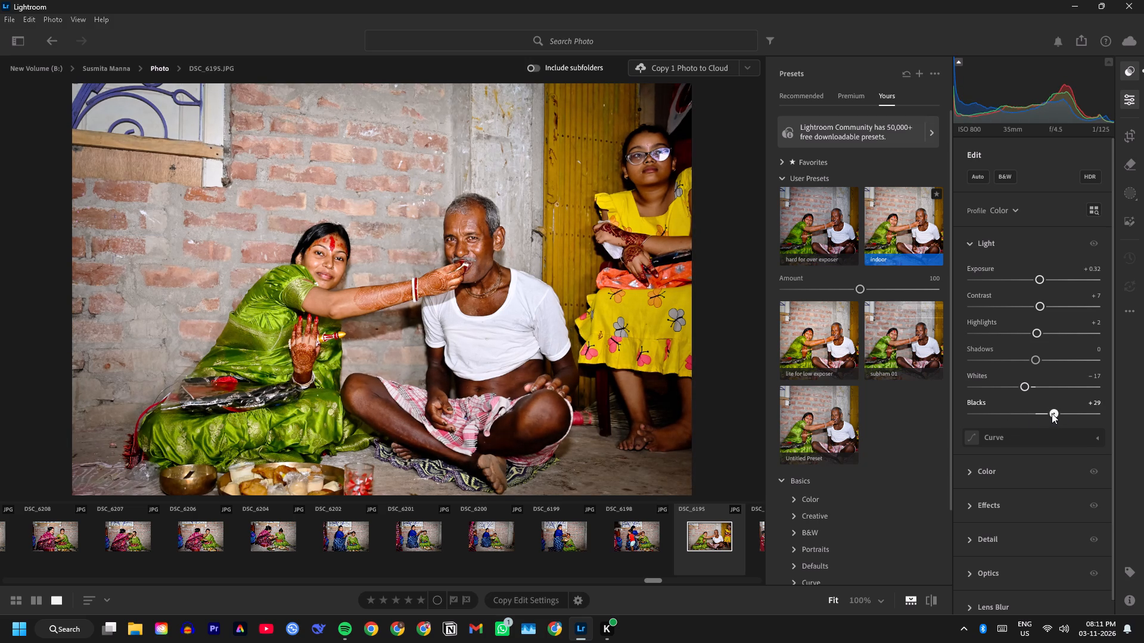
left_click_drag(1052, 413, 1072, 410)
left_click_drag(1026, 388, 1009, 389)
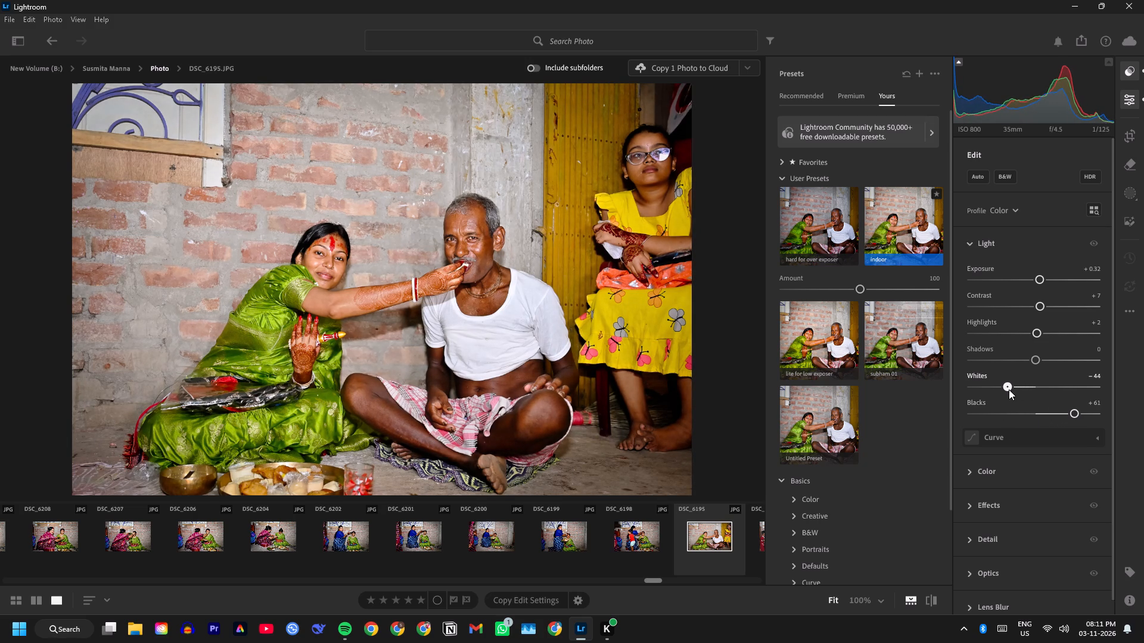
left_click_drag(1009, 389, 1042, 389)
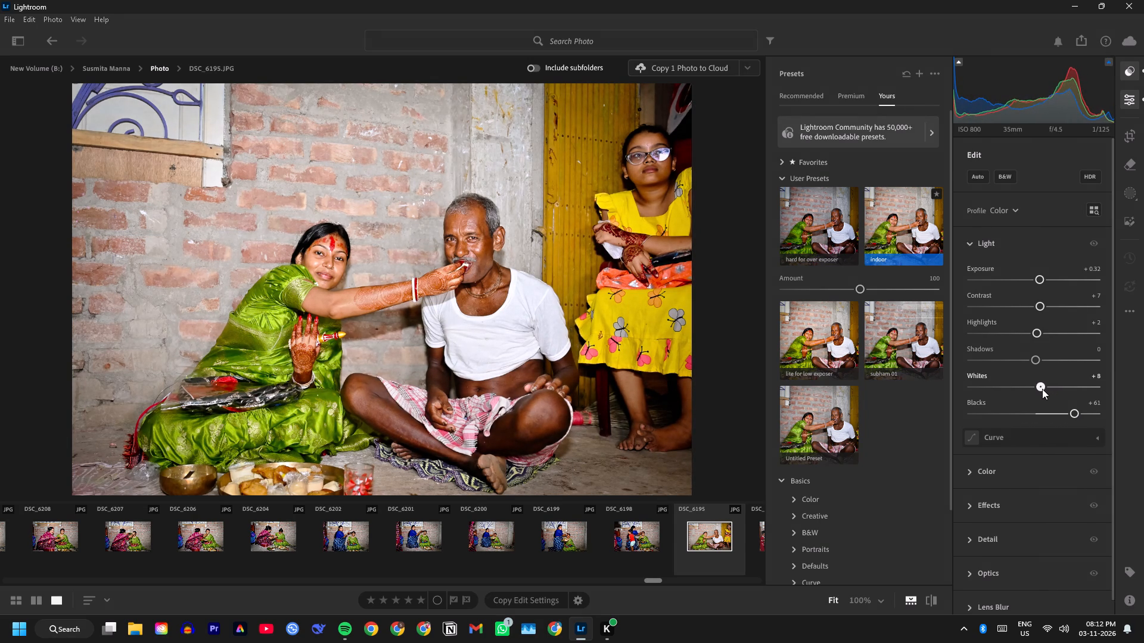
left_click_drag(1042, 389, 1040, 389)
left_click(1037, 280)
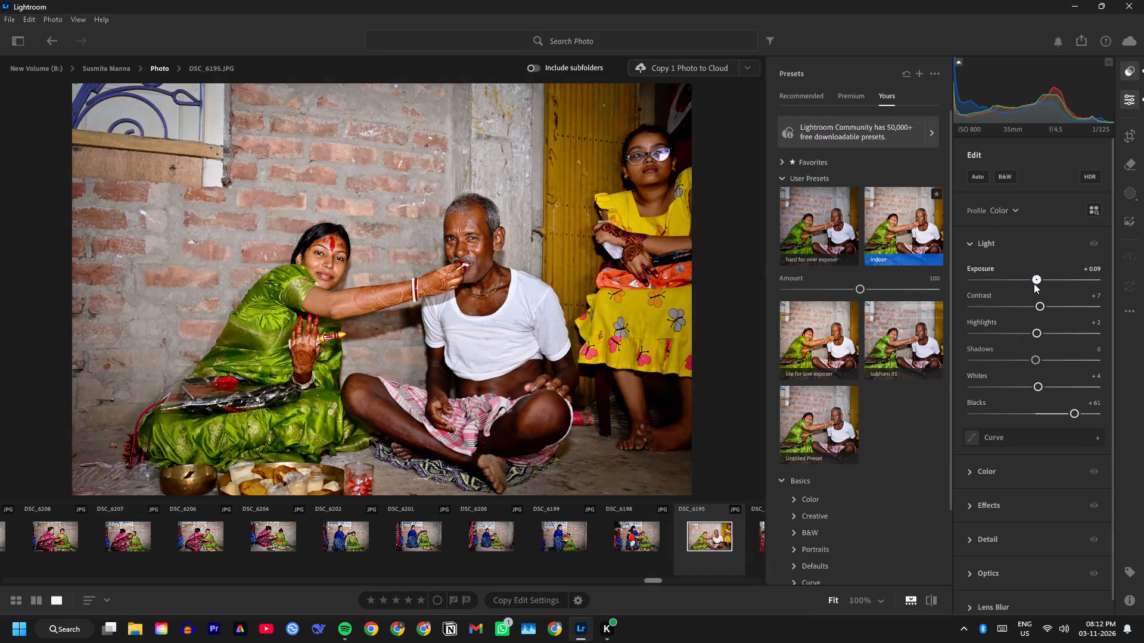
left_click(1039, 99)
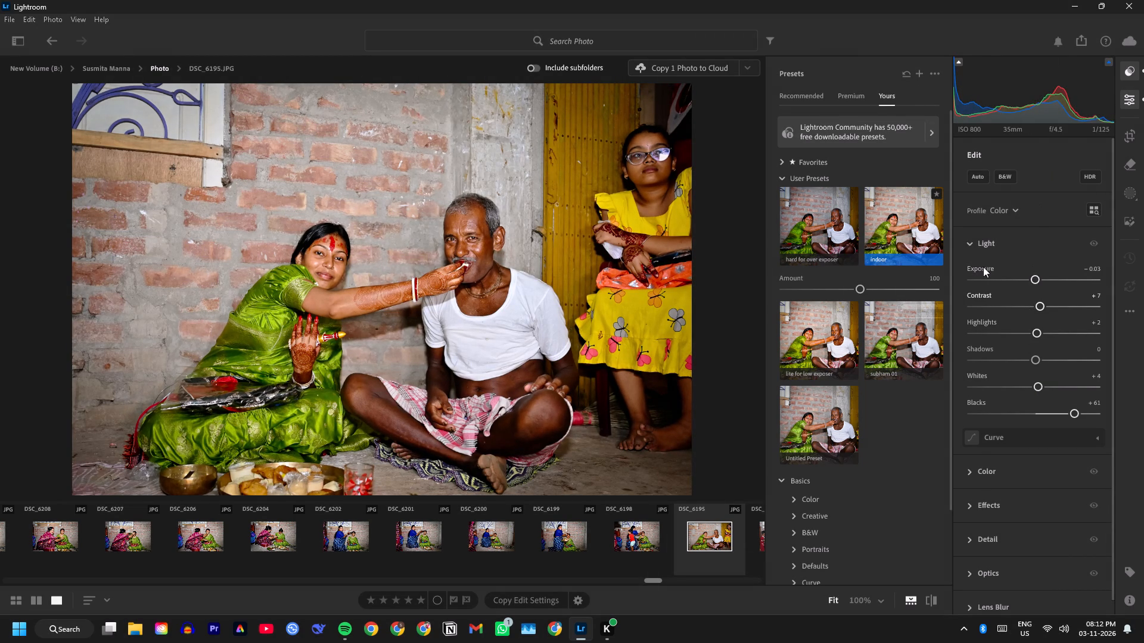
Export DSC_6195 as JPG (Small) to the aiburobhat folder.
left_click(1081, 36)
left_click(1031, 147)
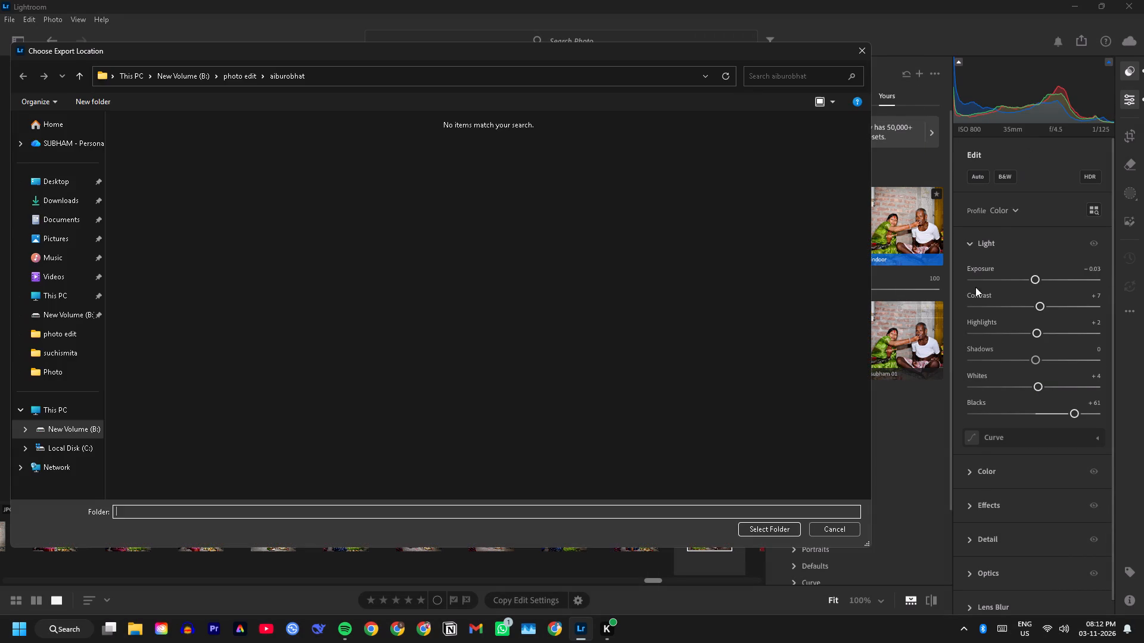
left_click(782, 526)
Apply the indoor preset to DSC_6193 at amount 102, with exposure +0.21, blacks +26 and whites +13.
scroll(723, 534, "down", 4)
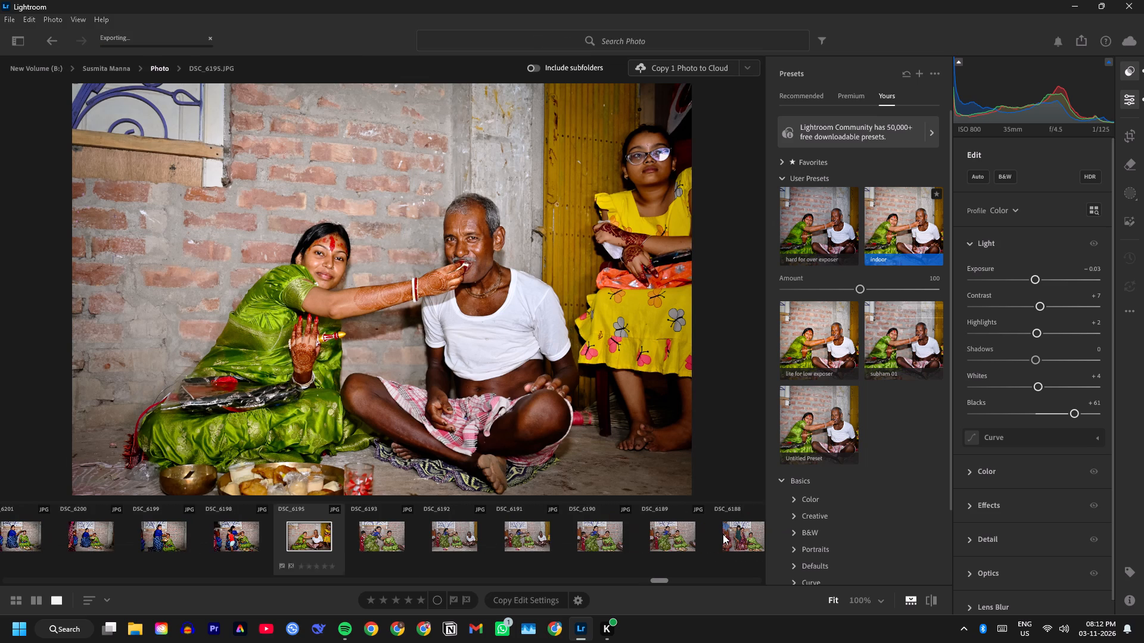
left_click(388, 538)
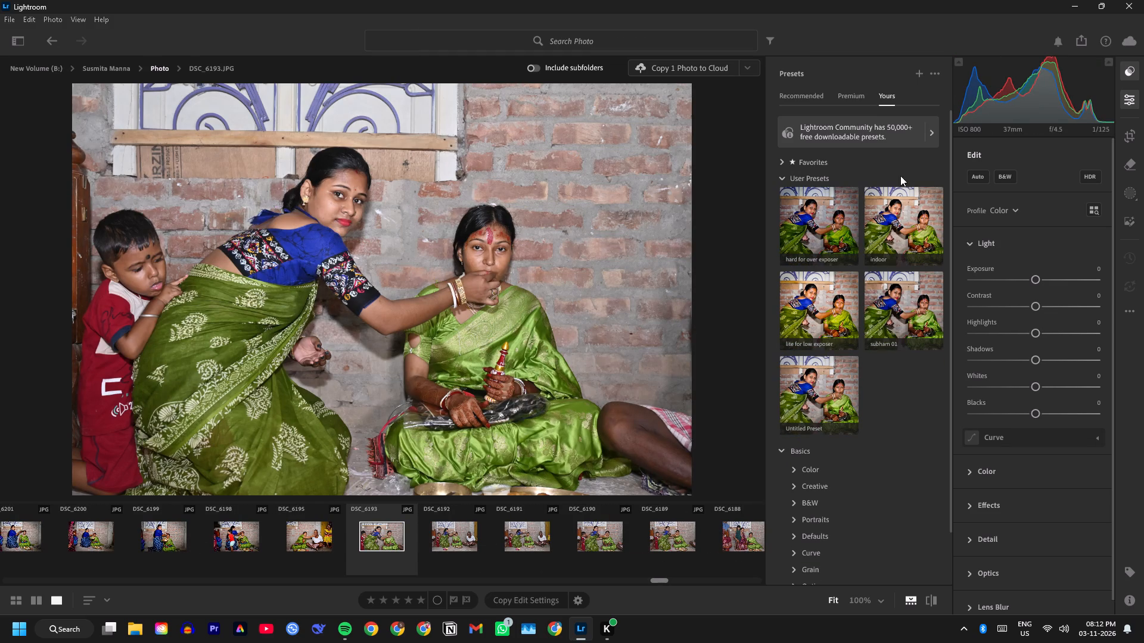
left_click(890, 237)
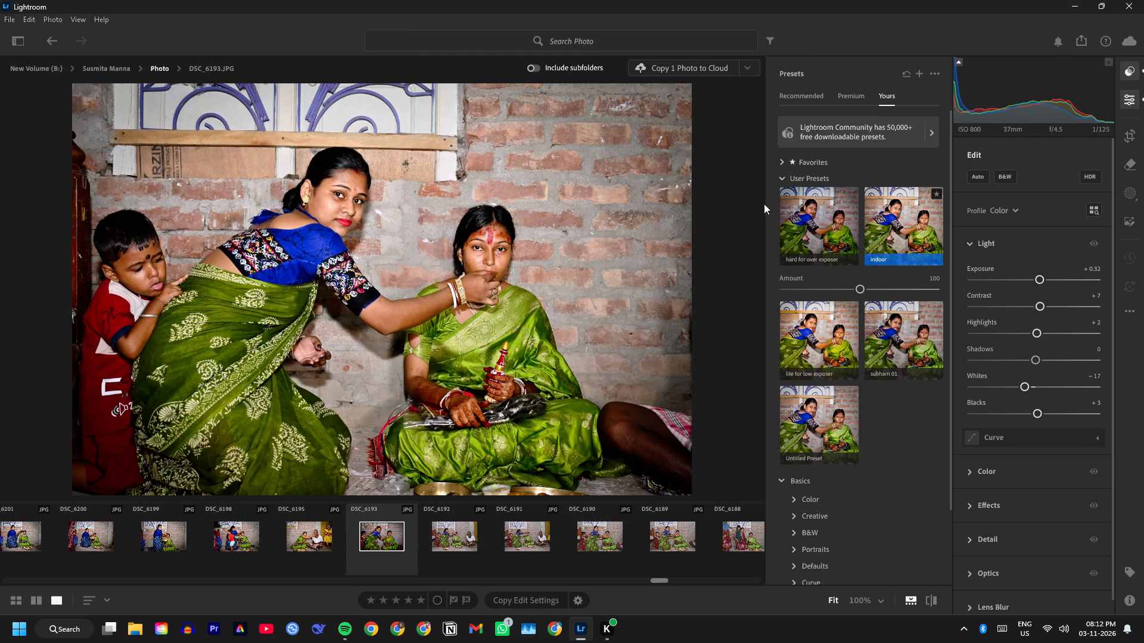
left_click_drag(859, 289, 841, 300)
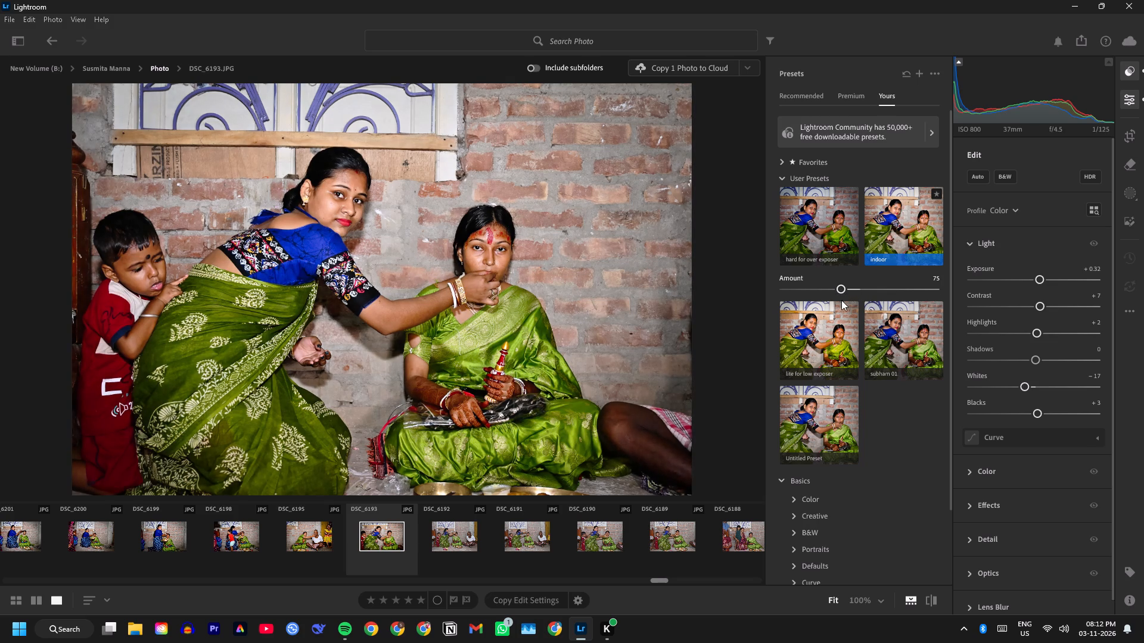
left_click_drag(841, 300, 861, 300)
left_click_drag(1034, 91, 1027, 98)
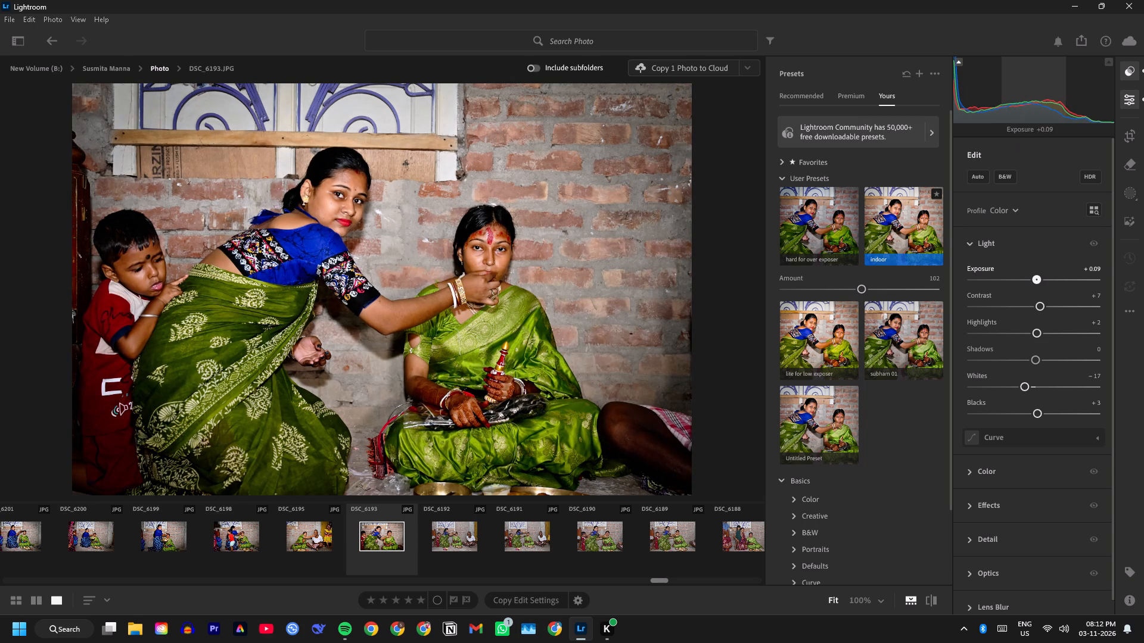
left_click_drag(1027, 98, 1030, 98)
left_click_drag(965, 117, 974, 113)
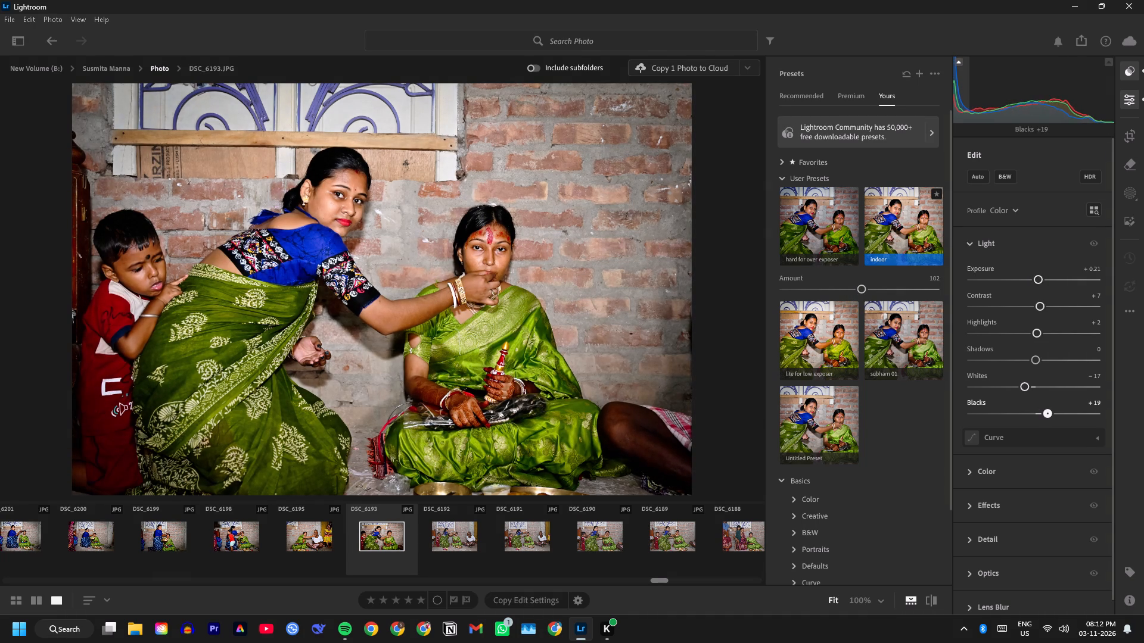
left_click_drag(974, 113, 978, 116)
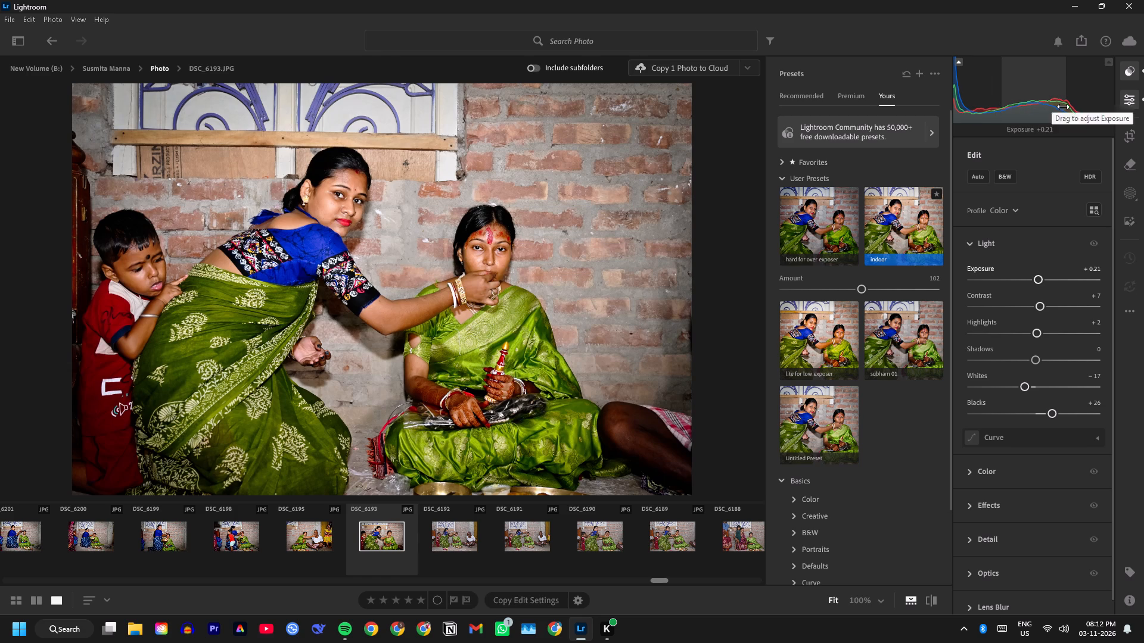
left_click_drag(1101, 101, 1109, 101)
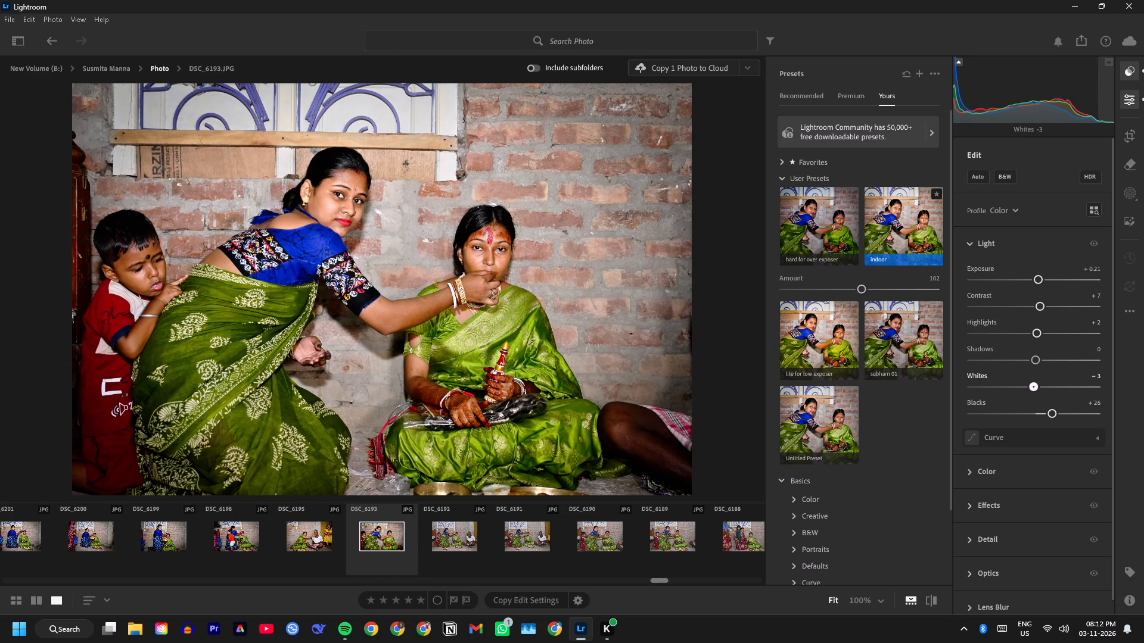
left_click_drag(1109, 101, 1117, 101)
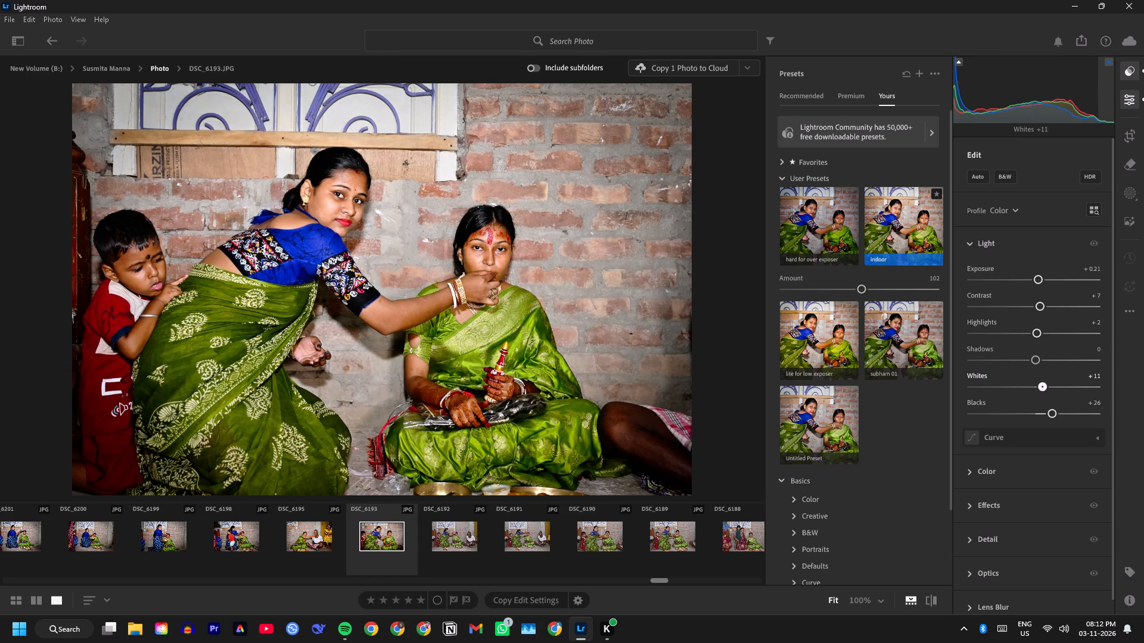
left_click_drag(1117, 101, 1087, 120)
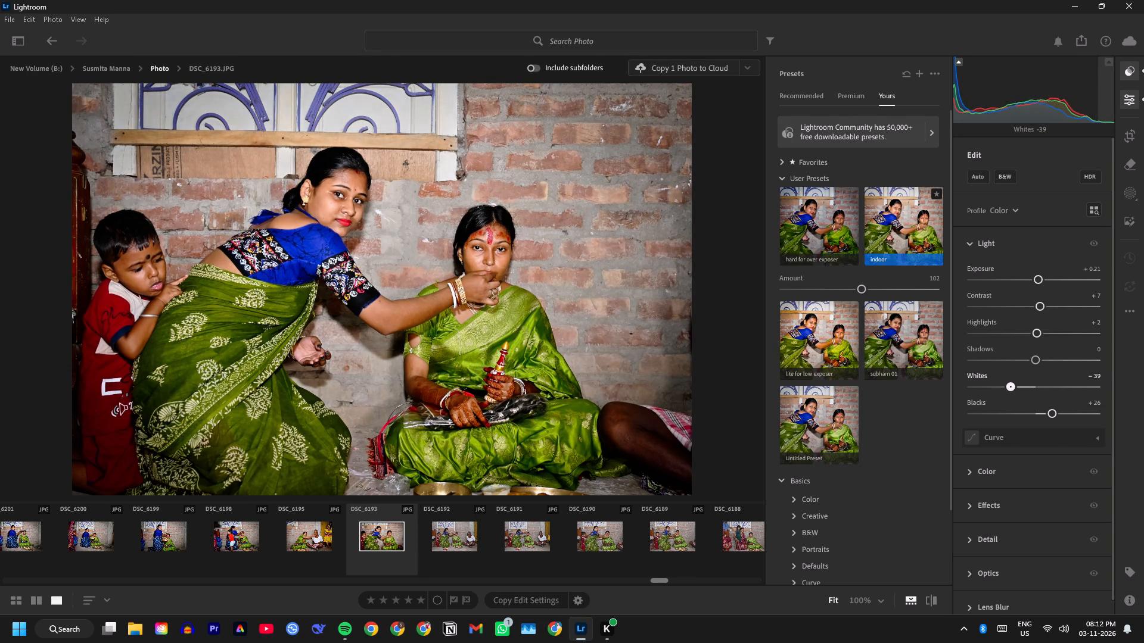
left_click_drag(1087, 120, 1086, 137)
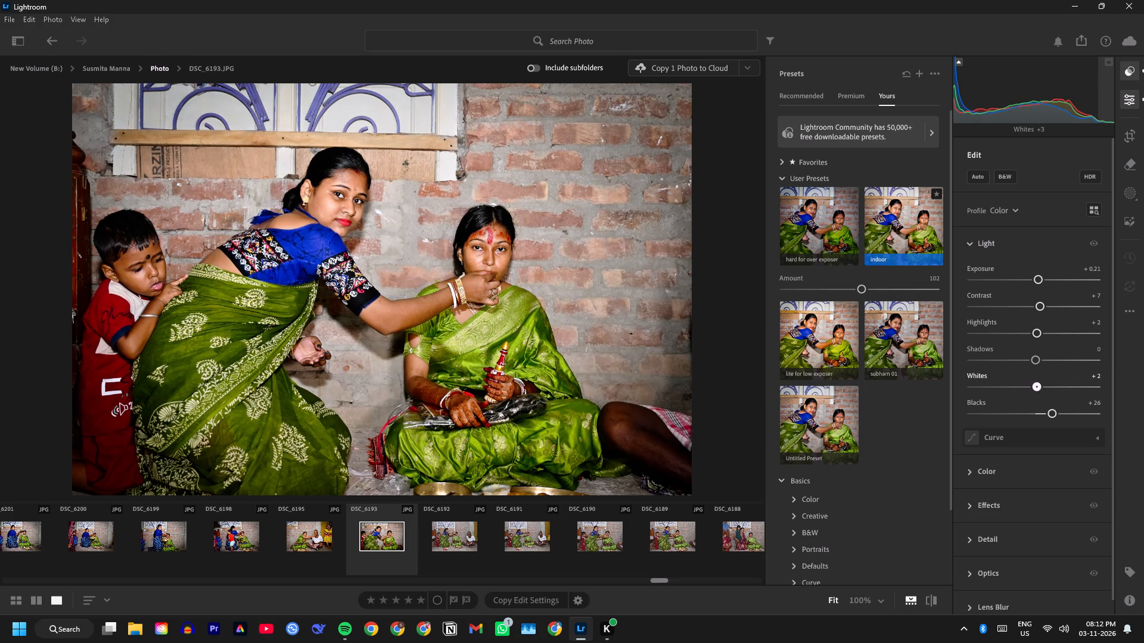
left_click_drag(1086, 137, 1091, 133)
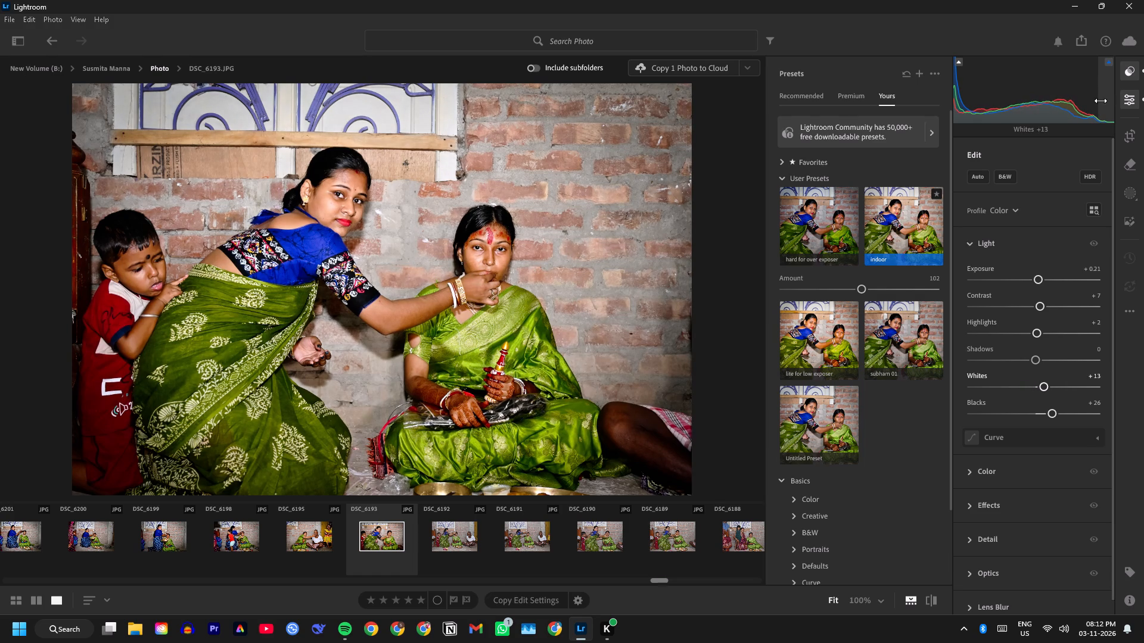
Export DSC_6193 as JPG (Small) to the aiburobhat folder.
left_click(1087, 39)
left_click(1036, 141)
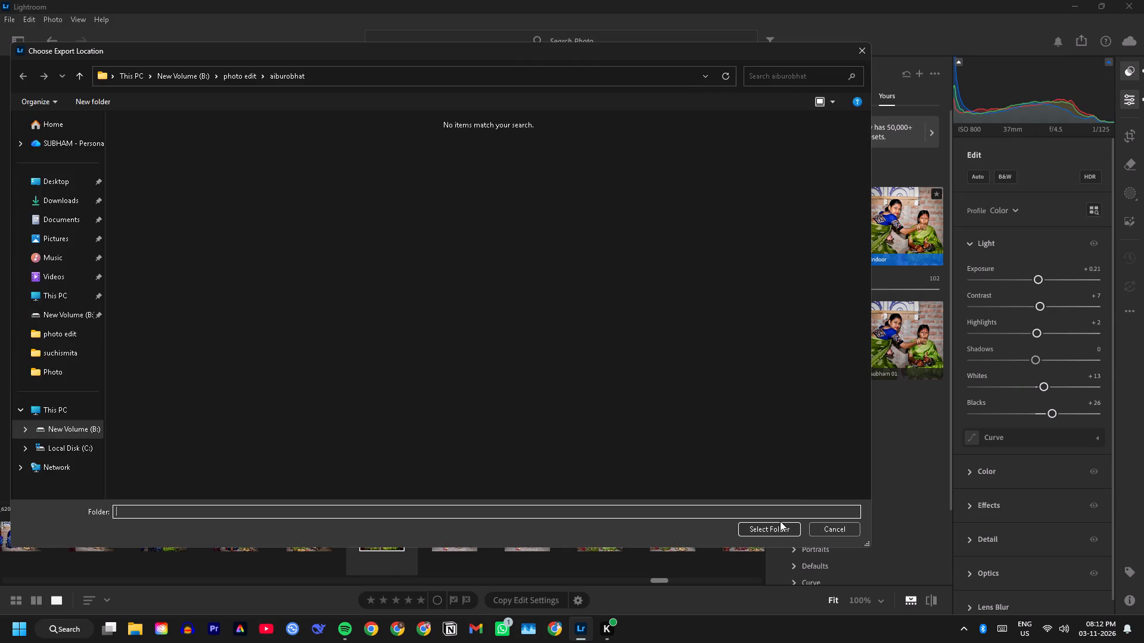
left_click_drag(767, 535, 770, 529)
Apply the indoor preset to DSC_6192 and export it as JPG (Small) to the aiburobhat folder.
left_click(467, 536)
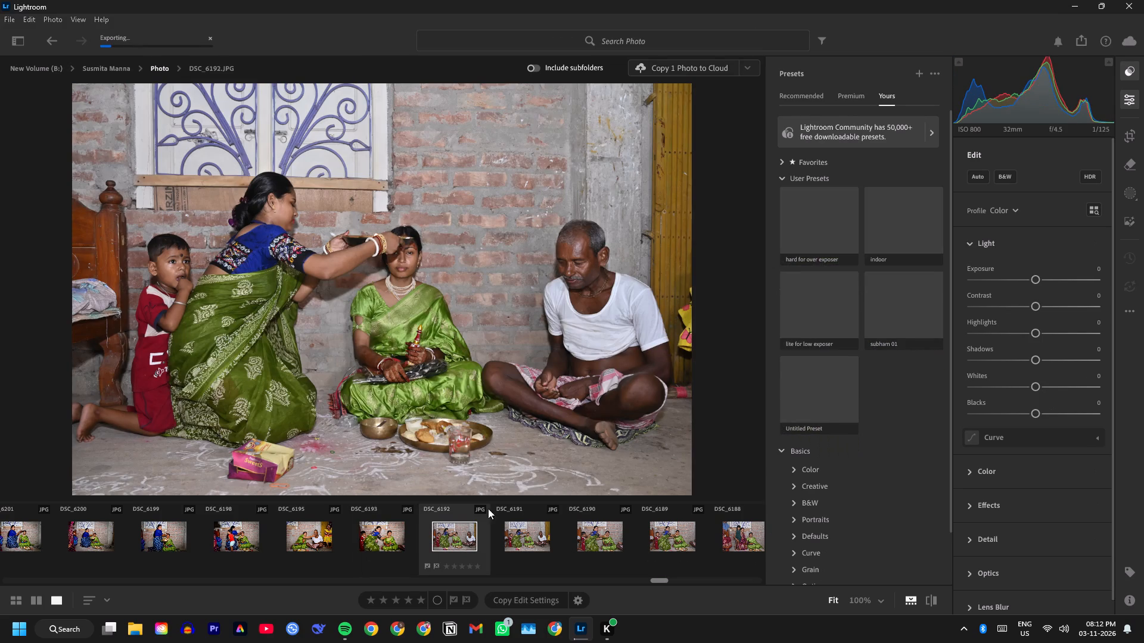
left_click(894, 212)
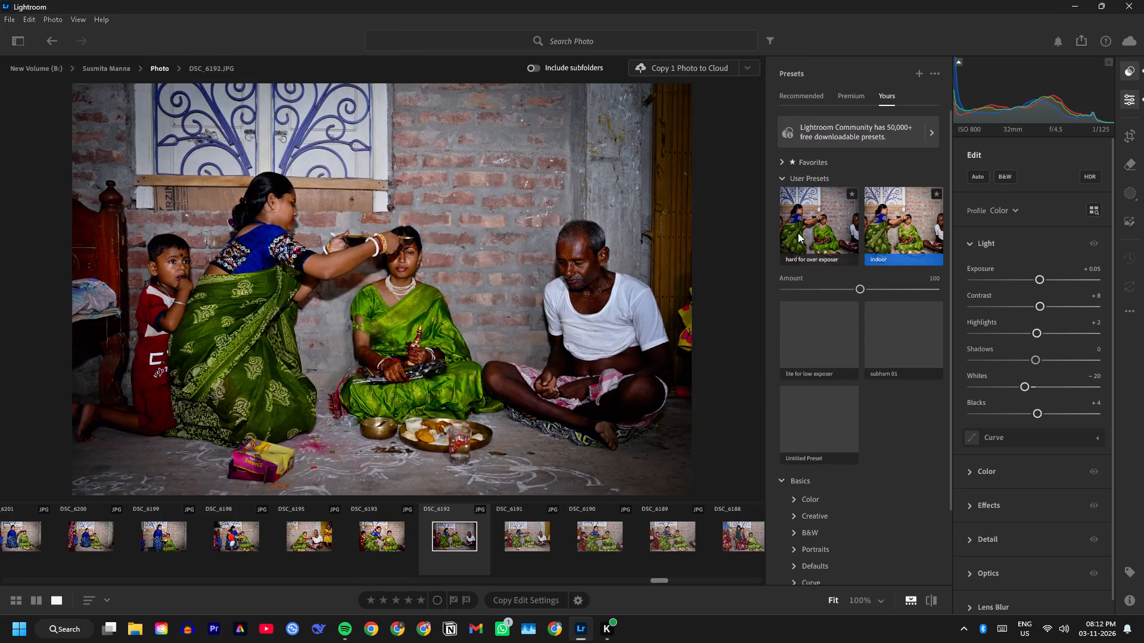
left_click(901, 227)
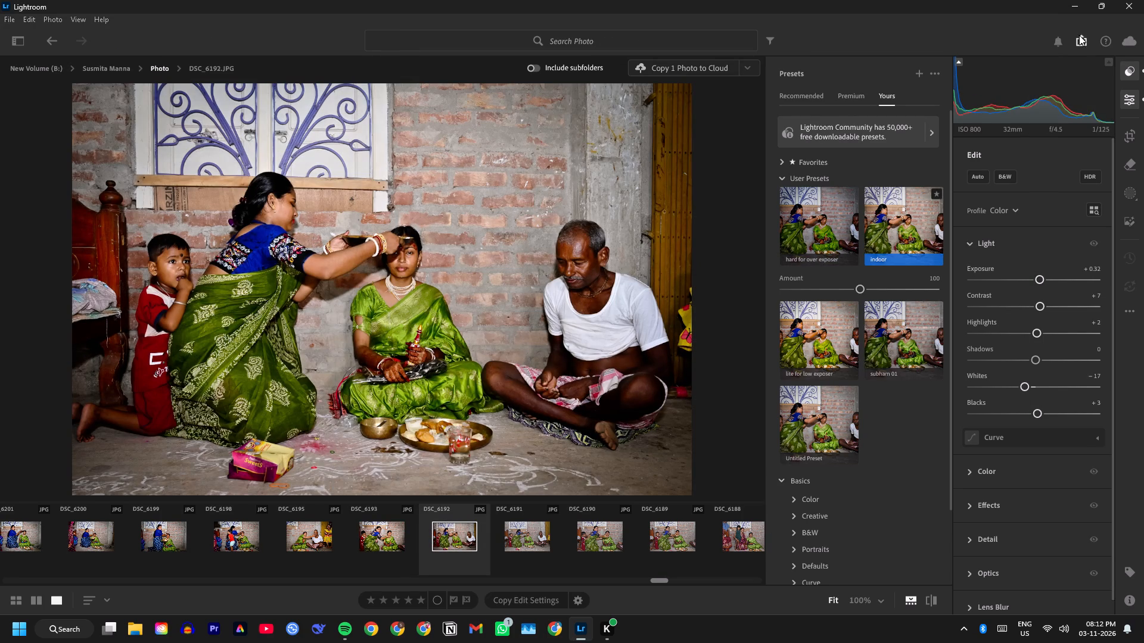
left_click(1085, 35)
left_click(1039, 140)
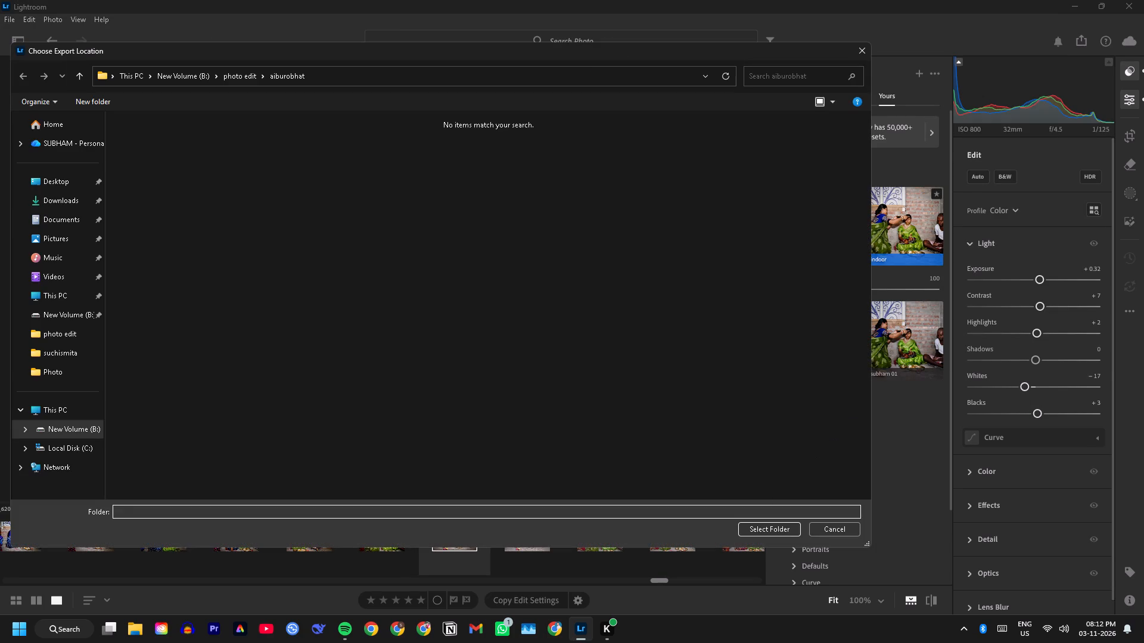
left_click(755, 522)
Compare the CN17, CN14 and PM08 favorite presets on DSC_6191 and apply CN14.
left_click(532, 539)
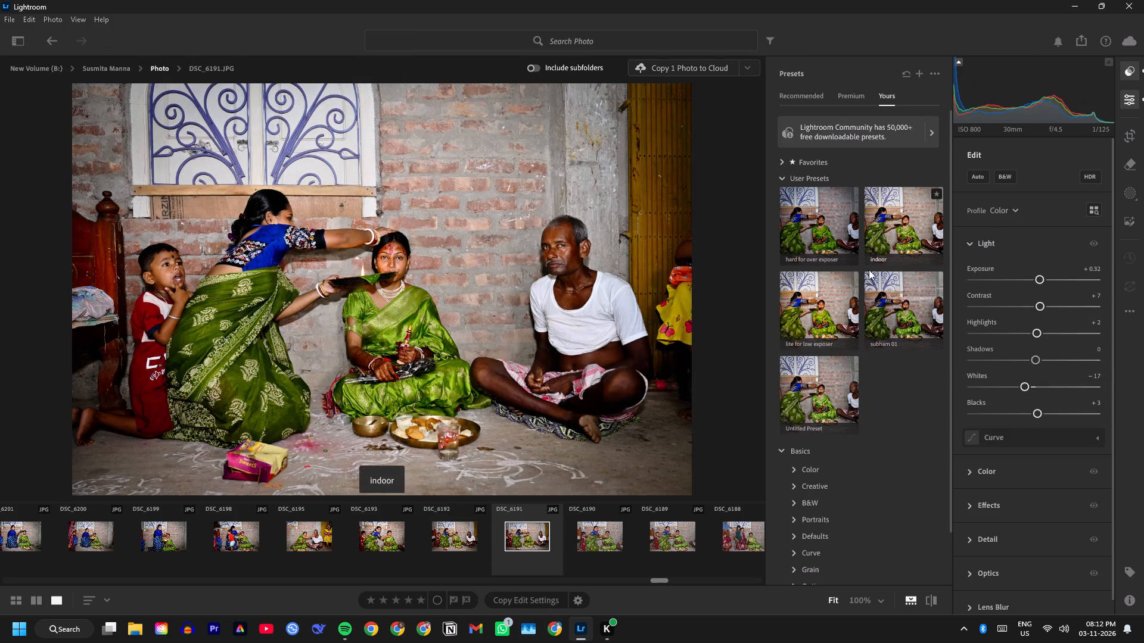
scroll(866, 286, "up", 5)
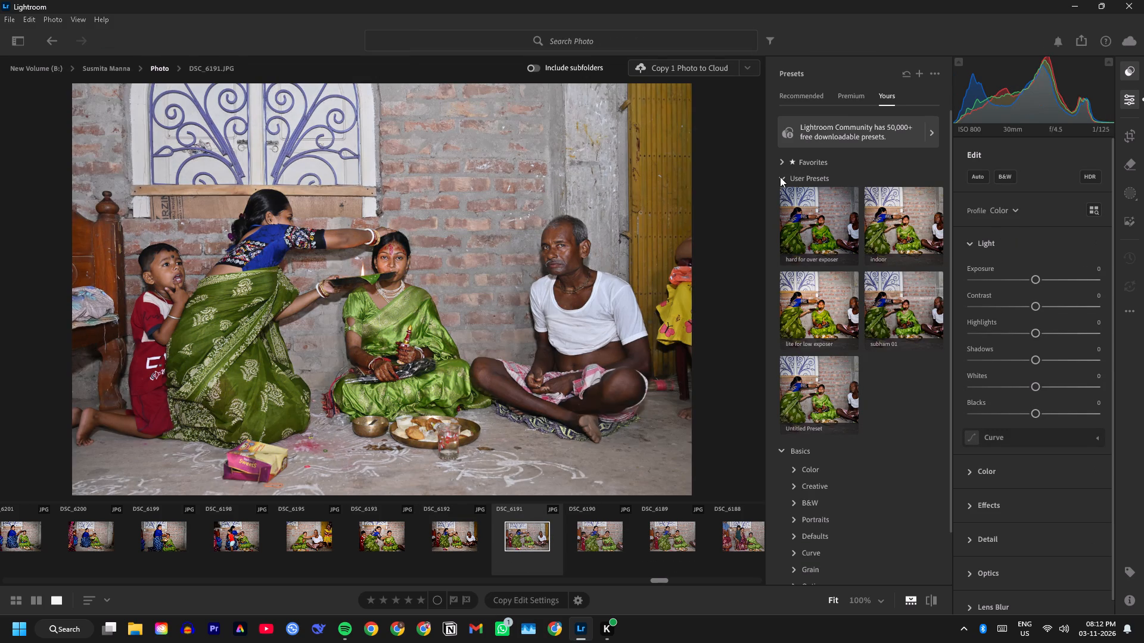
left_click(780, 177)
left_click(781, 166)
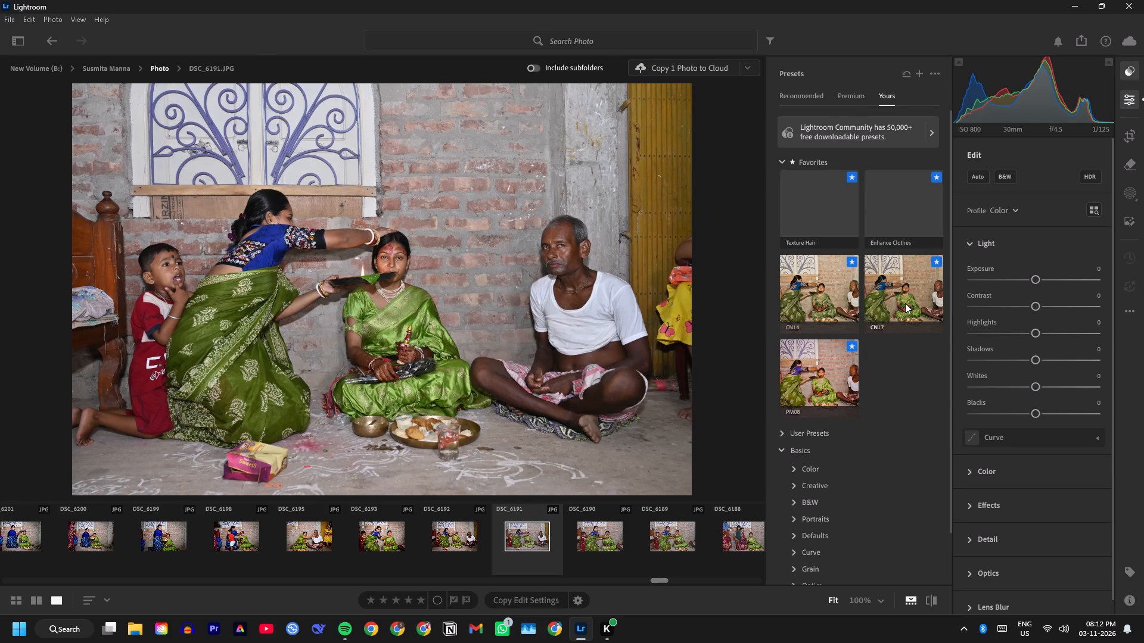
left_click(907, 302)
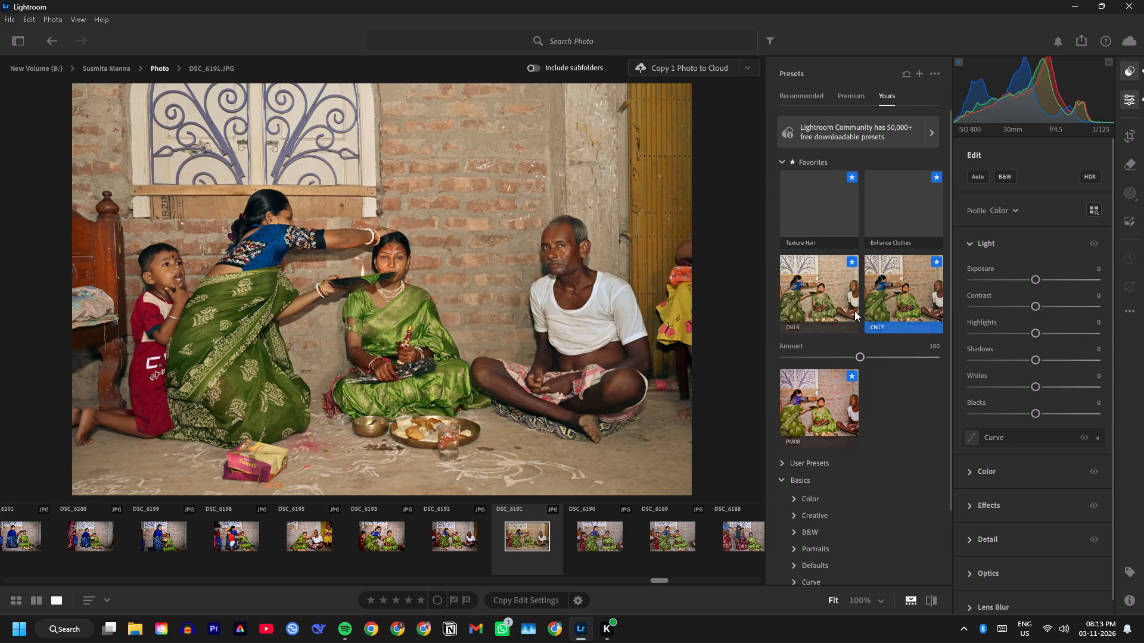
left_click(810, 297)
left_click(795, 415)
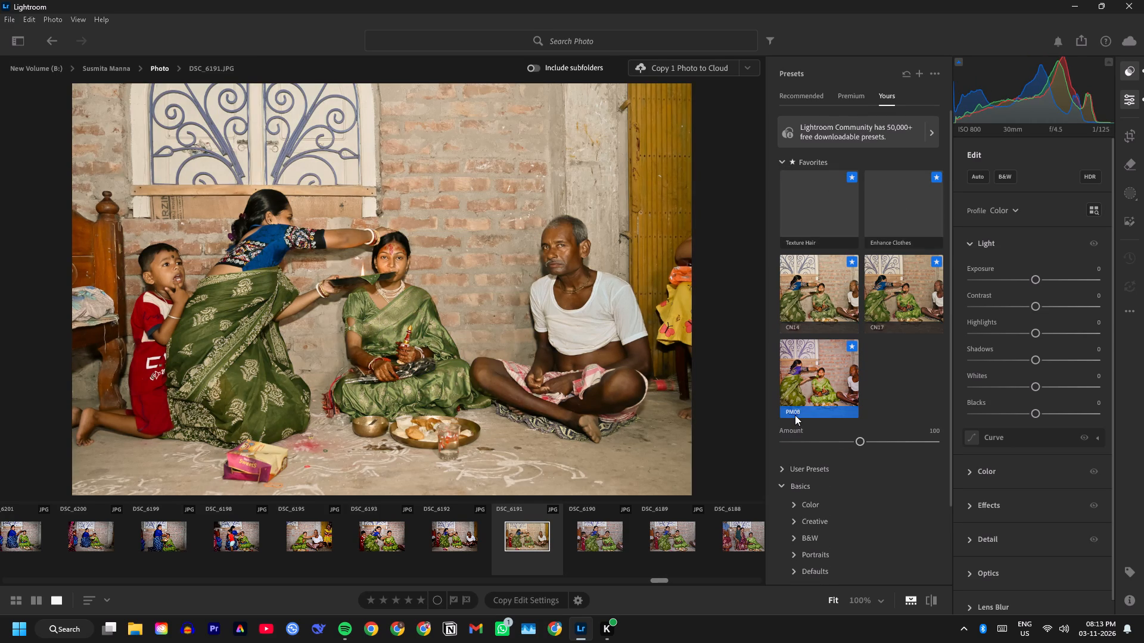
left_click(820, 291)
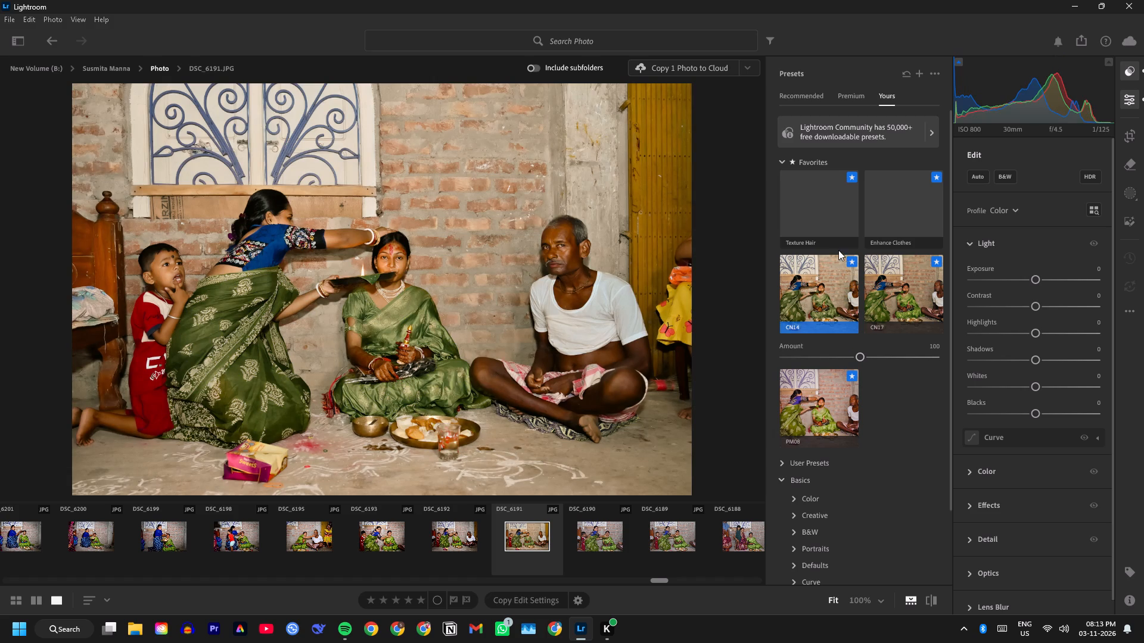
Add the Texture Hair and Enhance Clothes favorite presets to DSC_6191.
left_click(837, 218)
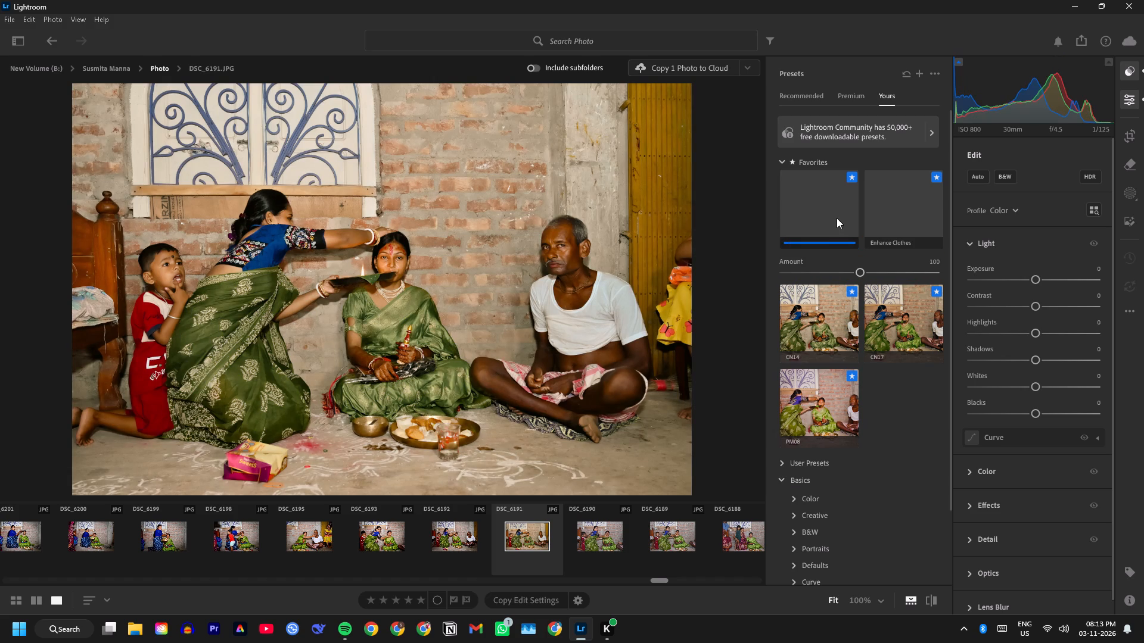
left_click(909, 217)
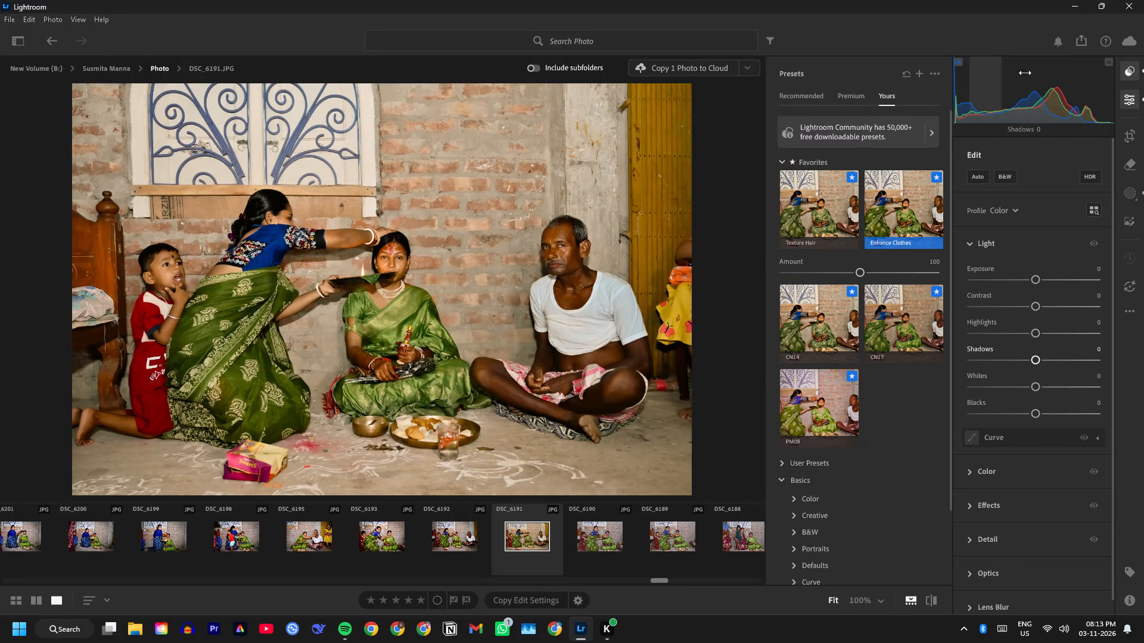
Export DSC_6191 as JPG (Small) to the aiburobhat folder.
left_click(1083, 36)
left_click(1004, 132)
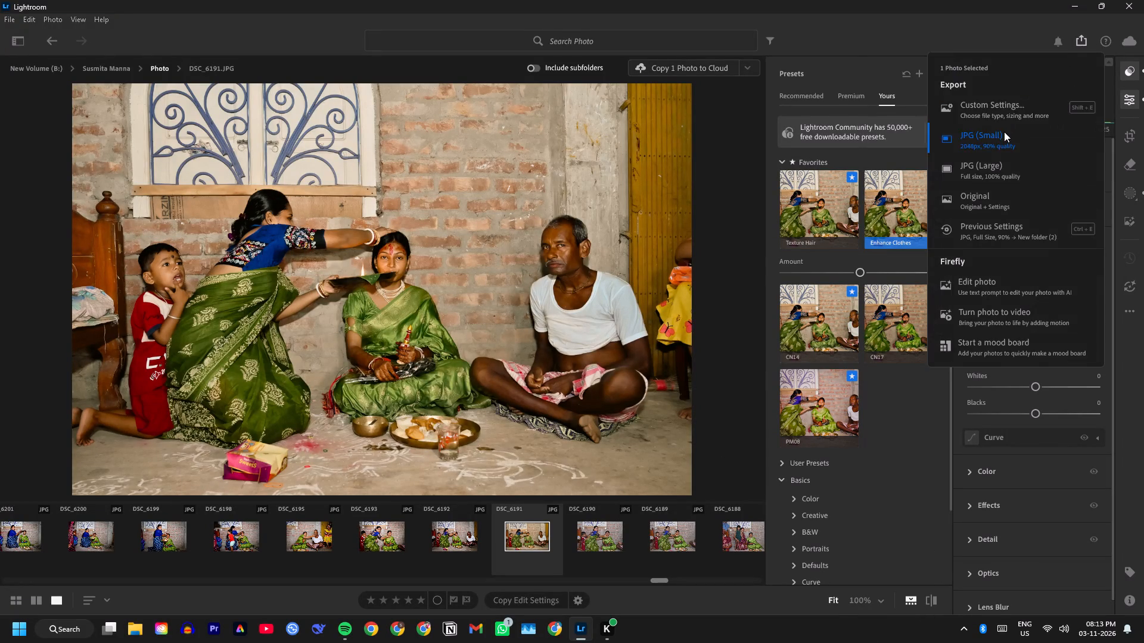
left_click(775, 533)
Apply the indoor user preset to DSC_6190 and inspect the edited photo up close.
left_click(587, 524)
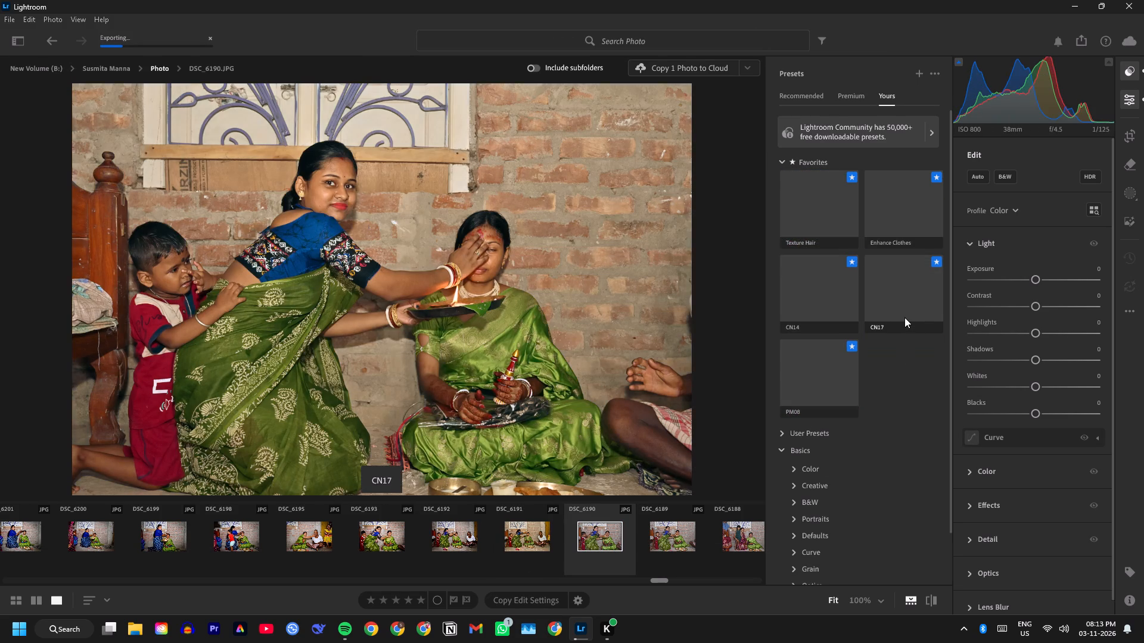
left_click(786, 435)
scroll(822, 428, "down", 2)
left_click(877, 341)
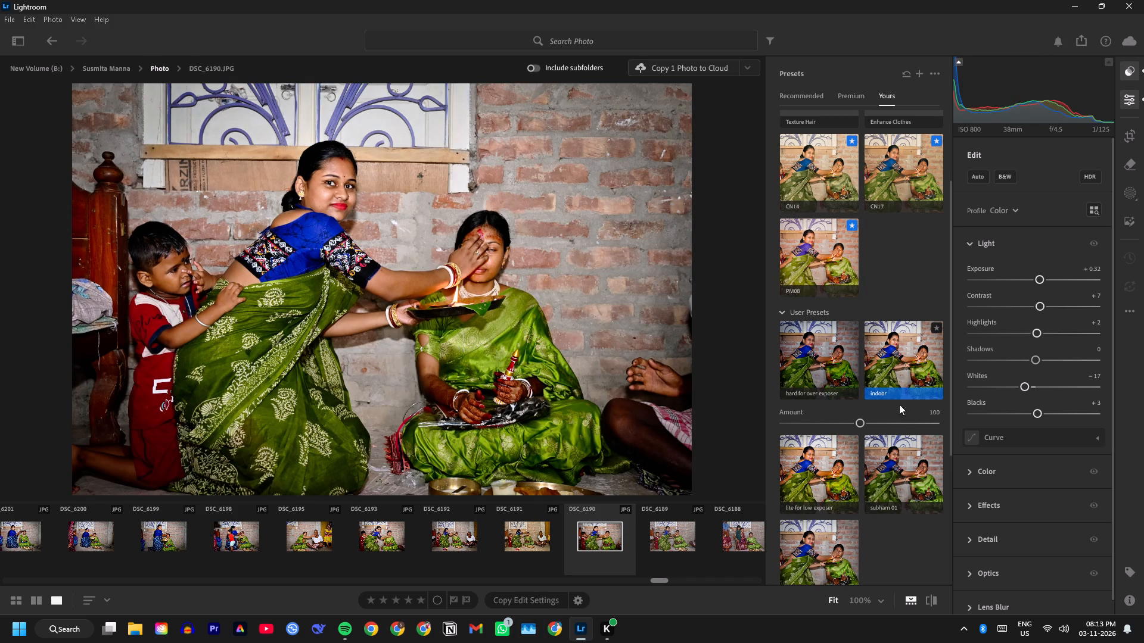
scroll(904, 452, "down", 1)
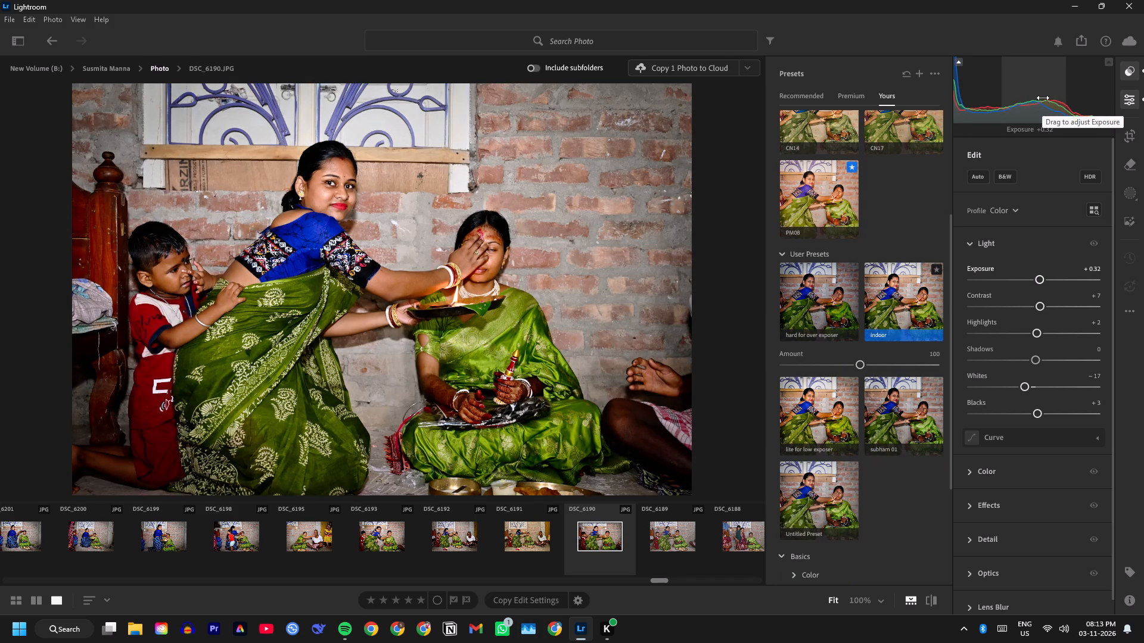
scroll(450, 301, "up", 3)
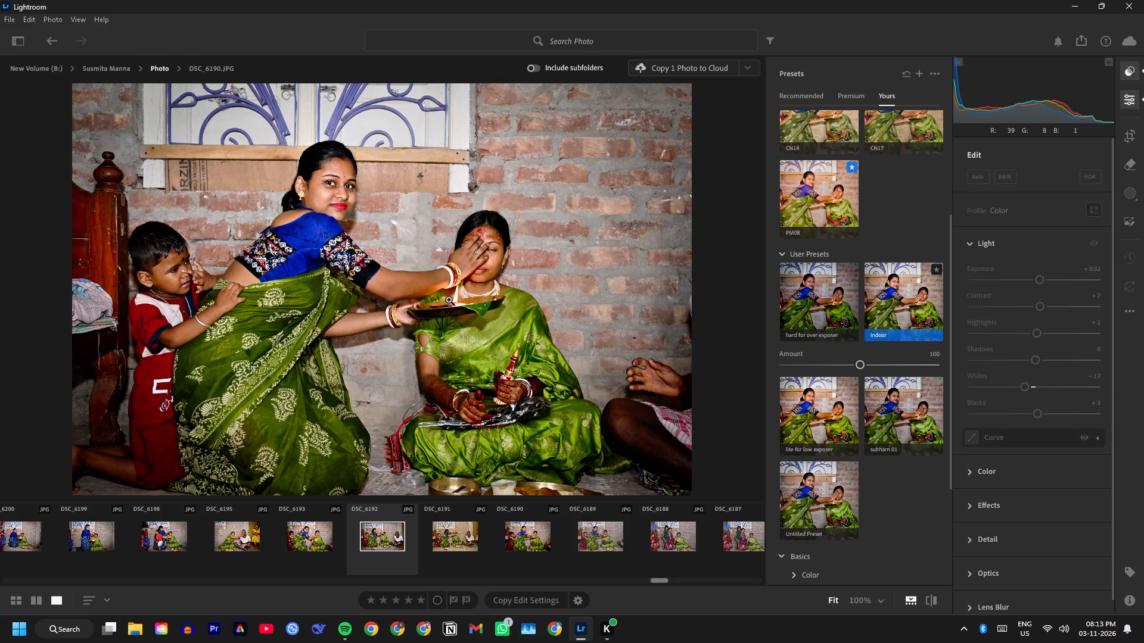
scroll(443, 392, "down", 2)
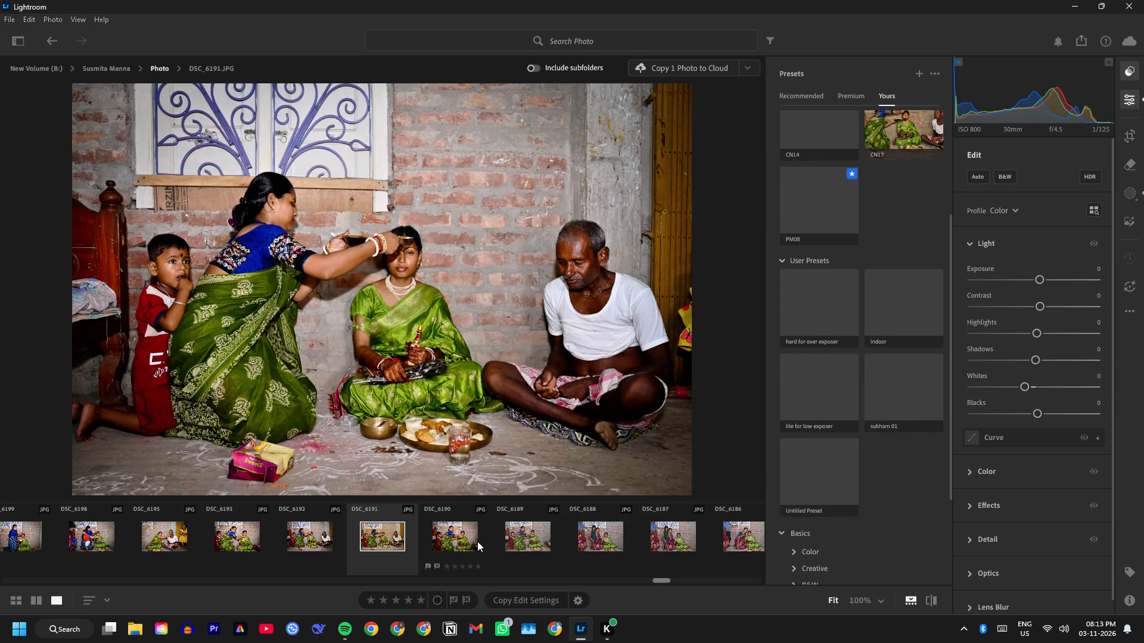
left_click(461, 541)
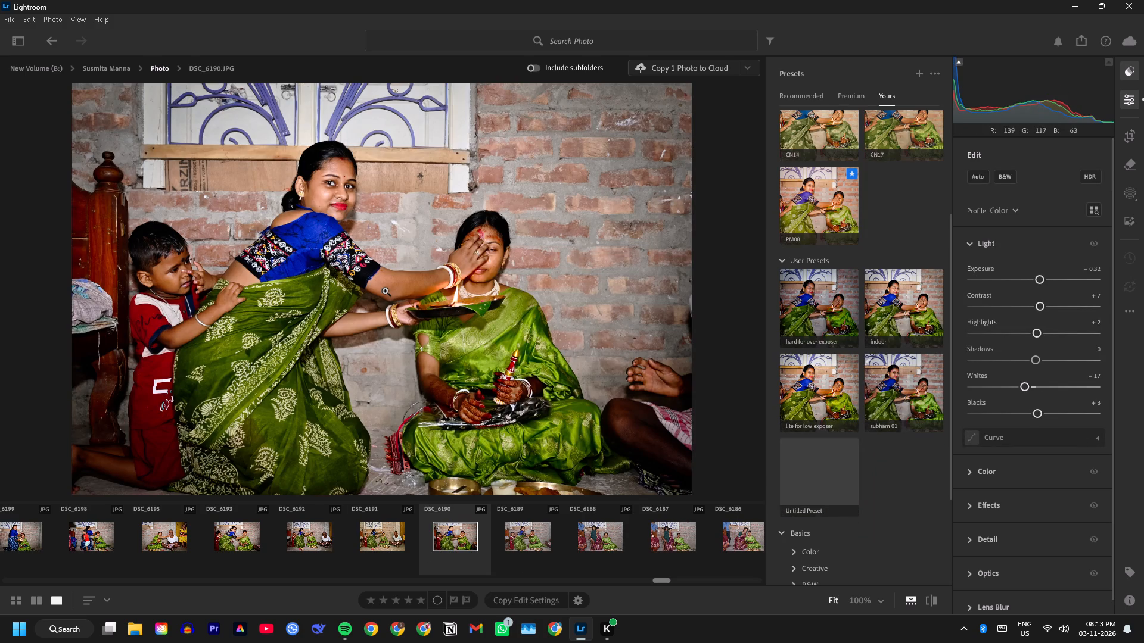
left_click(386, 292)
left_click(353, 273)
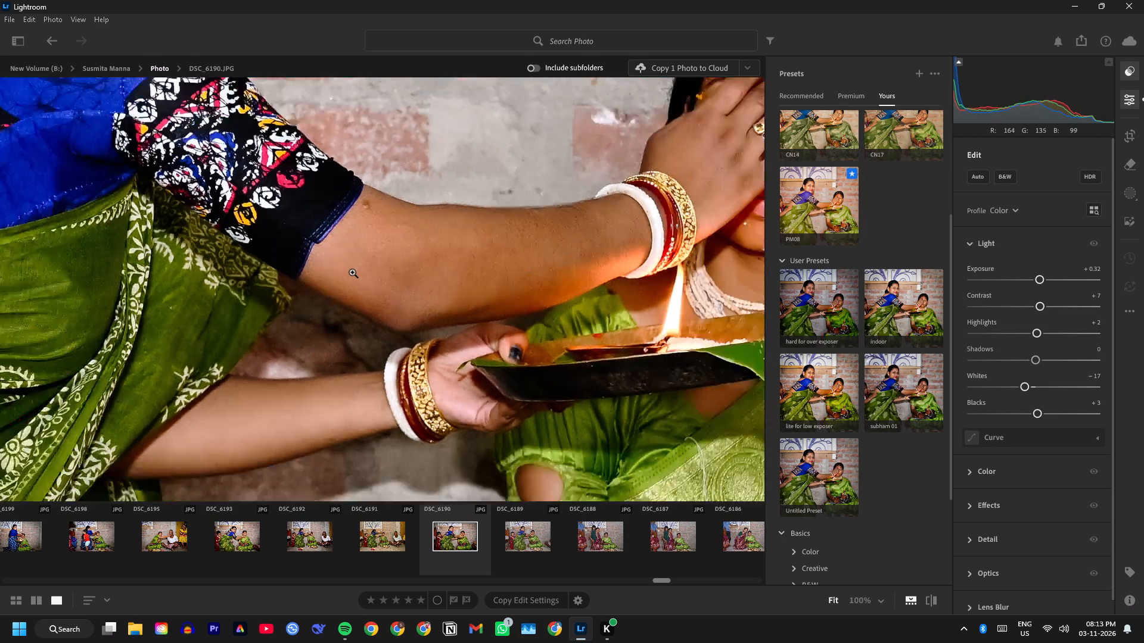
Export DSC_6190 as JPG (Small) to the aiburobhat folder.
left_click(1083, 33)
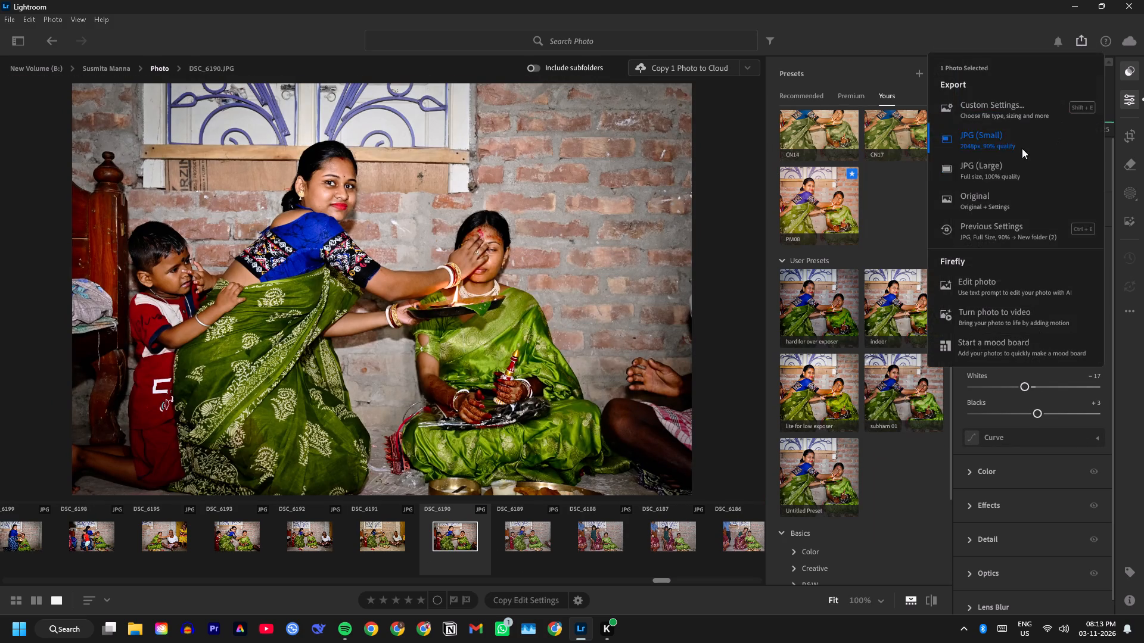
left_click(1031, 143)
left_click(767, 527)
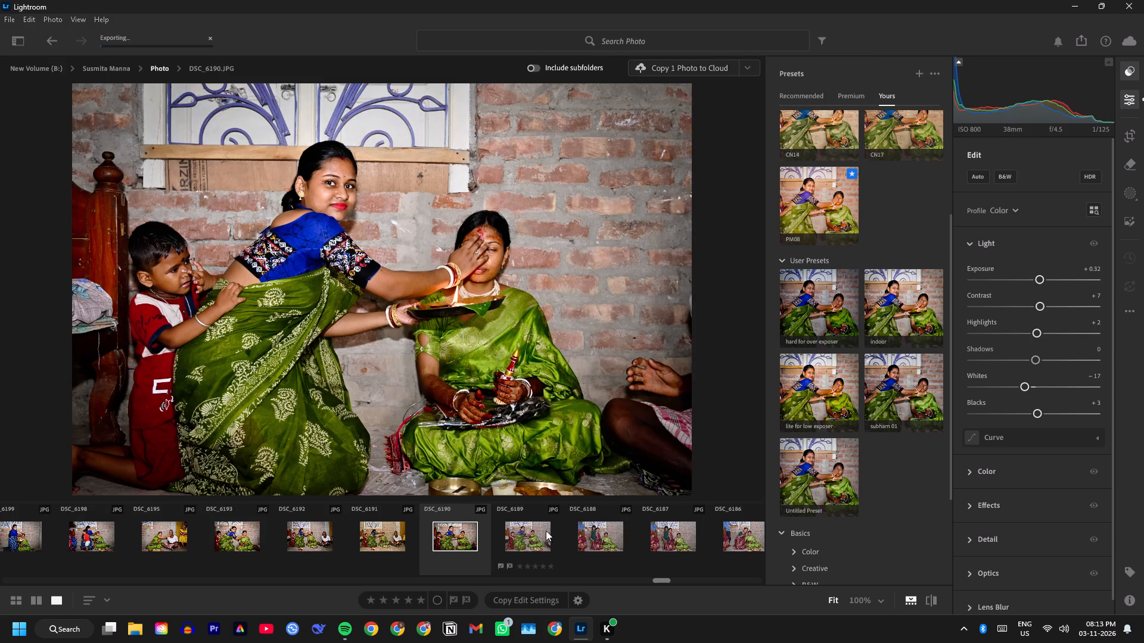
Apply the indoor preset to DSC_6188, with whites −6, blacks +100 and shadows +22.
left_click(527, 530)
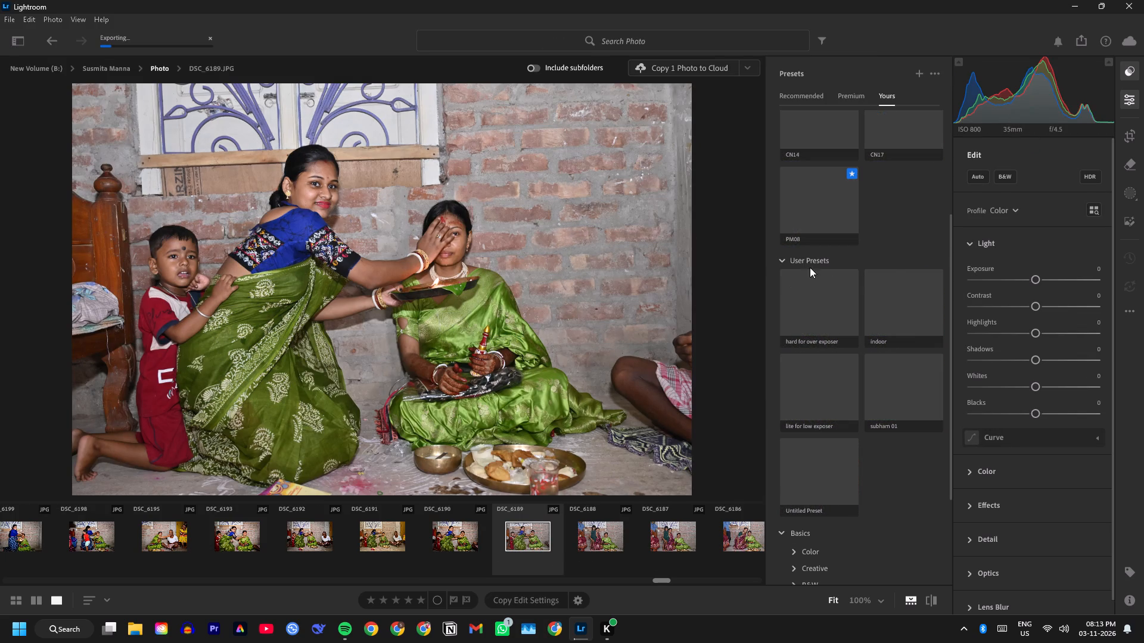
left_click(610, 552)
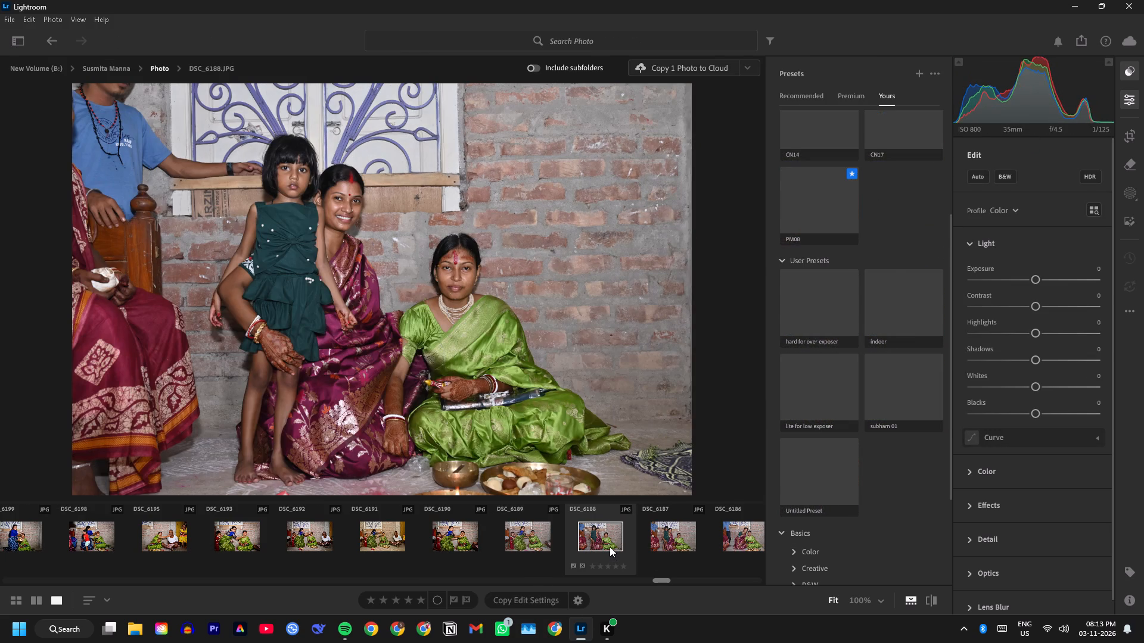
left_click(904, 314)
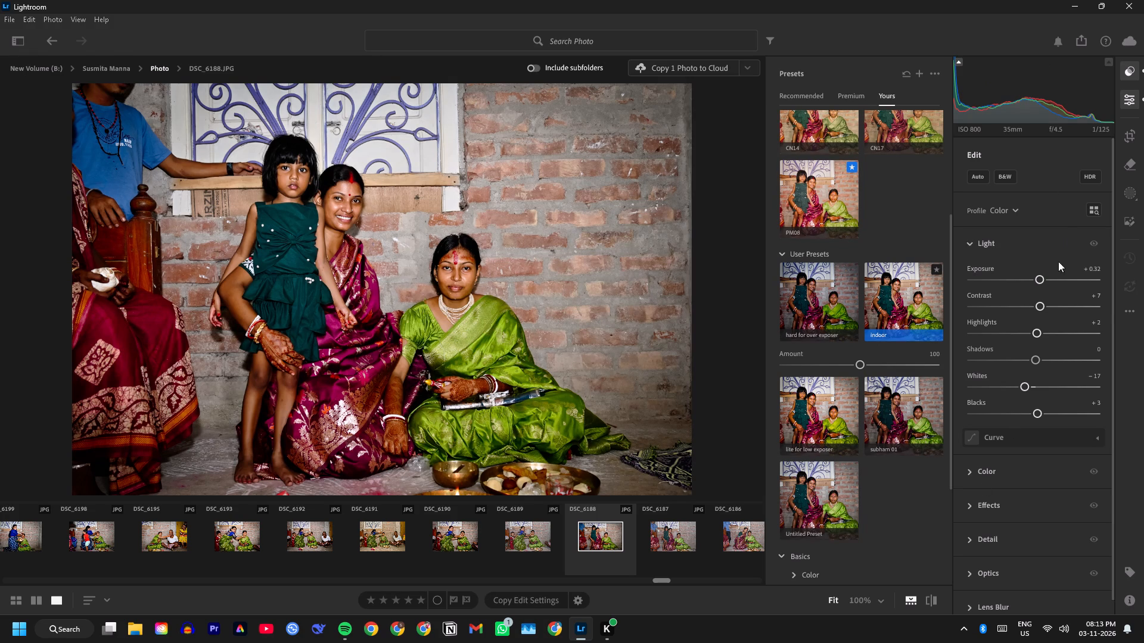
left_click_drag(1022, 385, 1038, 387)
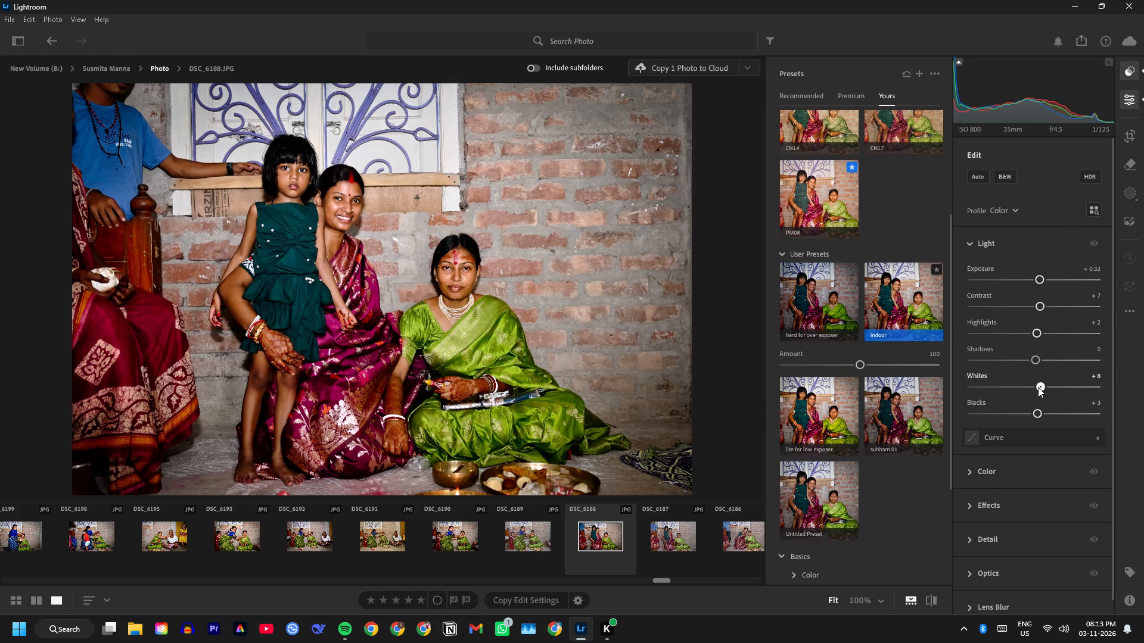
left_click_drag(1038, 387, 1029, 390)
left_click_drag(1040, 417, 1083, 410)
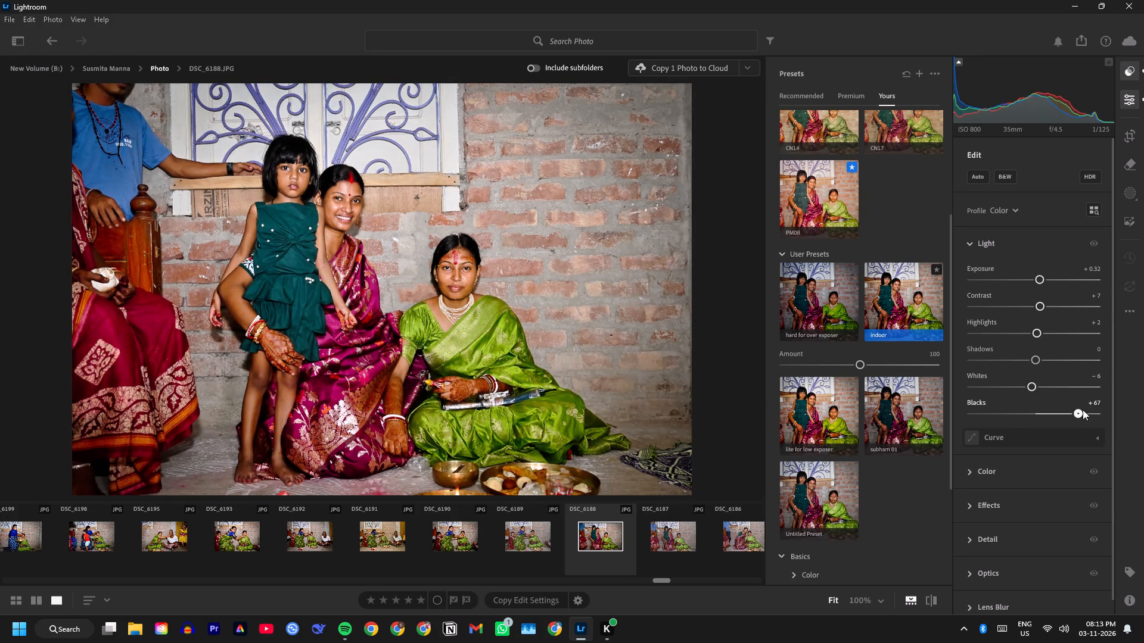
left_click_drag(1083, 410, 1105, 405)
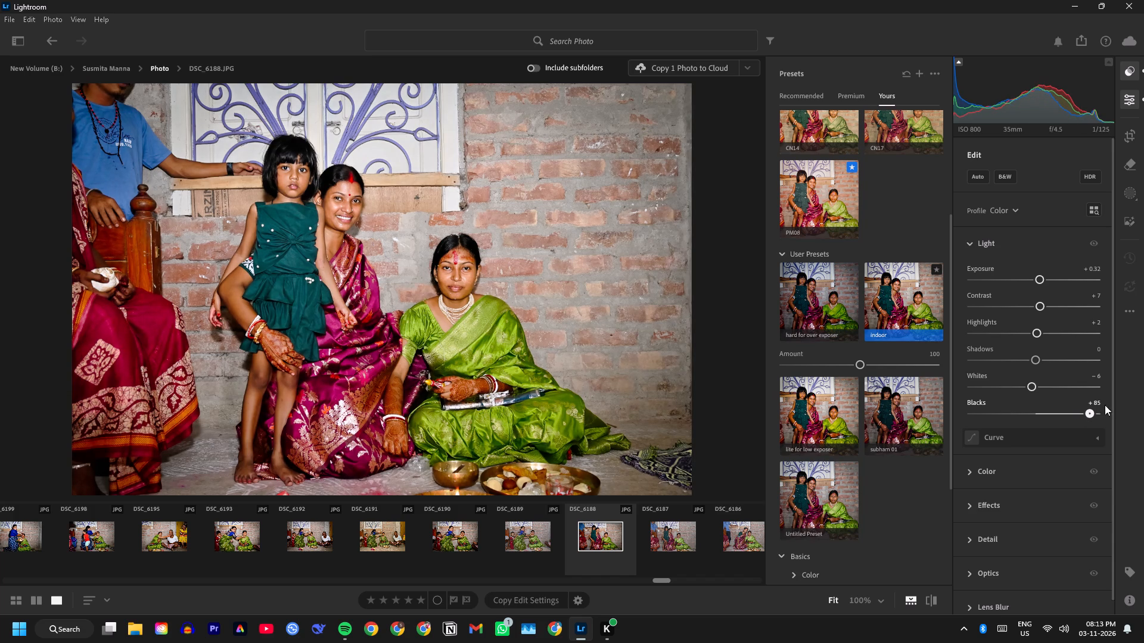
left_click_drag(1105, 405, 1109, 410)
left_click_drag(1035, 360, 1019, 370)
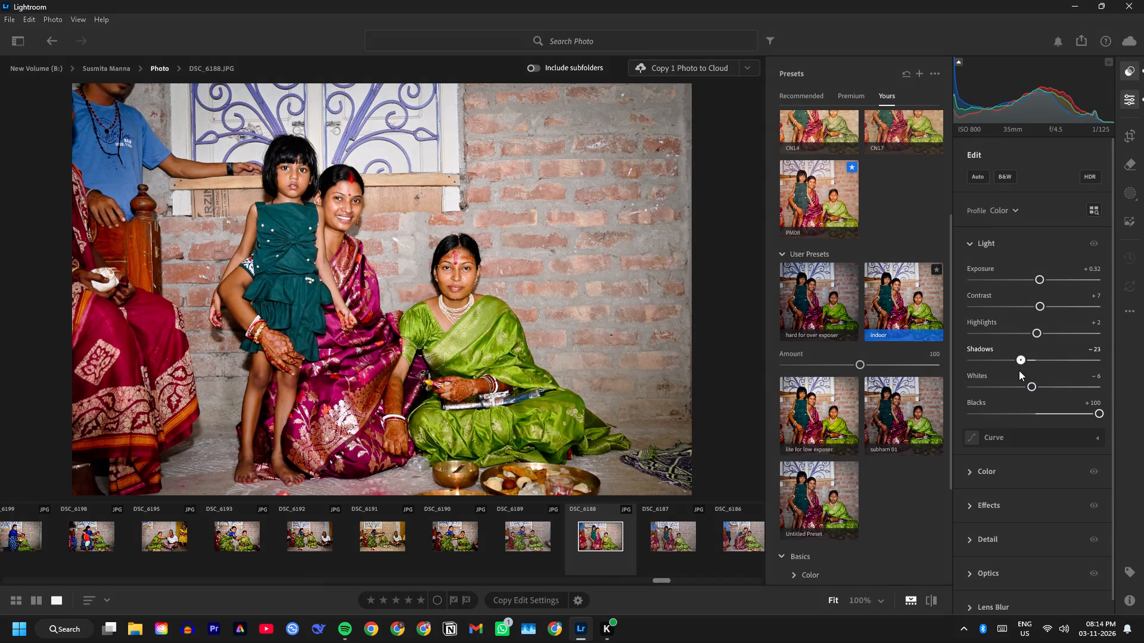
left_click_drag(1019, 370, 1066, 385)
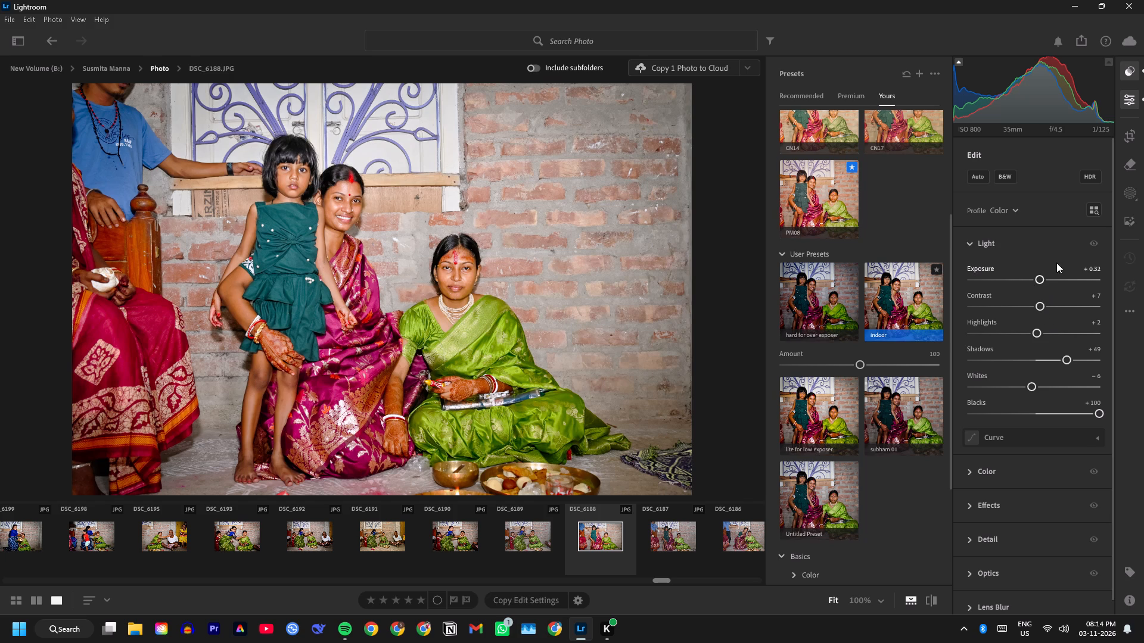
left_click(1048, 98)
left_click_drag(1068, 360, 1050, 376)
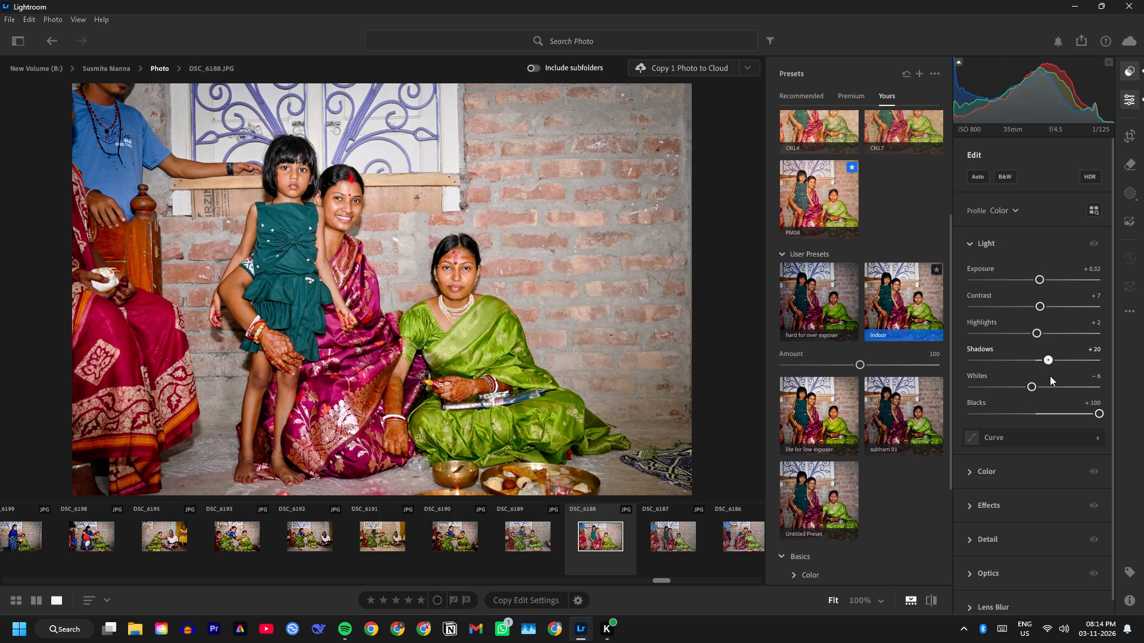
left_click_drag(1050, 376, 1051, 376)
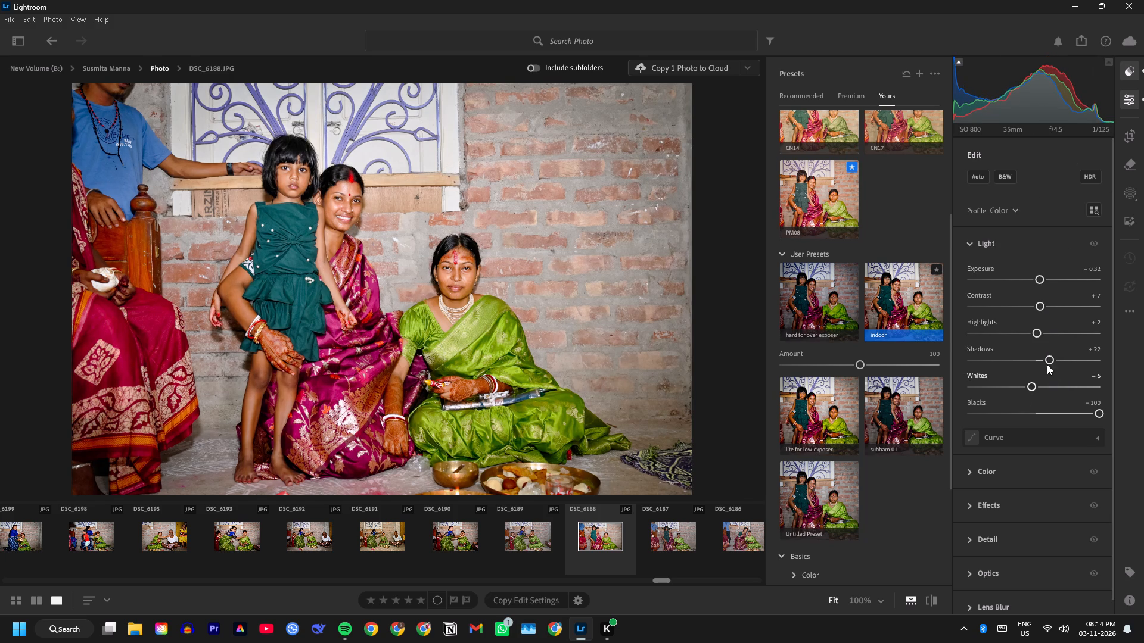
Export DSC_6188 as JPG (Small) to the aiburobhat folder.
left_click(1075, 38)
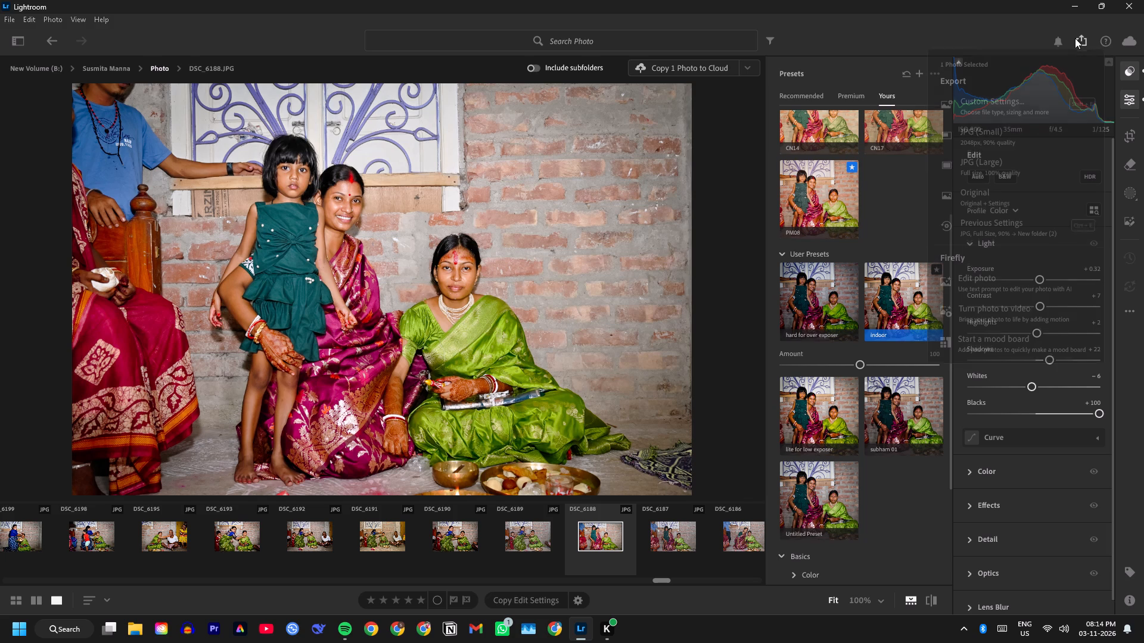
left_click(1036, 132)
left_click(779, 530)
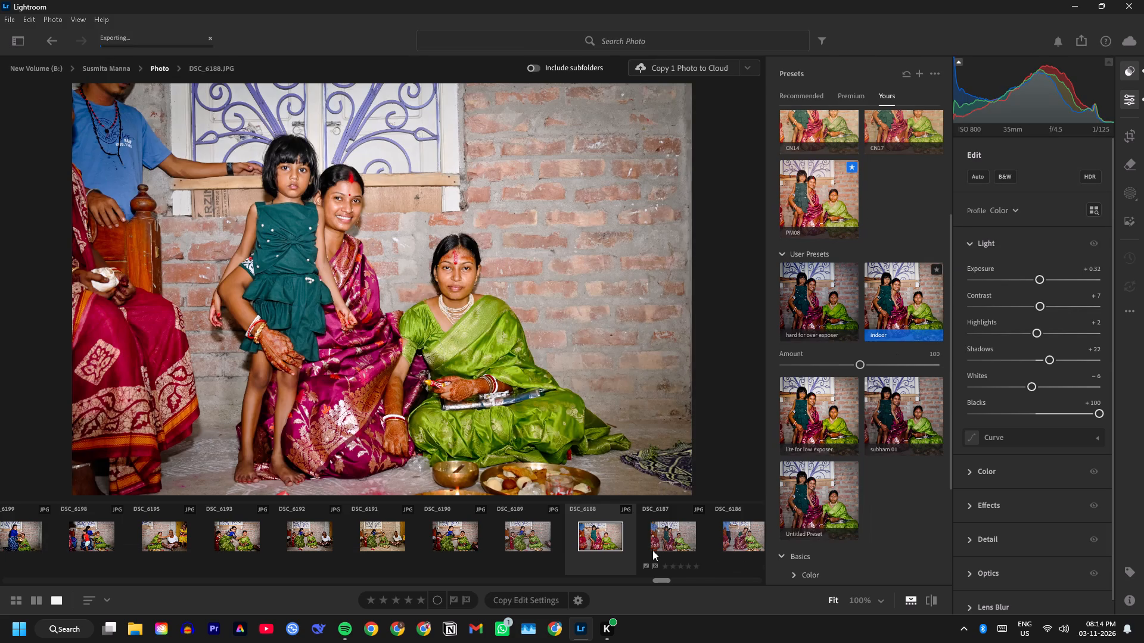
Apply the indoor user preset to DSC_6187, with shadows +69, blacks +26 and whites +11.
left_click(652, 550)
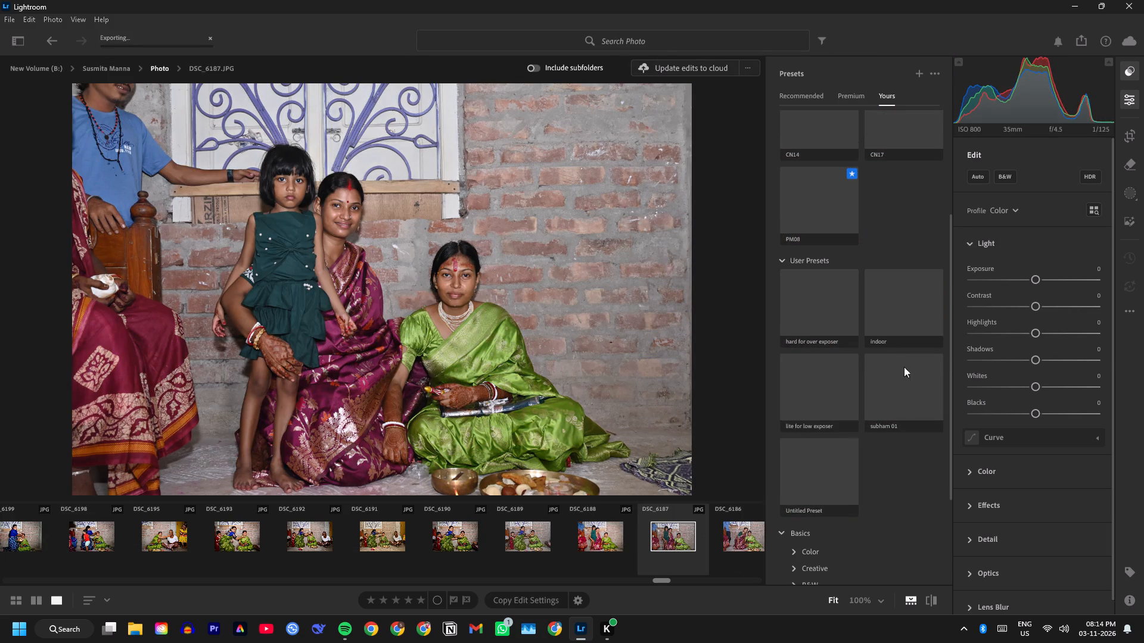
left_click(894, 322)
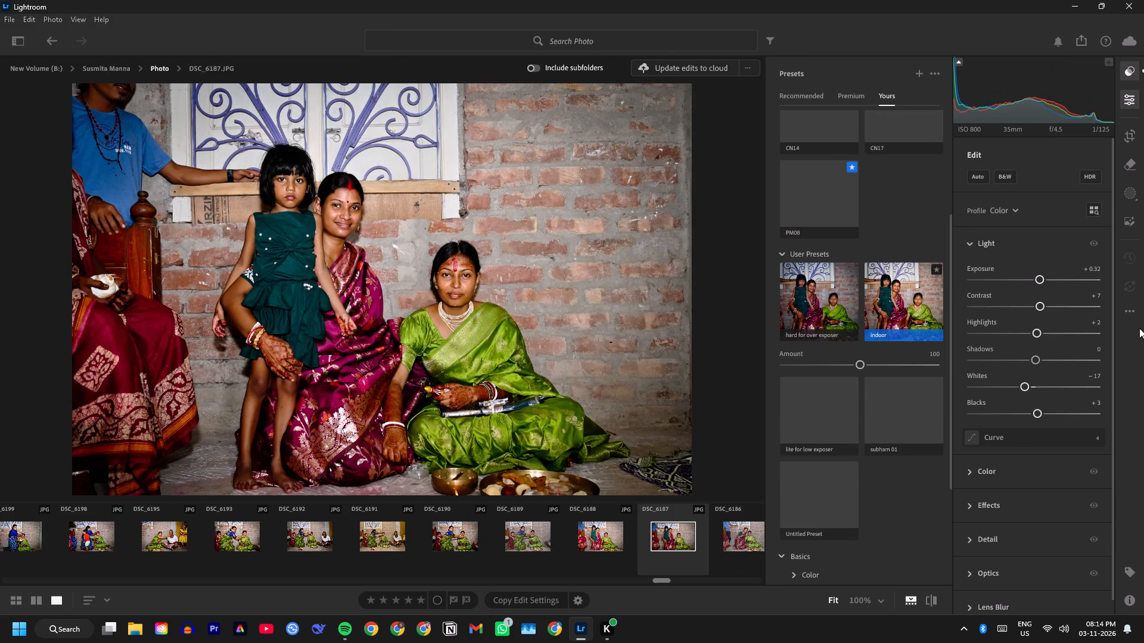
left_click_drag(1034, 356, 1043, 359)
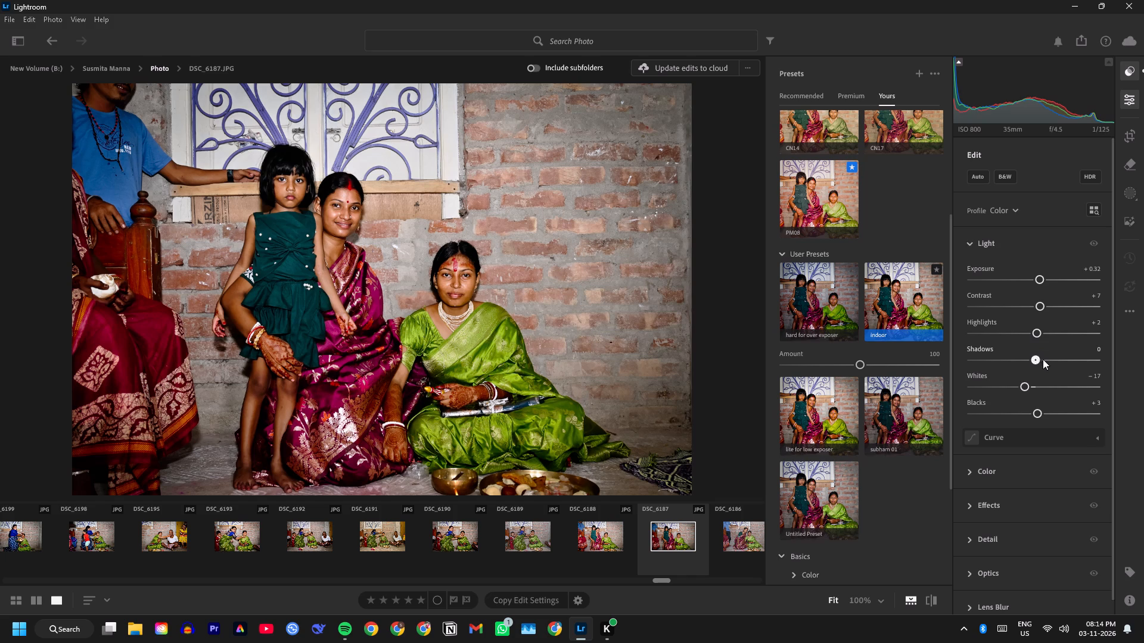
left_click_drag(1043, 359, 1089, 378)
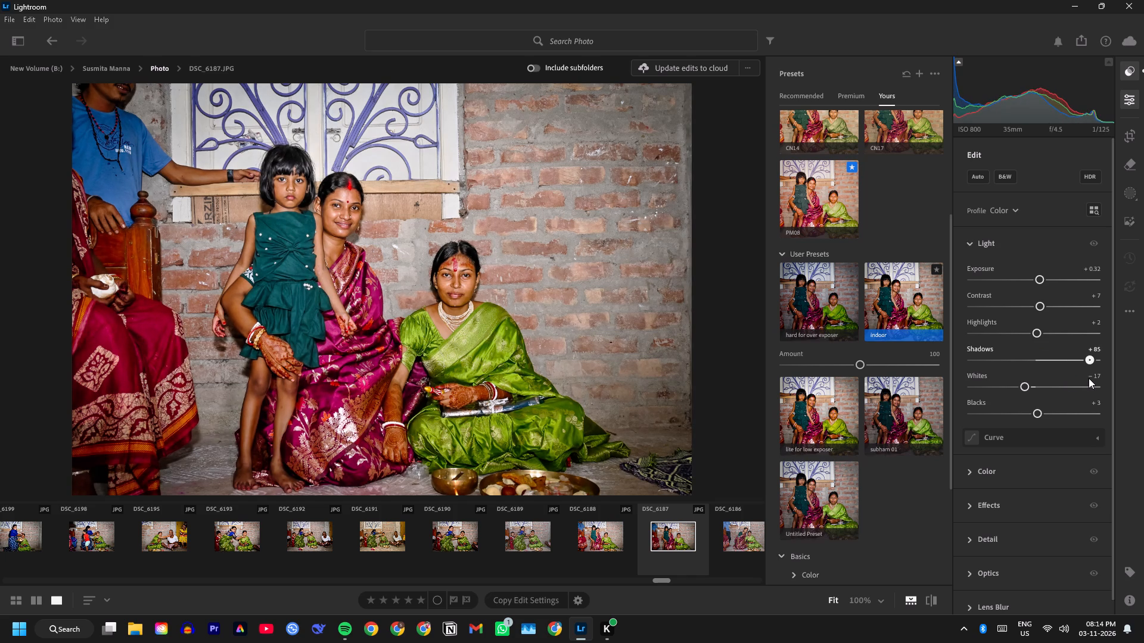
left_click_drag(1089, 378, 1078, 389)
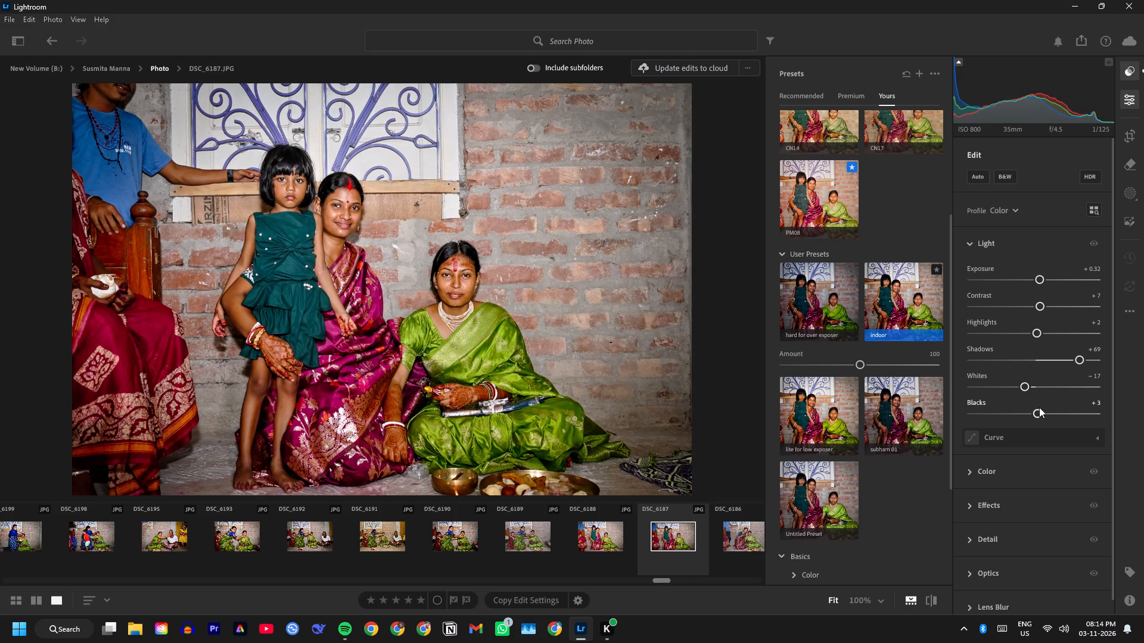
left_click_drag(1037, 412, 1052, 419)
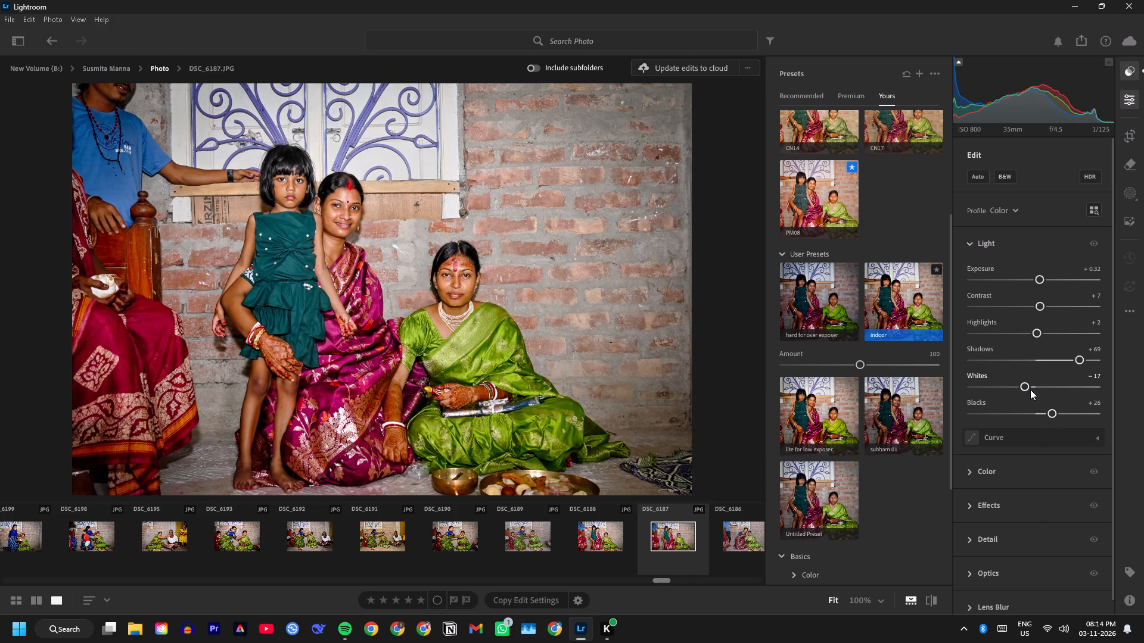
left_click_drag(1025, 383, 1043, 387)
Export DSC_6187 as JPG (Small) to the aiburobhat folder.
left_click(1081, 45)
left_click(1011, 146)
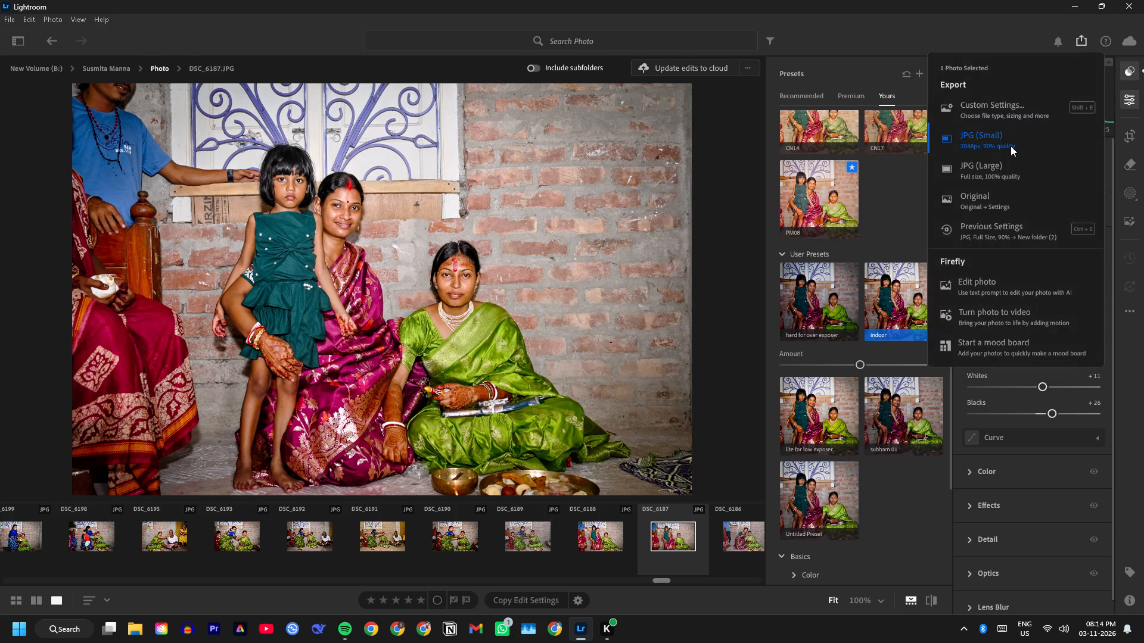
left_click(796, 526)
Apply the indoor user preset to DSC_6186, with shadows +55, whites +36, blacks +38 and a slightly lower exposure.
scroll(707, 543, "down", 2)
left_click(527, 543)
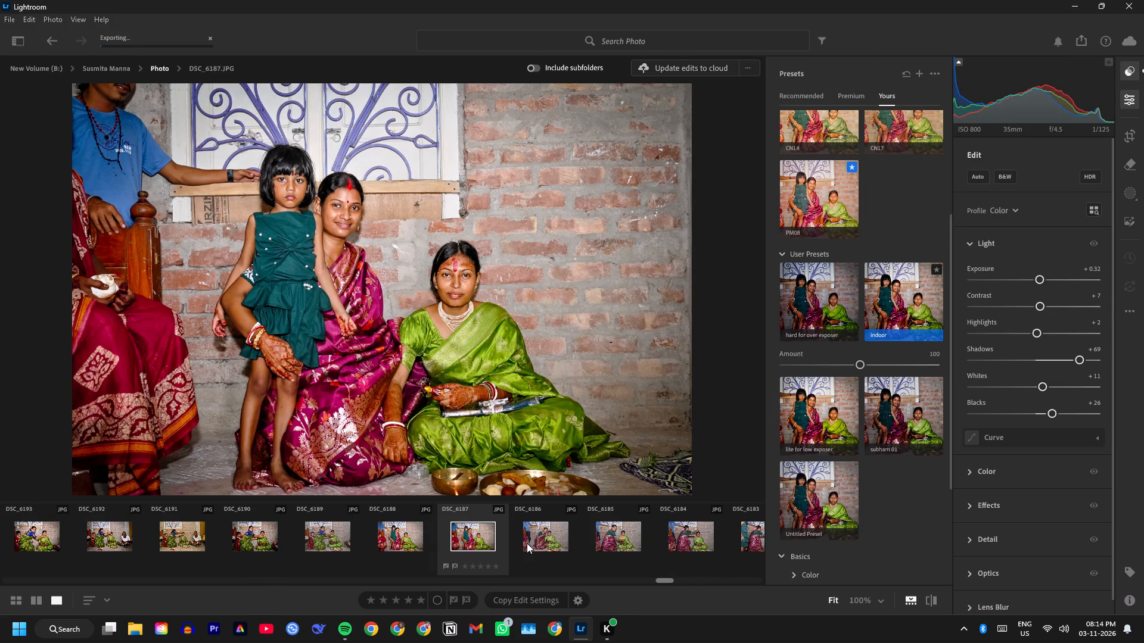
left_click(920, 298)
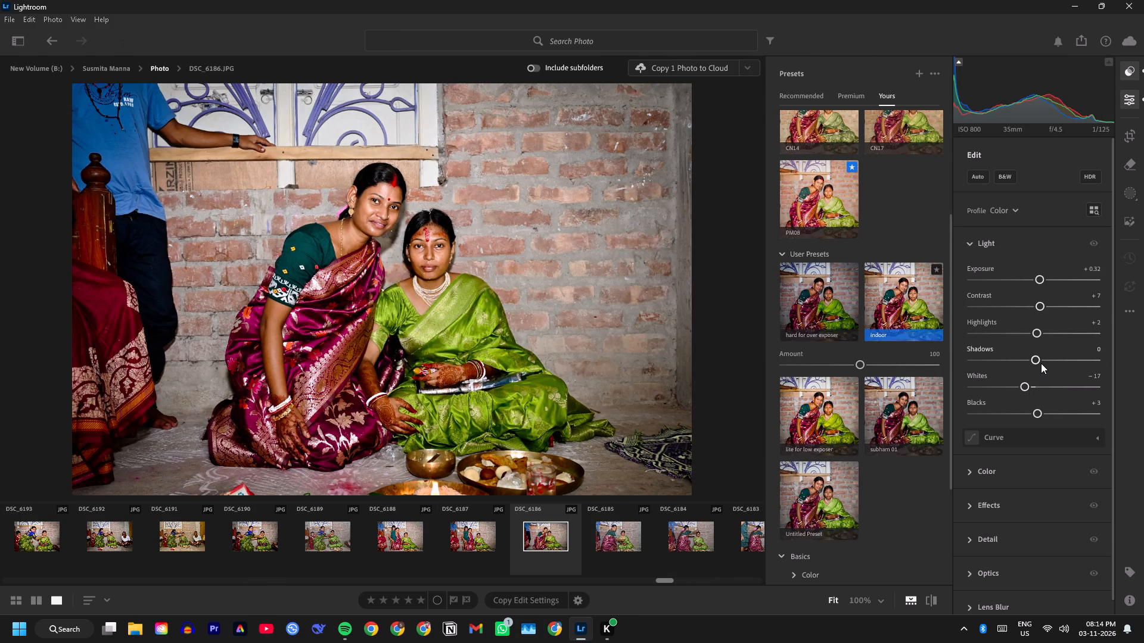
left_click_drag(1041, 363, 1076, 361)
left_click_drag(1027, 391, 1047, 390)
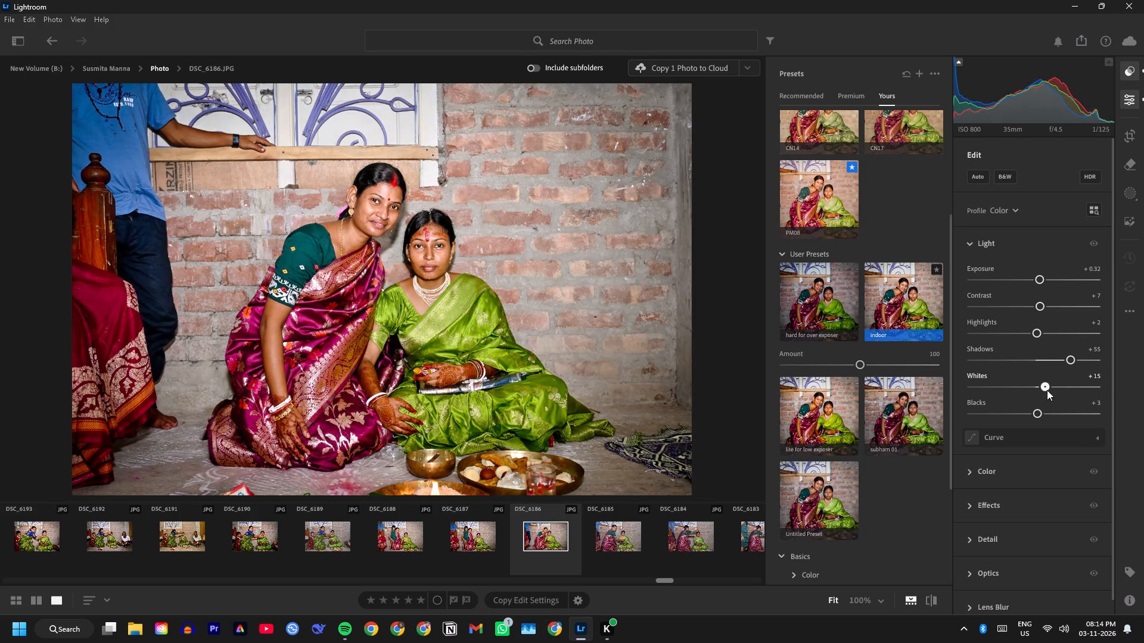
left_click_drag(1047, 390, 1061, 390)
left_click_drag(1039, 414, 1064, 414)
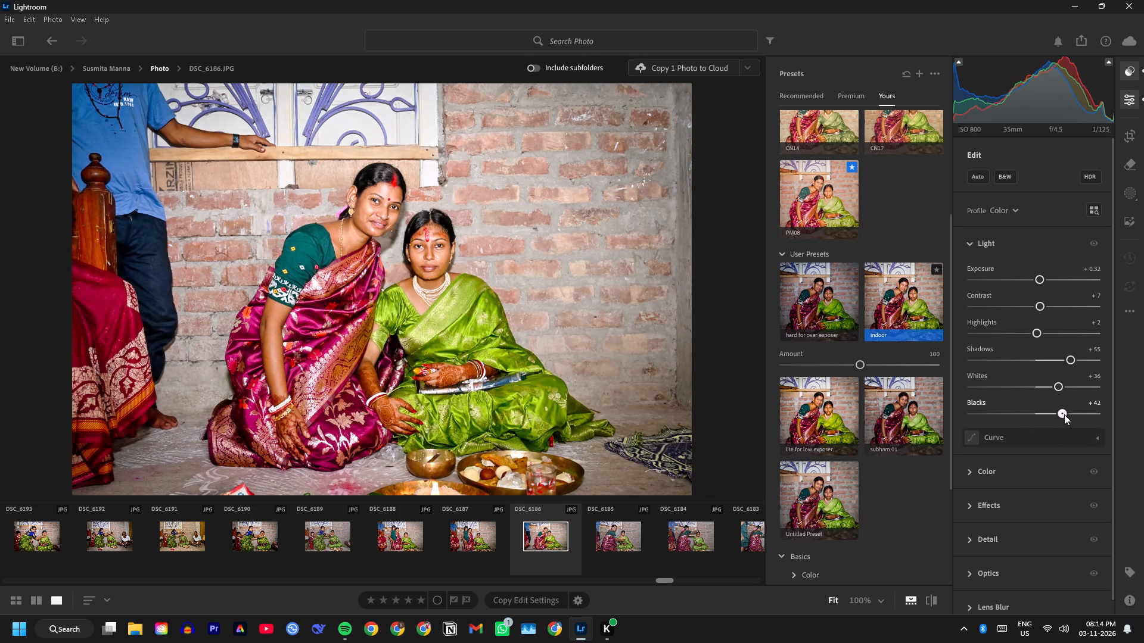
left_click_drag(1064, 414, 1061, 417)
left_click_drag(1040, 281, 1035, 299)
Export DSC_6186 as JPG (Small) to the aiburobhat folder.
left_click(1085, 39)
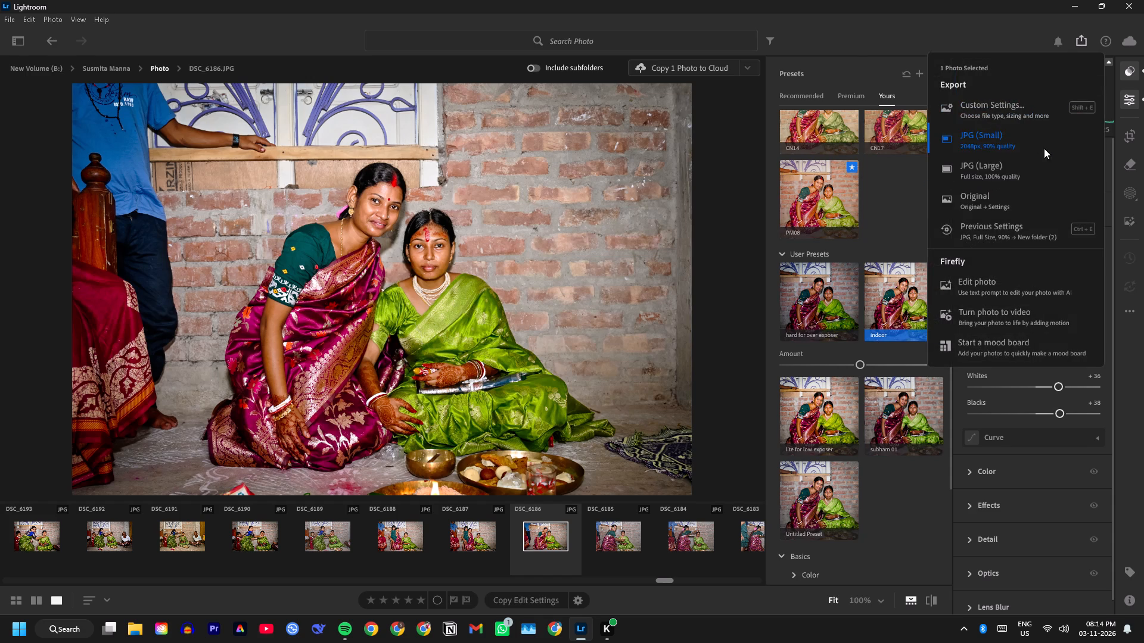
left_click(1044, 148)
left_click(789, 533)
Look through the photos from DSC_6185 to DSC_6177 for the next one worth editing.
left_click(620, 533)
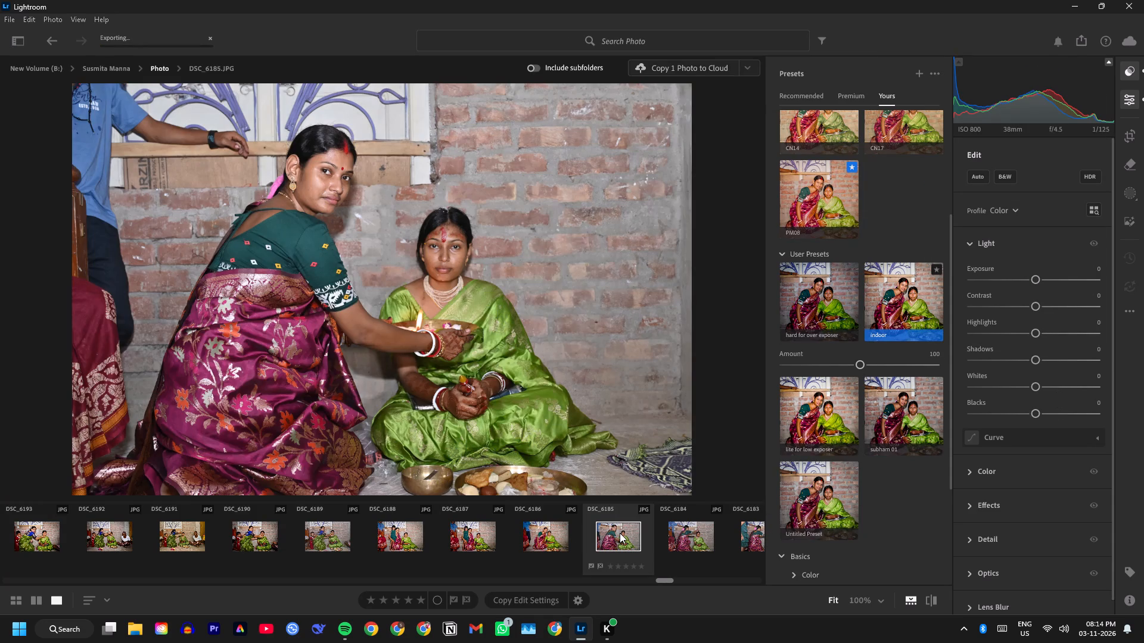
scroll(635, 541, "down", 2)
left_click(467, 535)
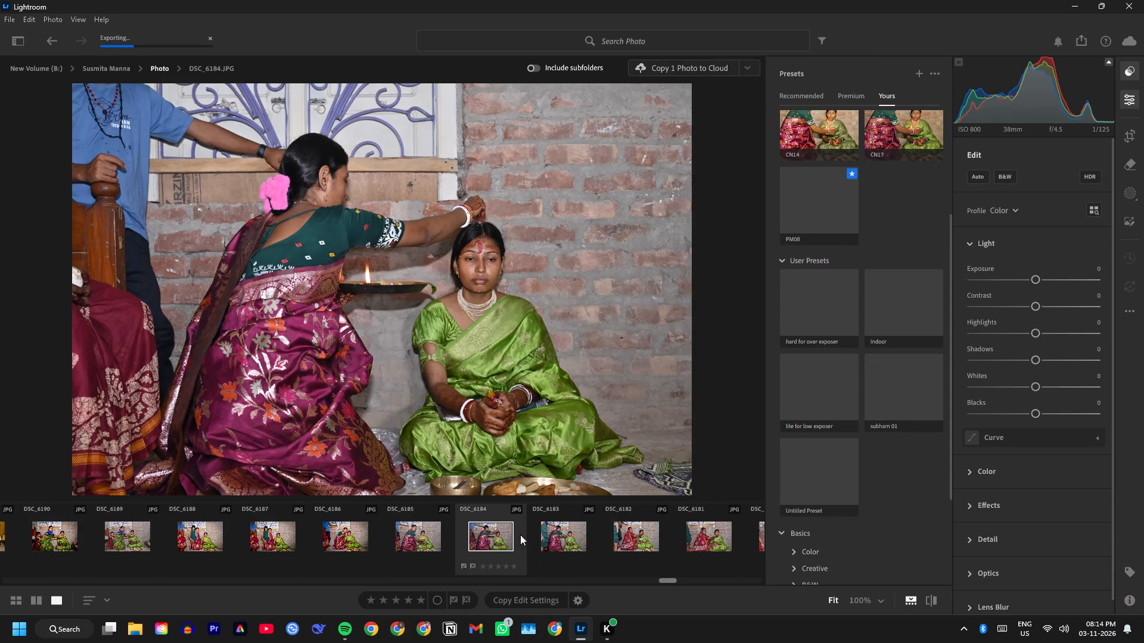
left_click(547, 532)
left_click(622, 531)
scroll(630, 535, "down", 1)
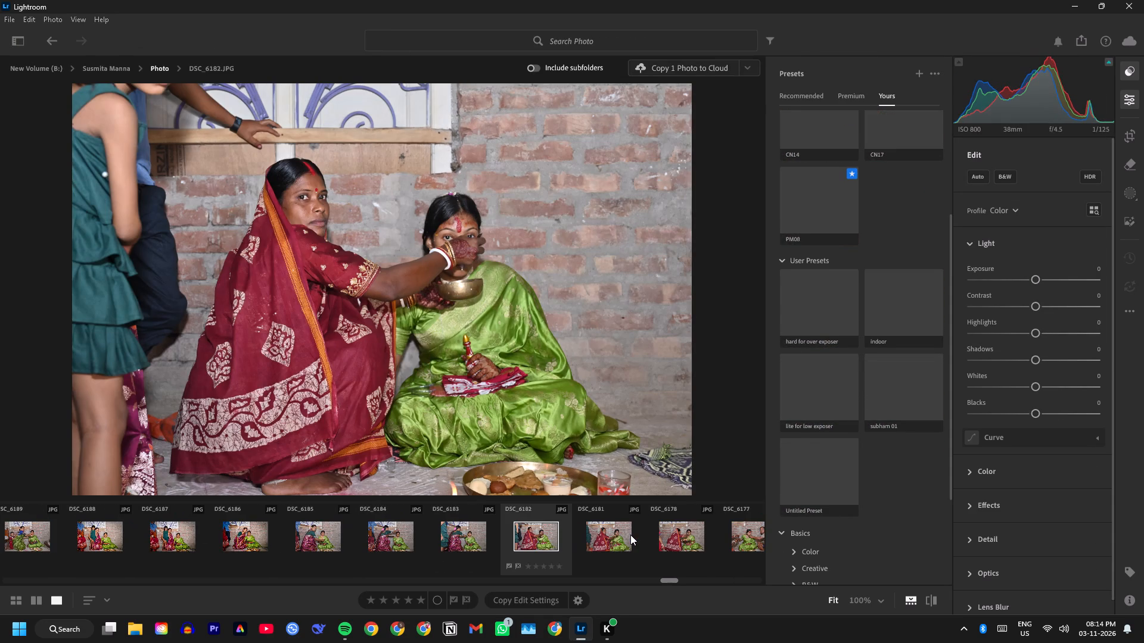
scroll(629, 537, "down", 1)
left_click(579, 541)
left_click(523, 541)
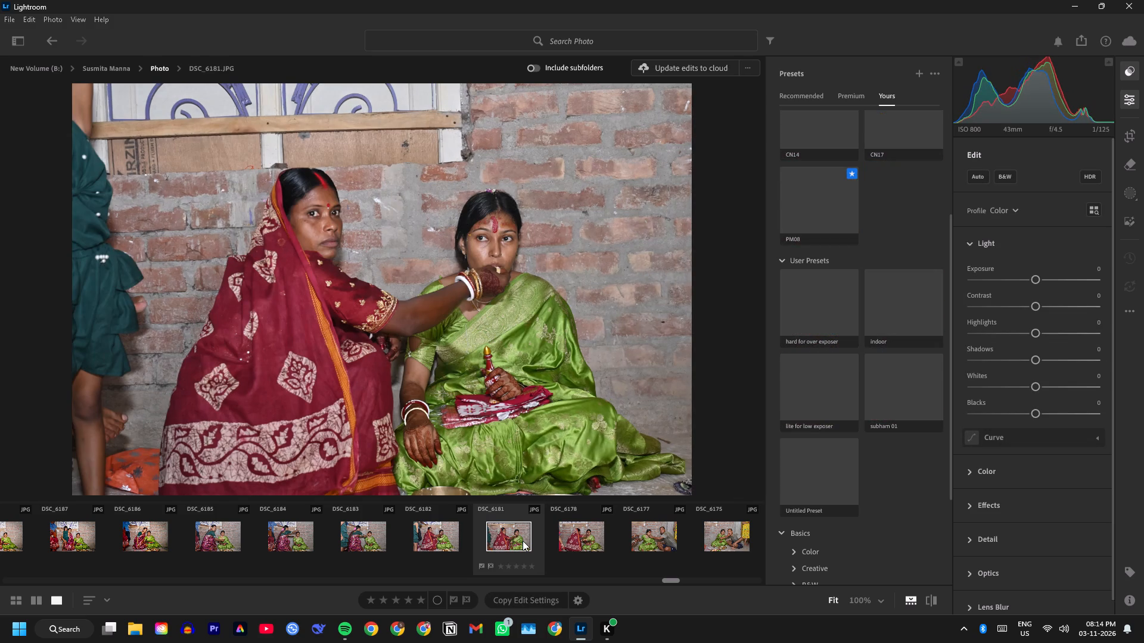
left_click(636, 536)
Apply the indoor user preset to DSC_6178, with whites +8, shadows +34 and blacks +25.
left_click(590, 548)
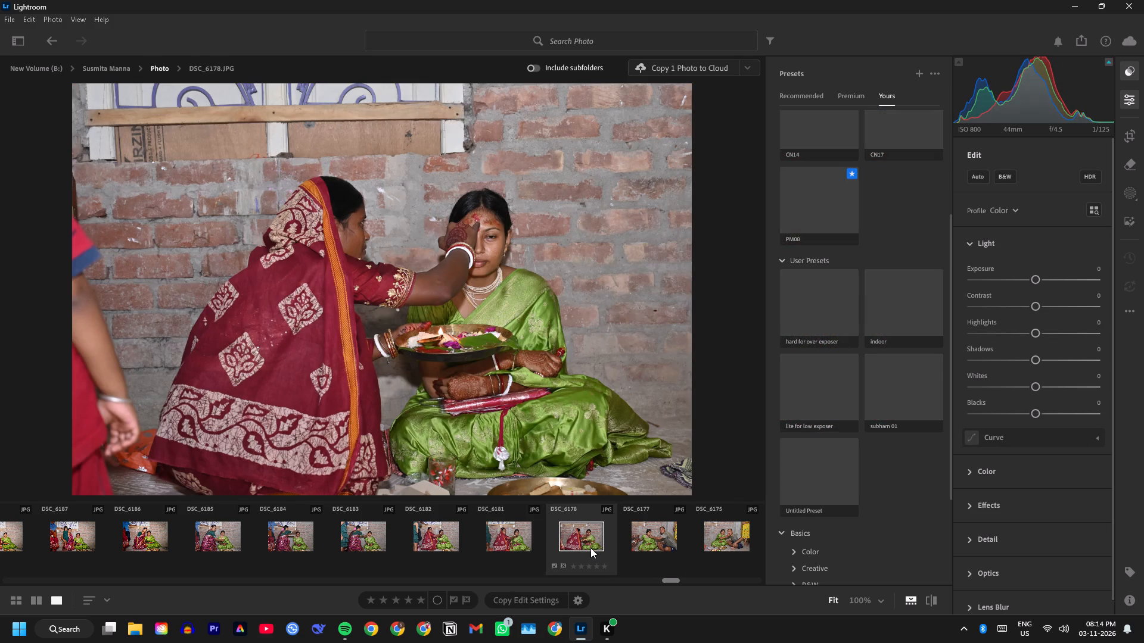
left_click(891, 286)
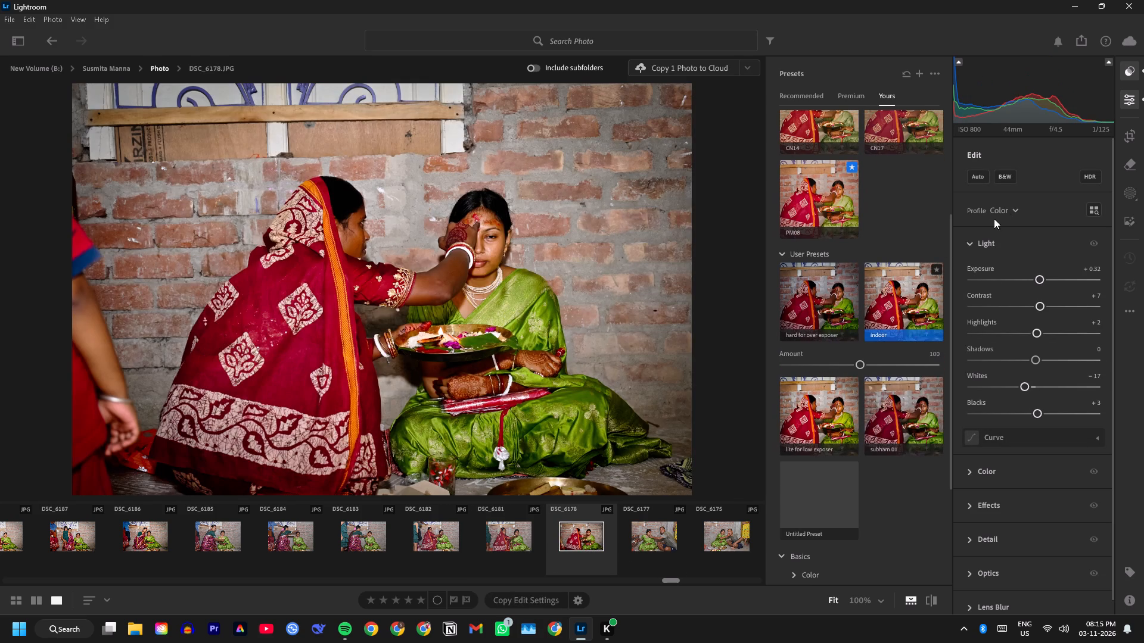
left_click_drag(1025, 387, 1031, 386)
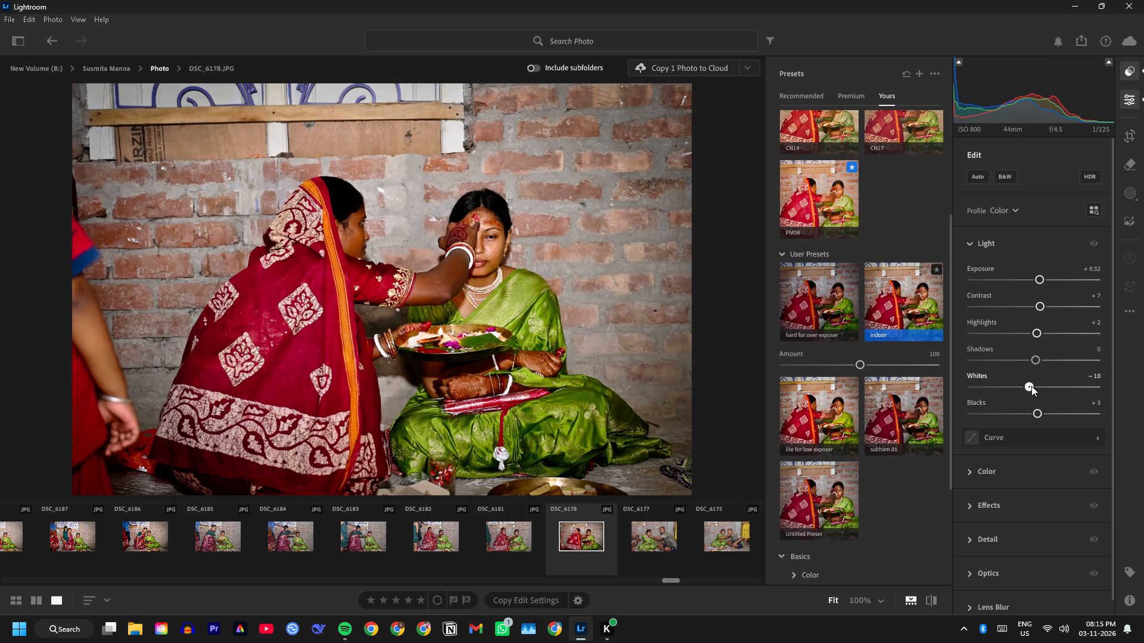
left_click_drag(1031, 386, 1050, 402)
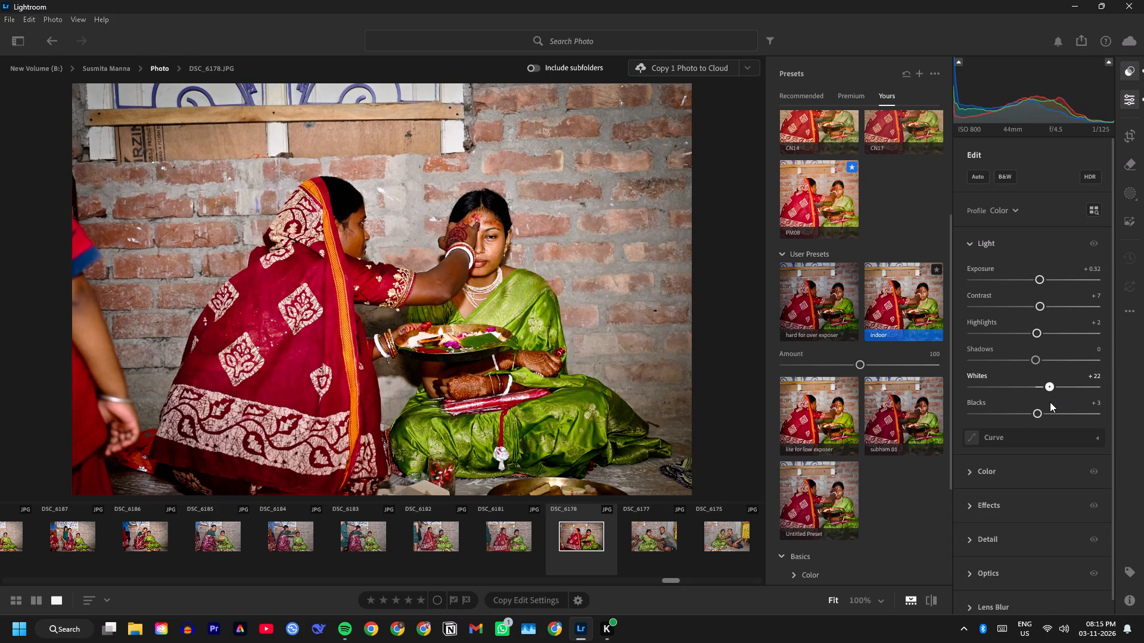
left_click_drag(1050, 402, 1041, 405)
left_click_drag(1031, 363, 1050, 370)
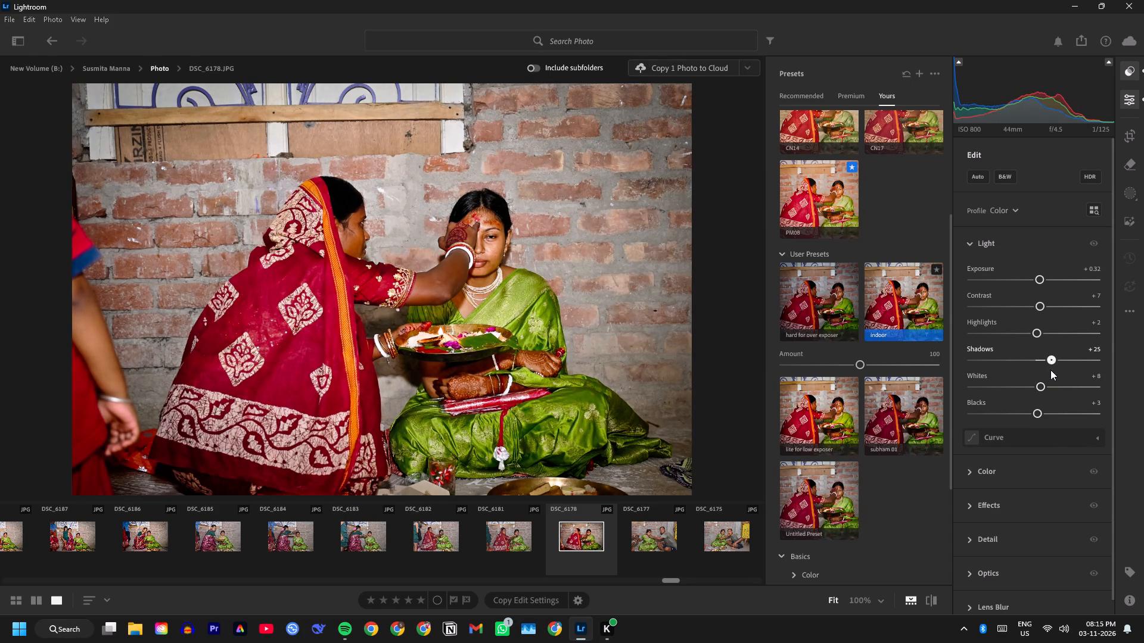
left_click_drag(1050, 370, 1053, 370)
left_click_drag(1038, 414, 997, 431)
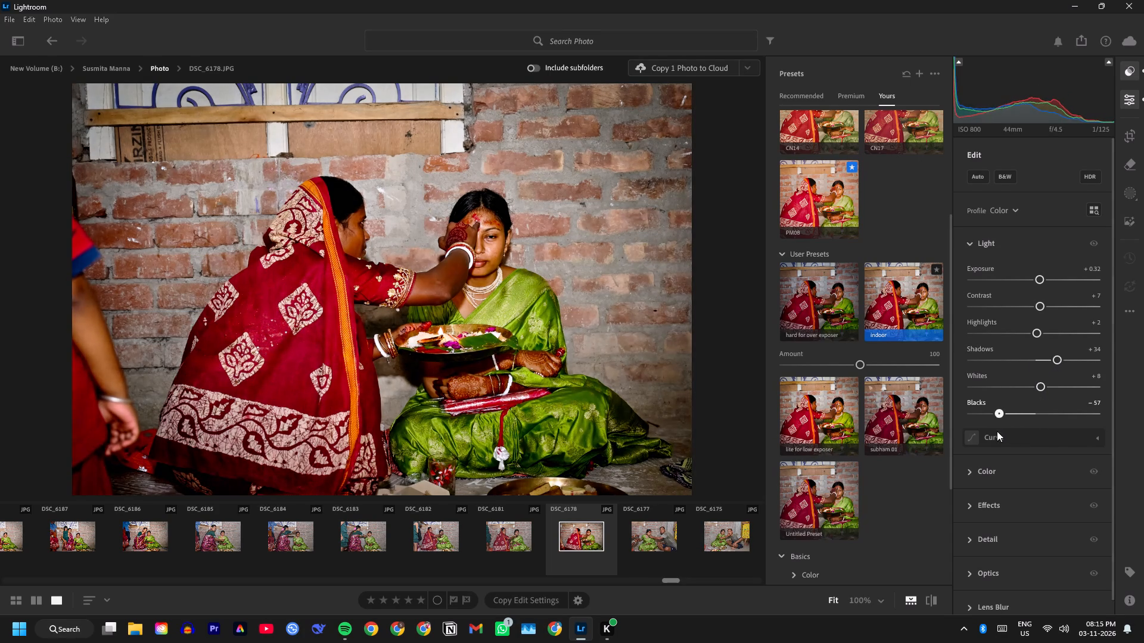
left_click_drag(997, 431, 1055, 427)
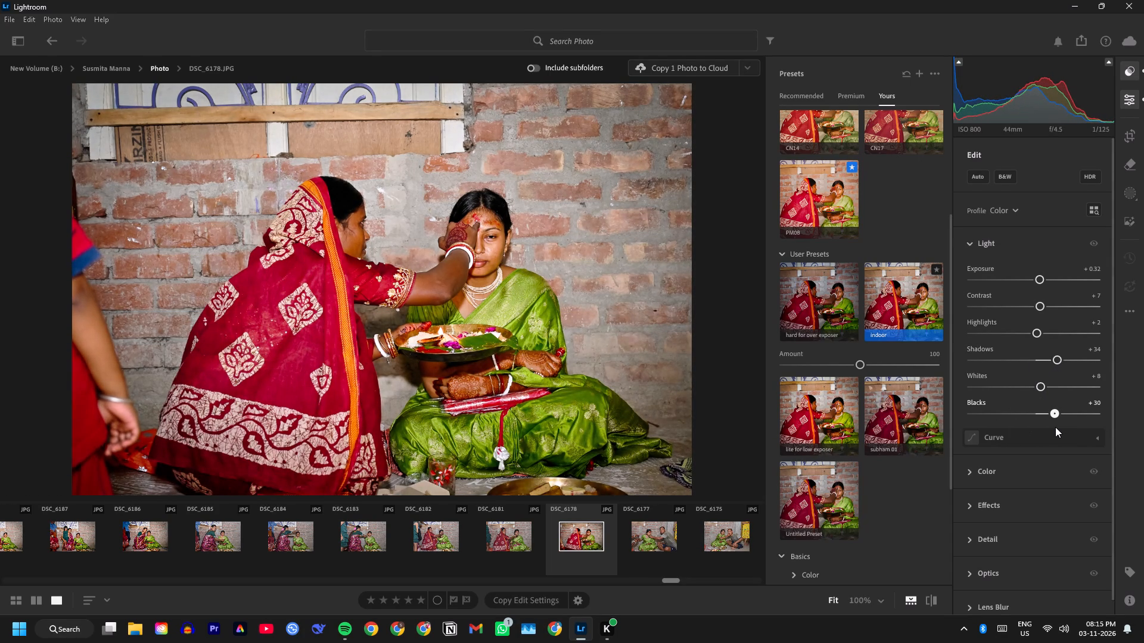
left_click_drag(1055, 427, 1052, 430)
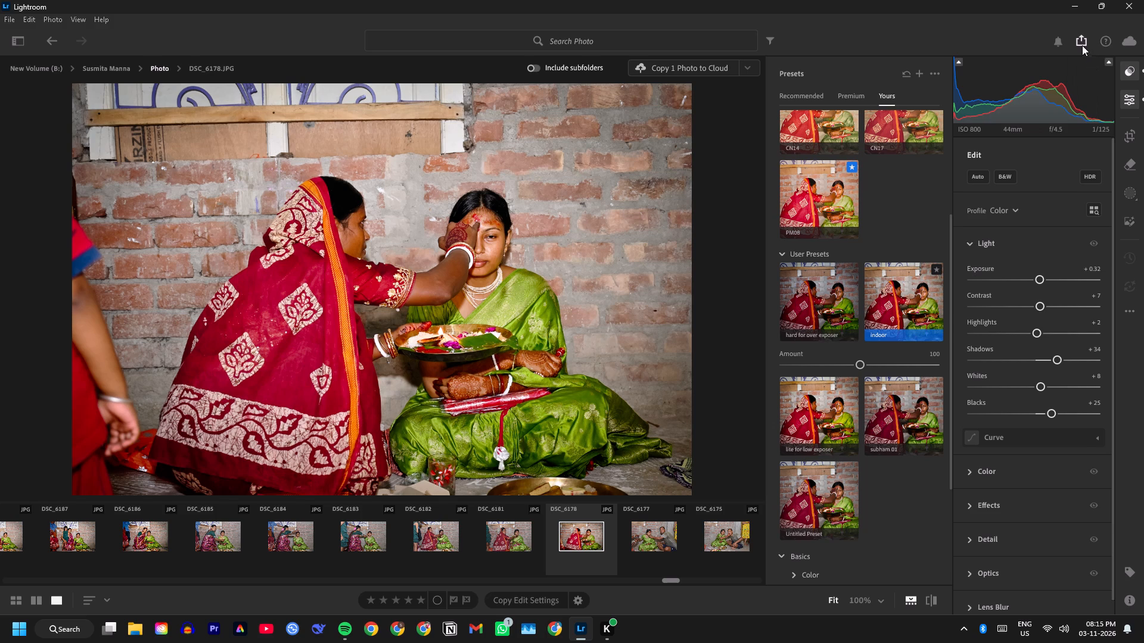
Export DSC_6178 as JPG (Small) to the aiburobhat folder.
left_click(1082, 42)
left_click(1042, 140)
left_click(779, 528)
Apply the indoor user preset to DSC_6175, with shadows +30, whites −1 and blacks −10.
scroll(677, 545, "down", 2)
left_click(458, 544)
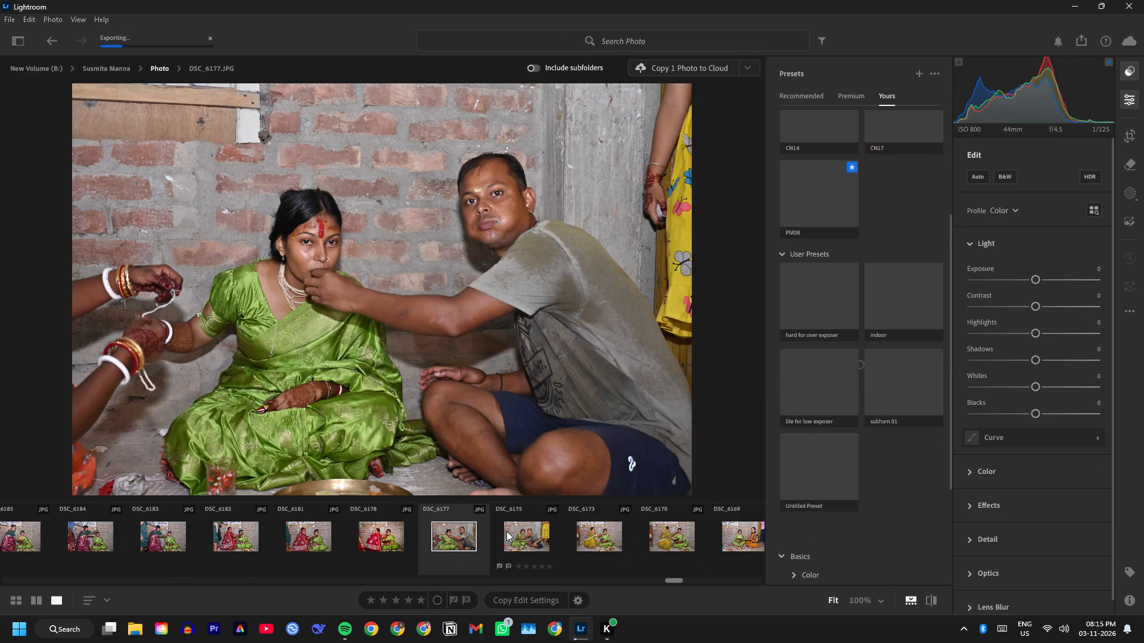
left_click(507, 531)
left_click(929, 311)
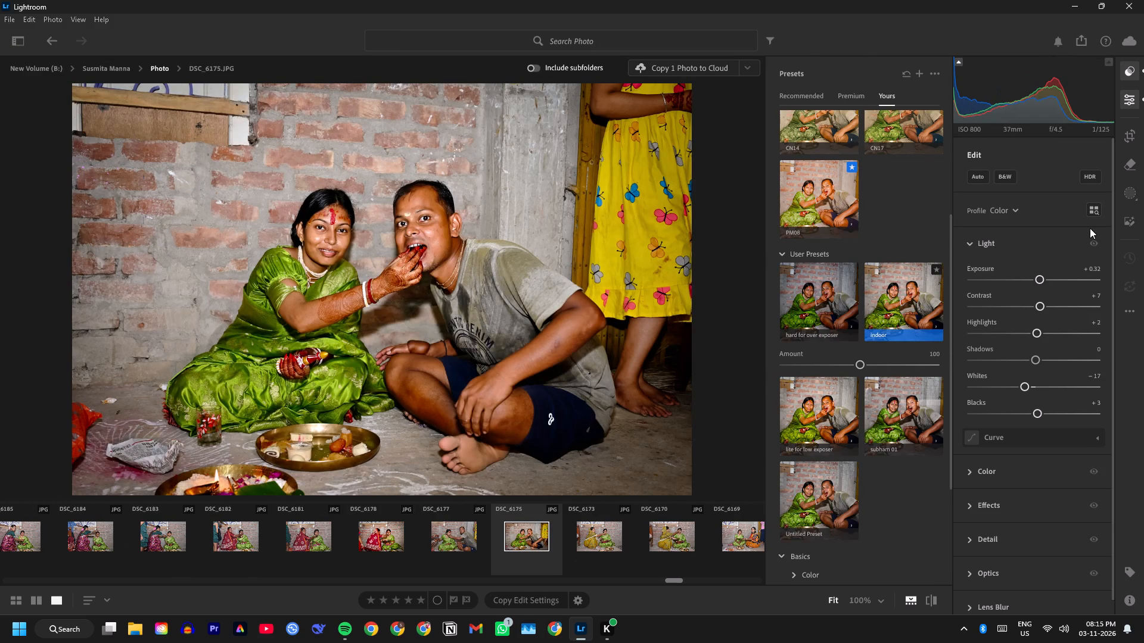
left_click_drag(1032, 357, 1043, 361)
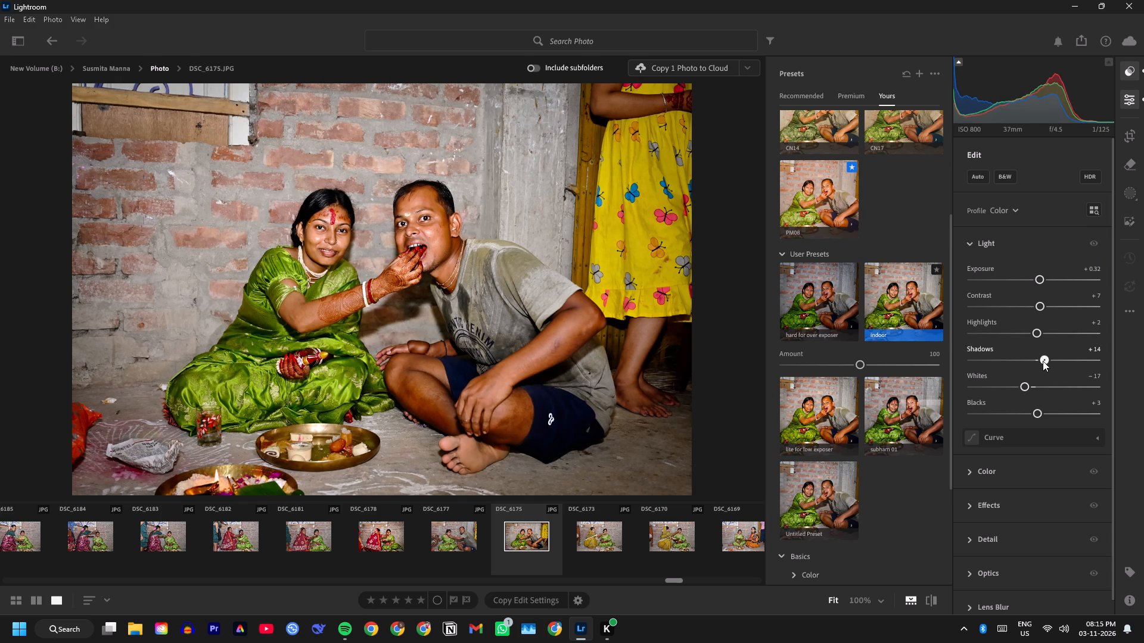
left_click_drag(1043, 361, 1051, 361)
left_click_drag(1022, 383, 1045, 389)
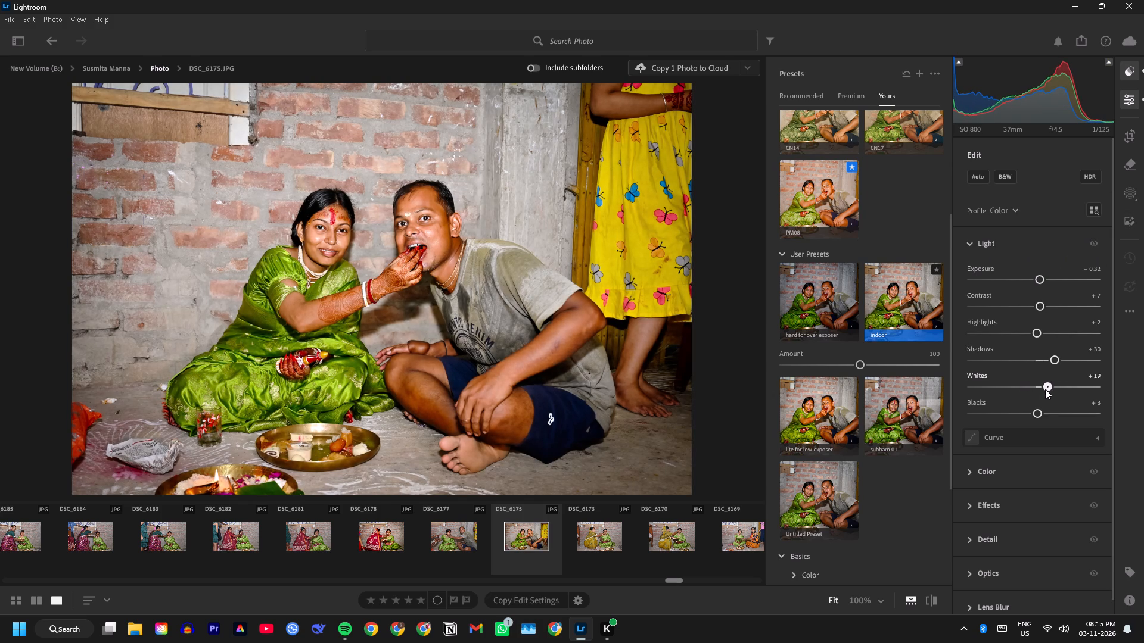
left_click_drag(1045, 389, 1033, 397)
left_click_drag(1039, 416, 1019, 426)
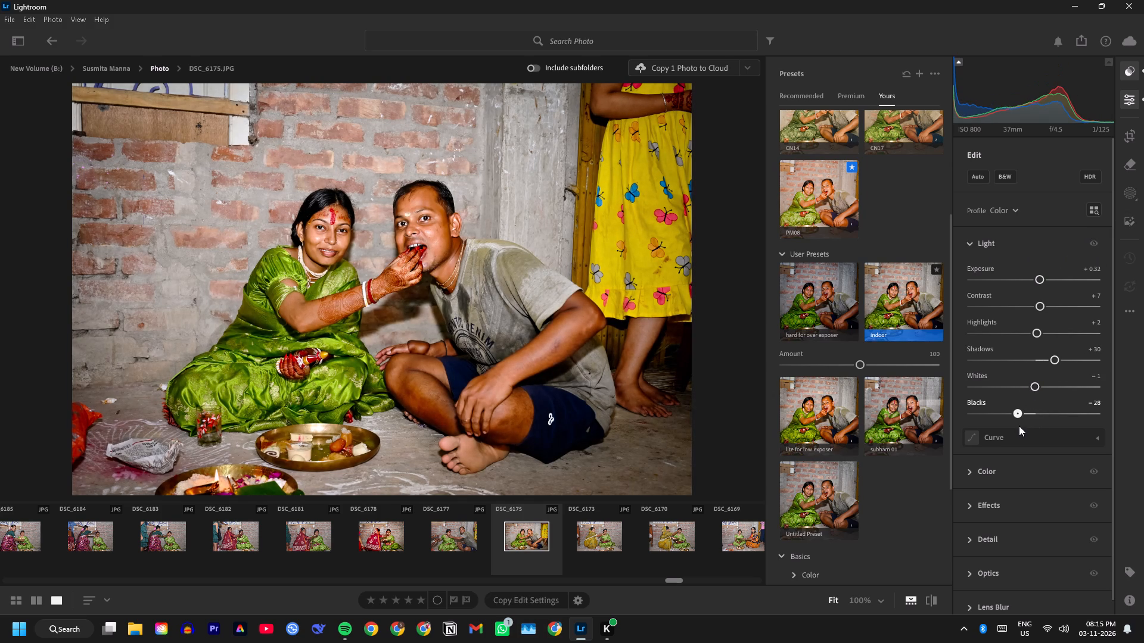
left_click_drag(1019, 426, 997, 458)
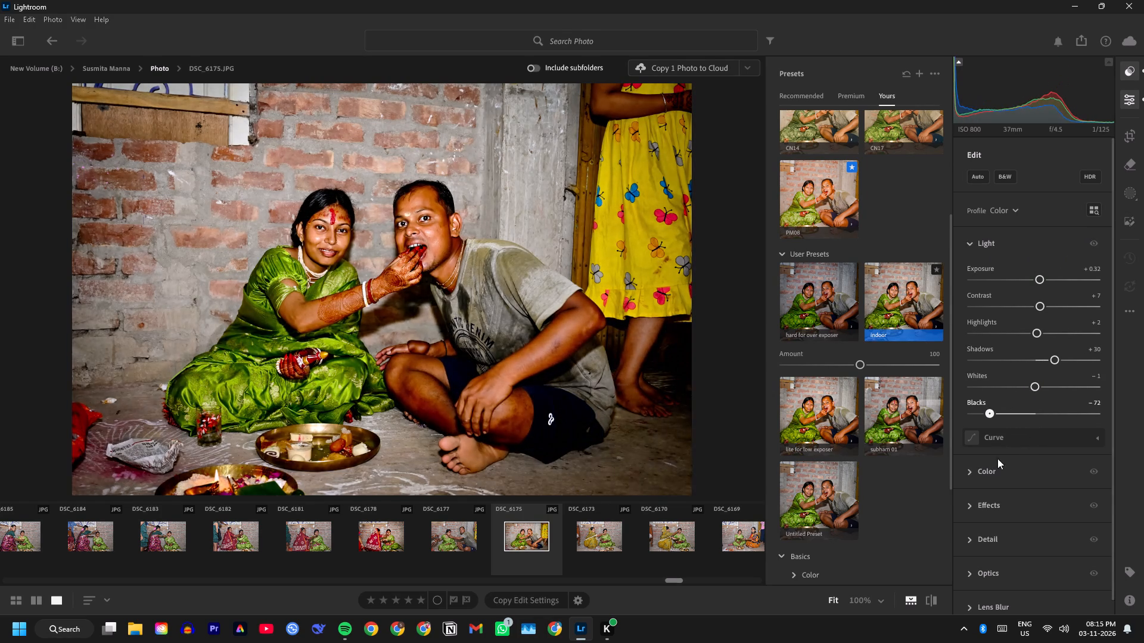
left_click_drag(997, 458, 1038, 467)
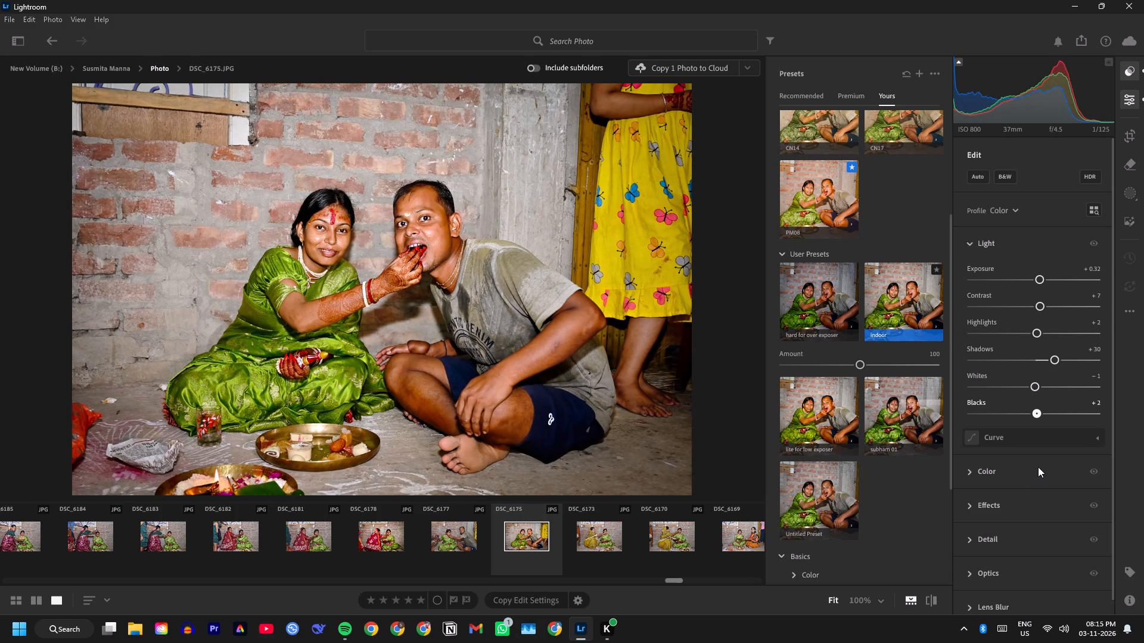
left_click_drag(1038, 467, 1030, 473)
Export DSC_6175 as JPG (Small) to the aiburobhat folder.
left_click(1086, 33)
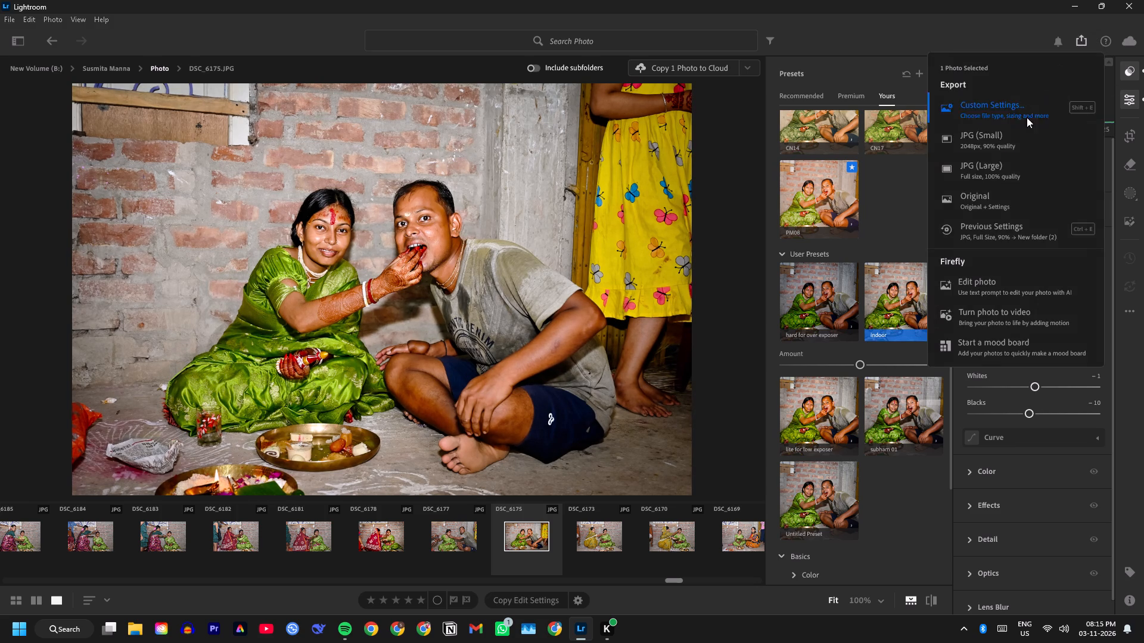
left_click(1024, 133)
left_click(784, 530)
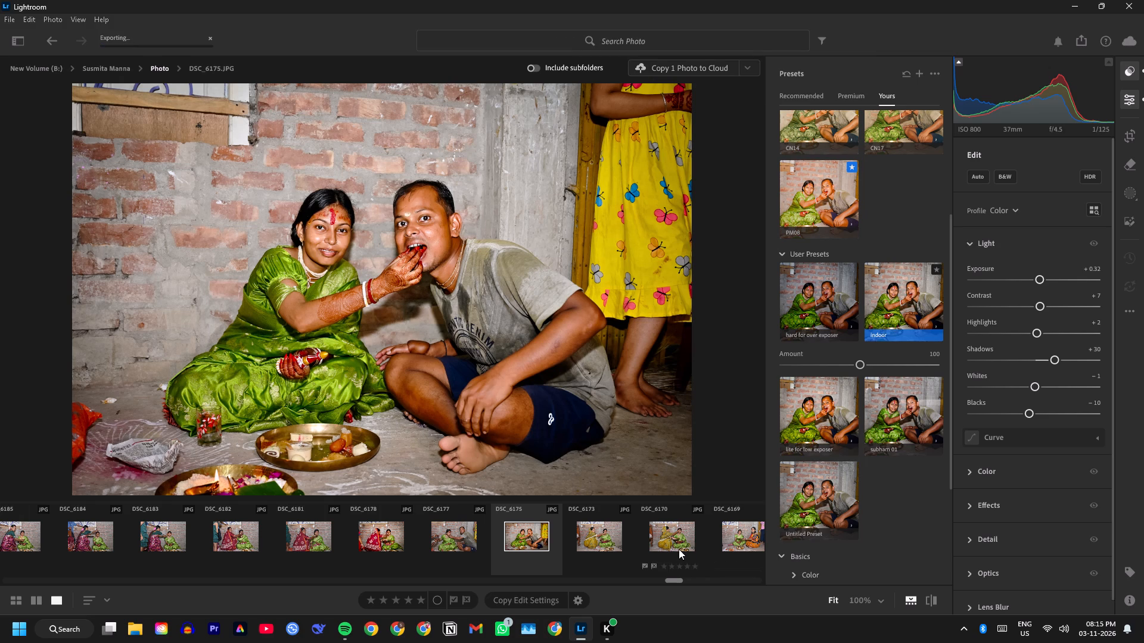
Apply the indoor user preset to DSC_6169 and slightly lower its exposure on the histogram.
left_click(604, 546)
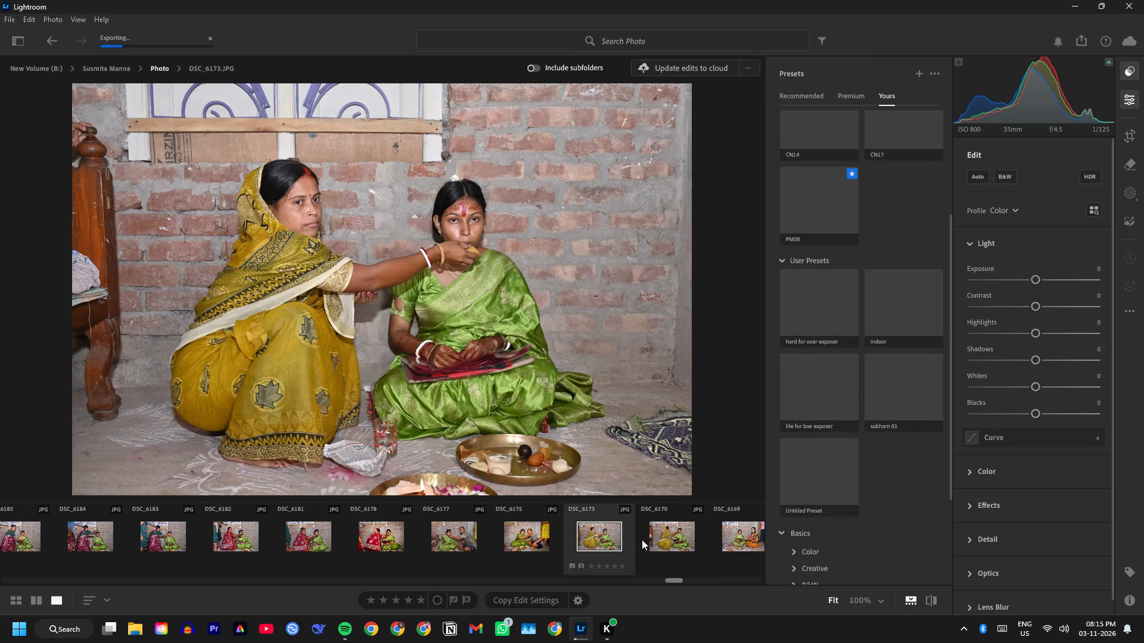
left_click(660, 533)
left_click(727, 533)
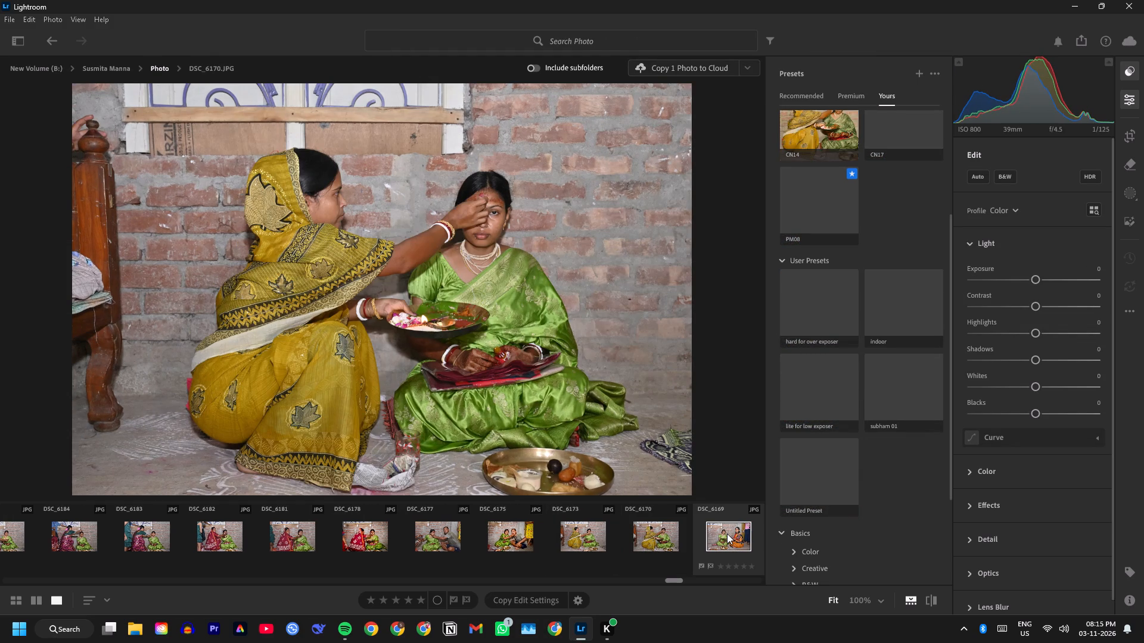
scroll(727, 533, "down", 2)
left_click(921, 298)
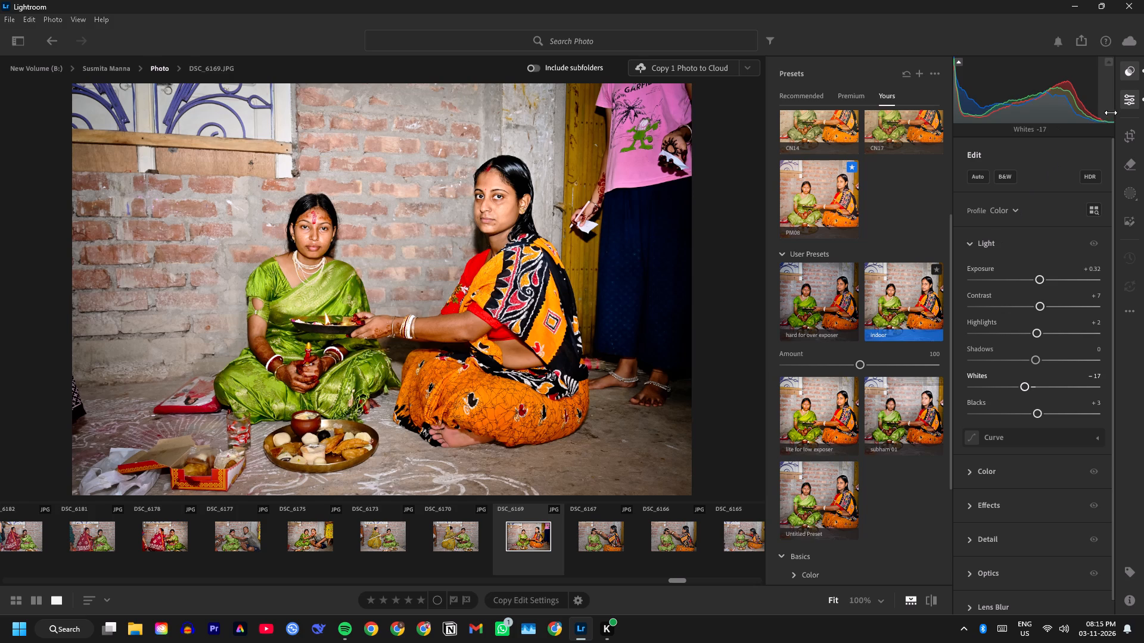
left_click_drag(1055, 107, 1045, 114)
Export DSC_6169 as JPG (Small) to the aiburobhat folder.
left_click(1087, 40)
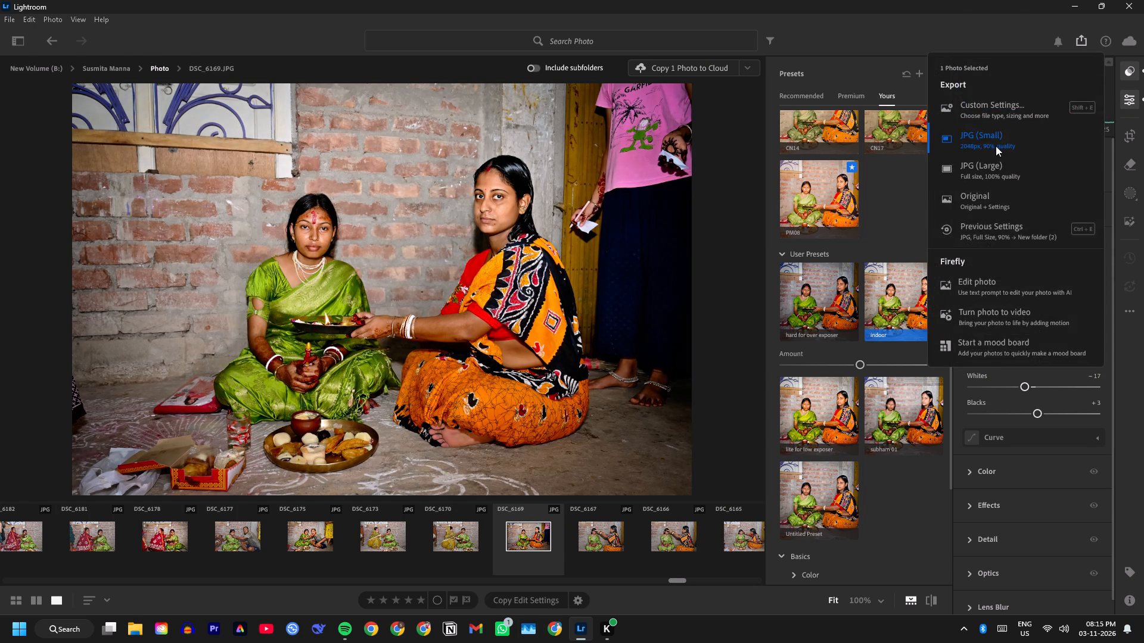
left_click(996, 146)
left_click(763, 526)
Apply the indoor user preset to DSC_6167, with exposure +0.26.
left_click(585, 525)
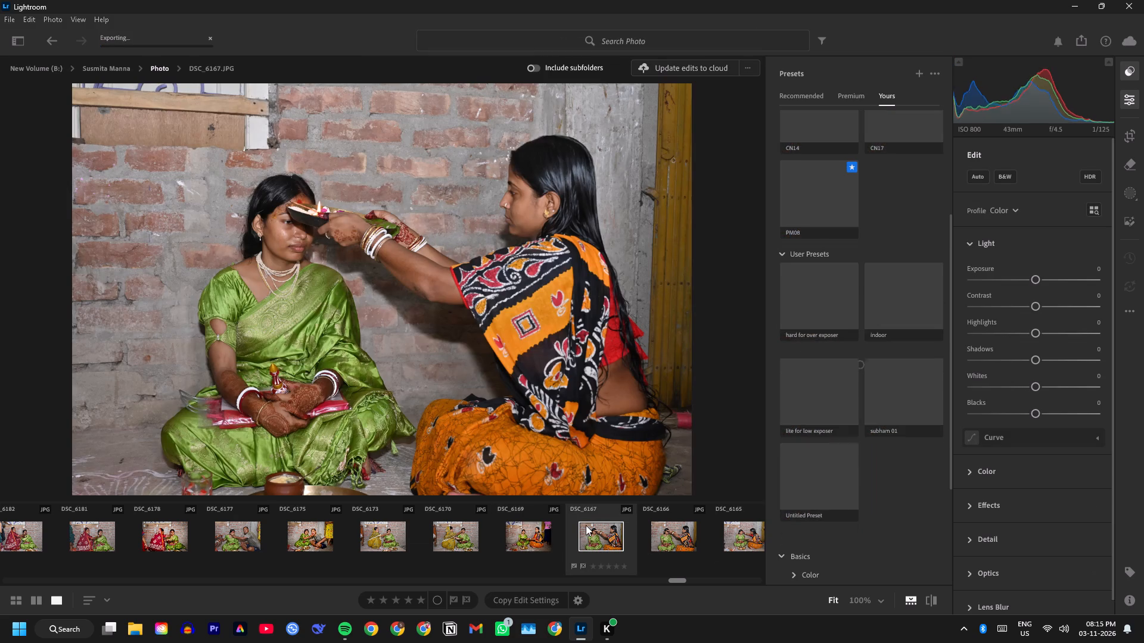
left_click(879, 308)
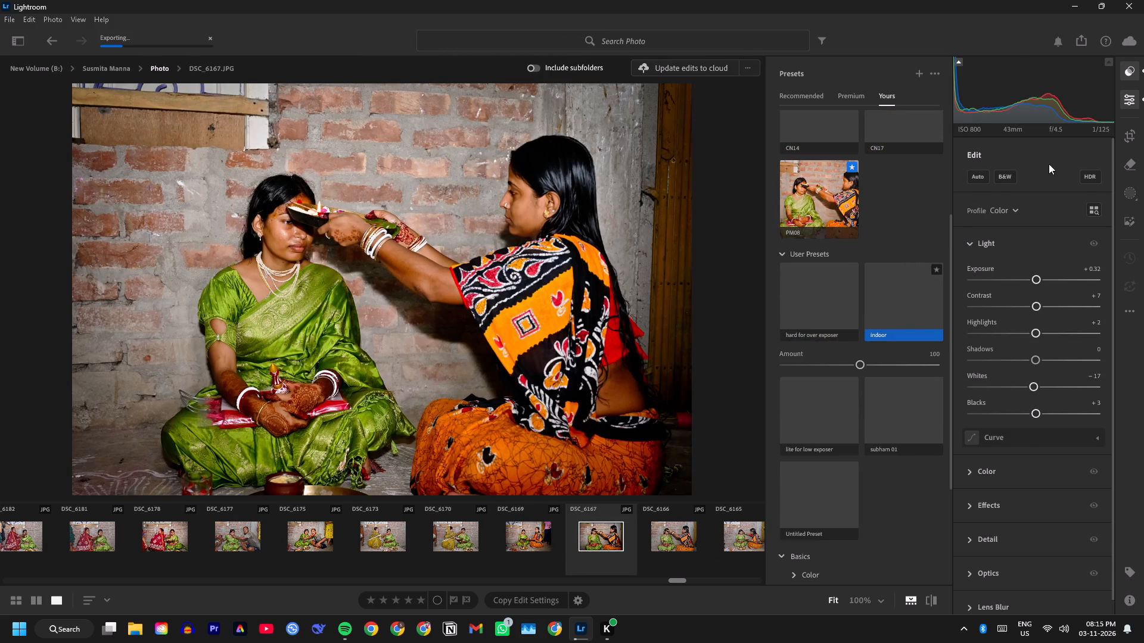
left_click(1049, 95)
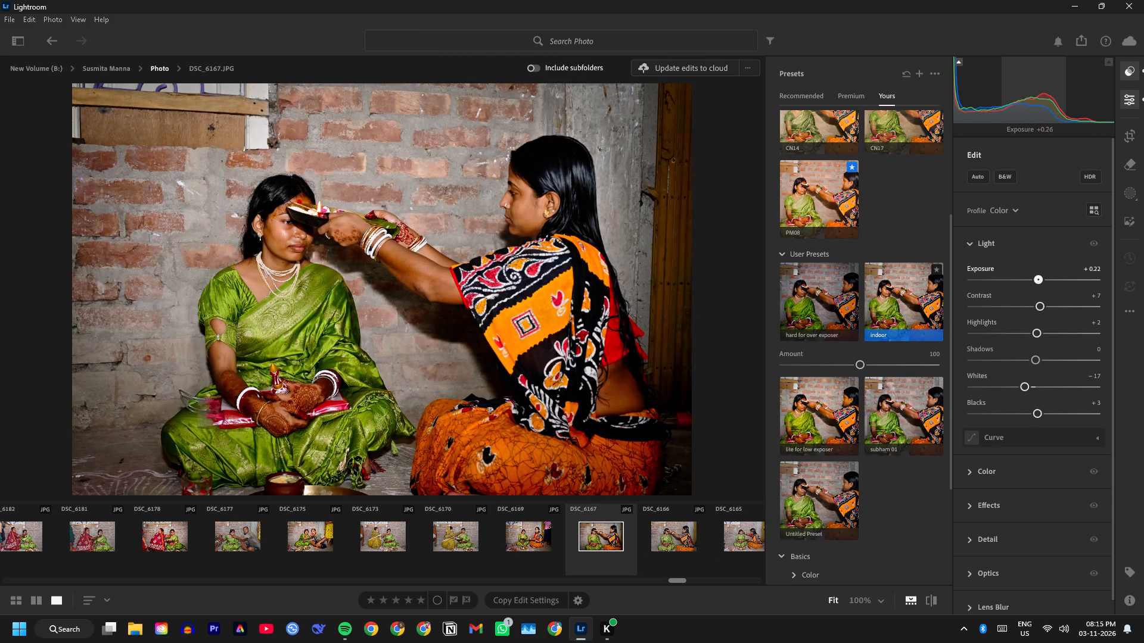
Export DSC_6167 as JPG (Small) to the aiburobhat folder.
left_click(1089, 45)
left_click(990, 138)
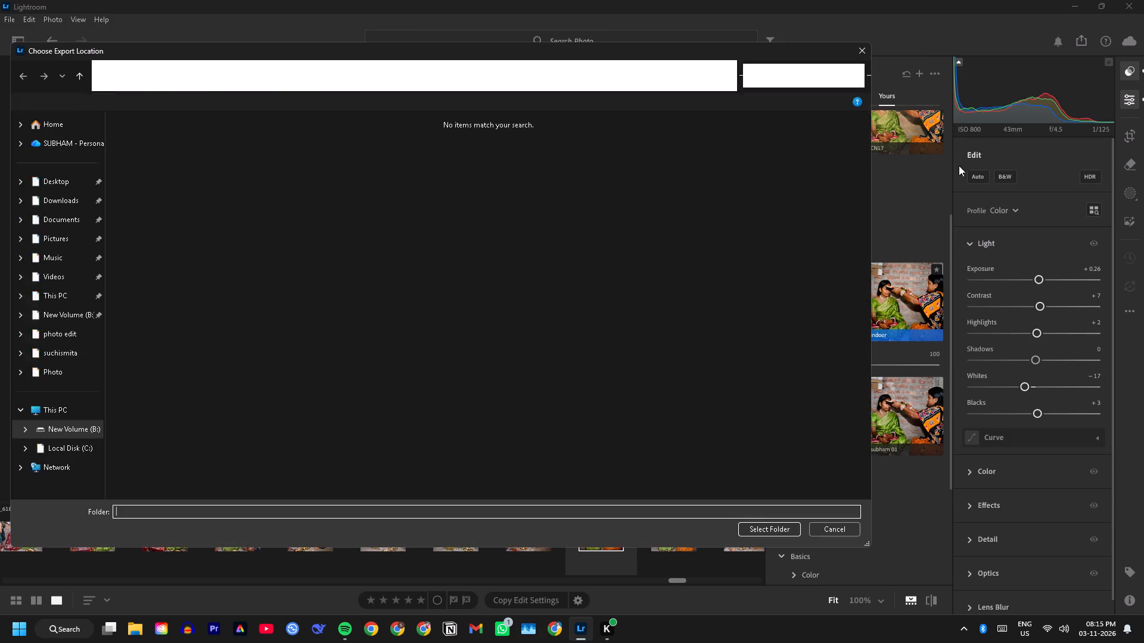
left_click(755, 529)
Apply the indoor user preset to DSC_6166, with whites +11, shadows +71 and blacks +55.
left_click(692, 545)
left_click(904, 308)
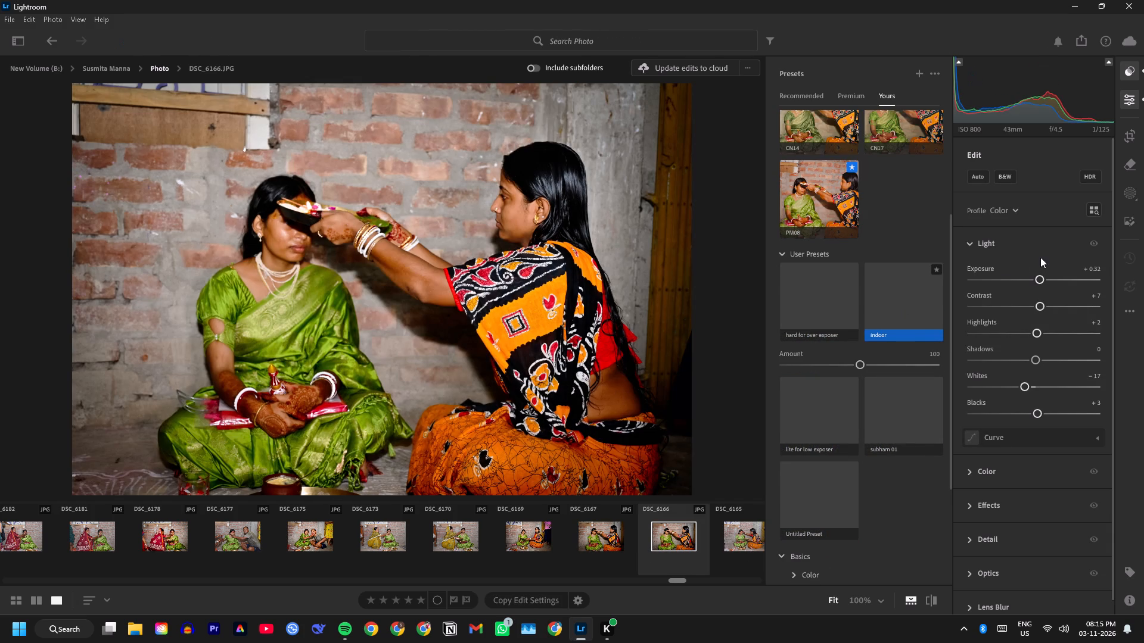
left_click_drag(1027, 387, 1035, 399)
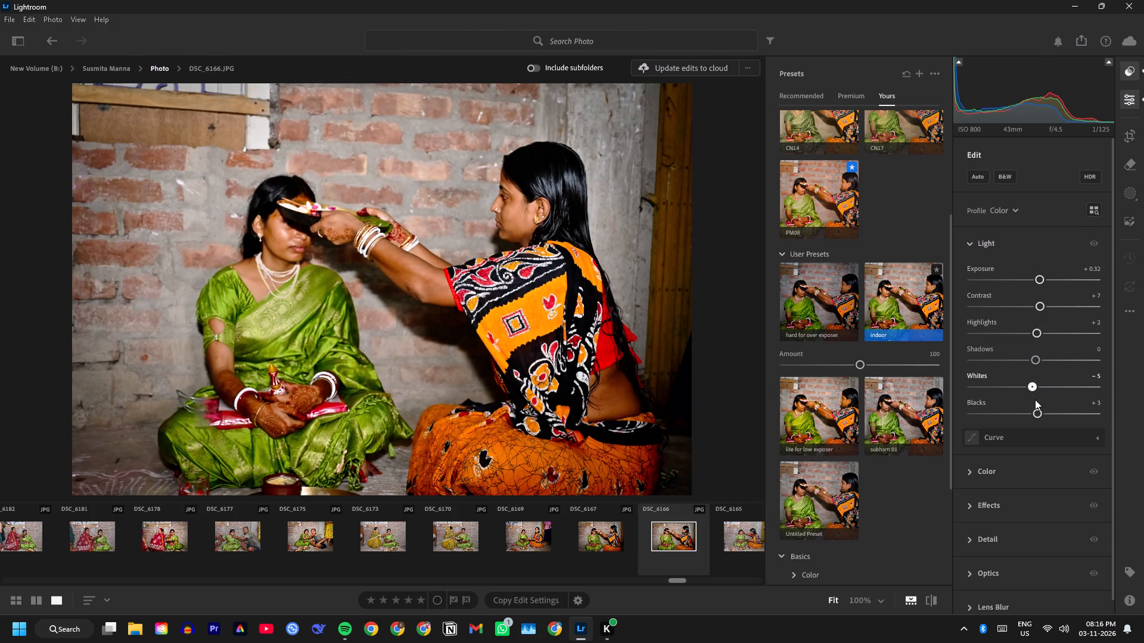
left_click_drag(1035, 399, 1045, 395)
left_click_drag(1040, 361, 1075, 357)
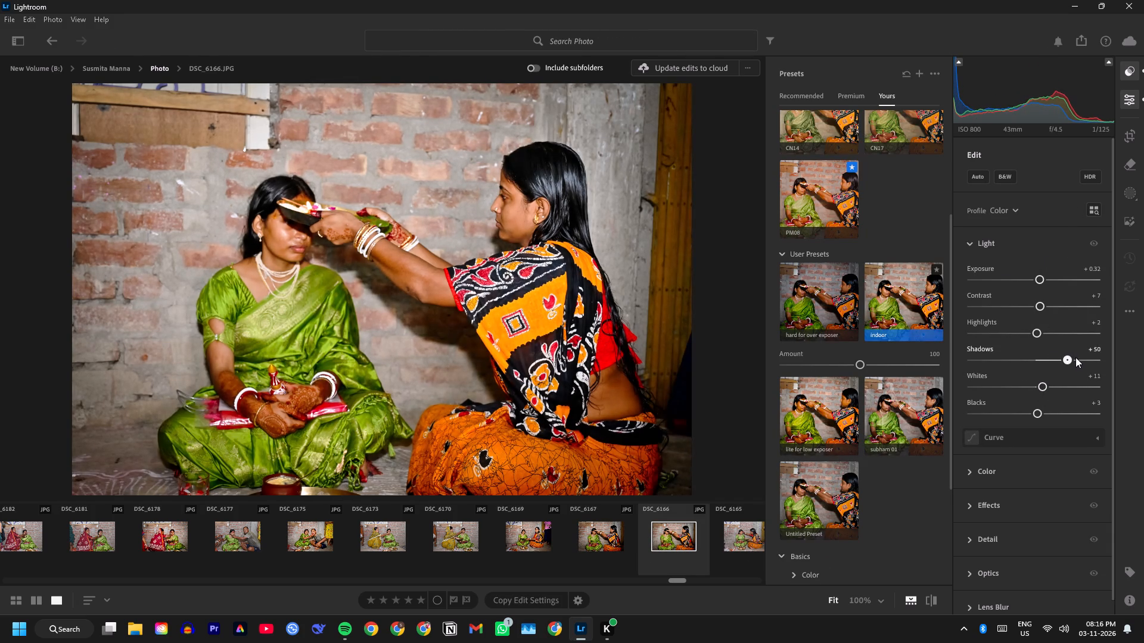
left_click_drag(1075, 357, 1086, 361)
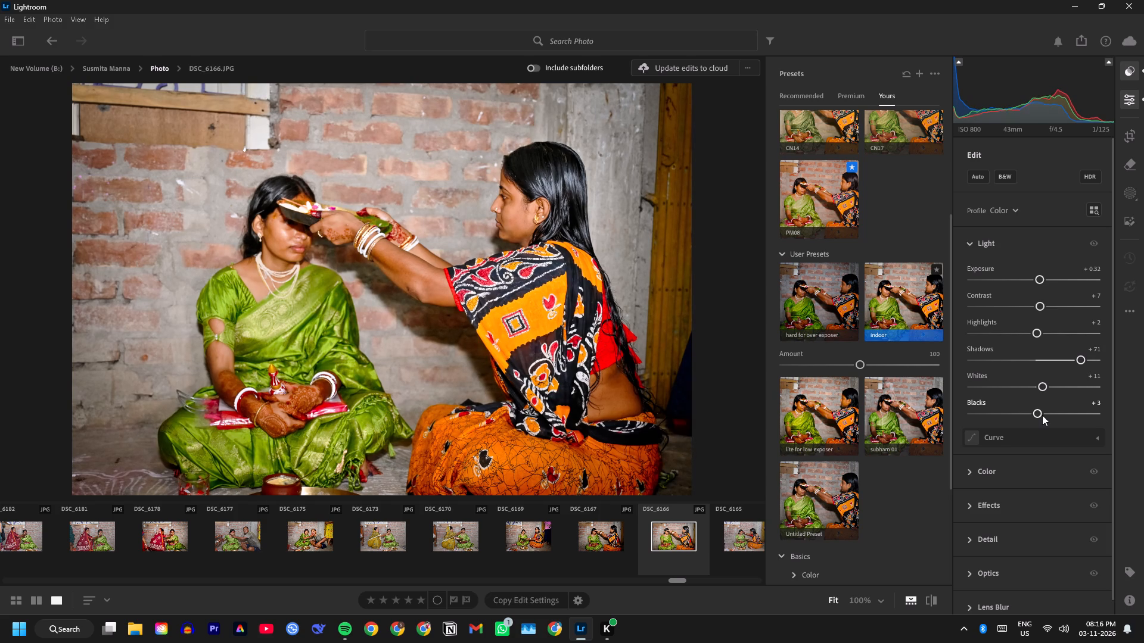
left_click_drag(1042, 415, 1070, 419)
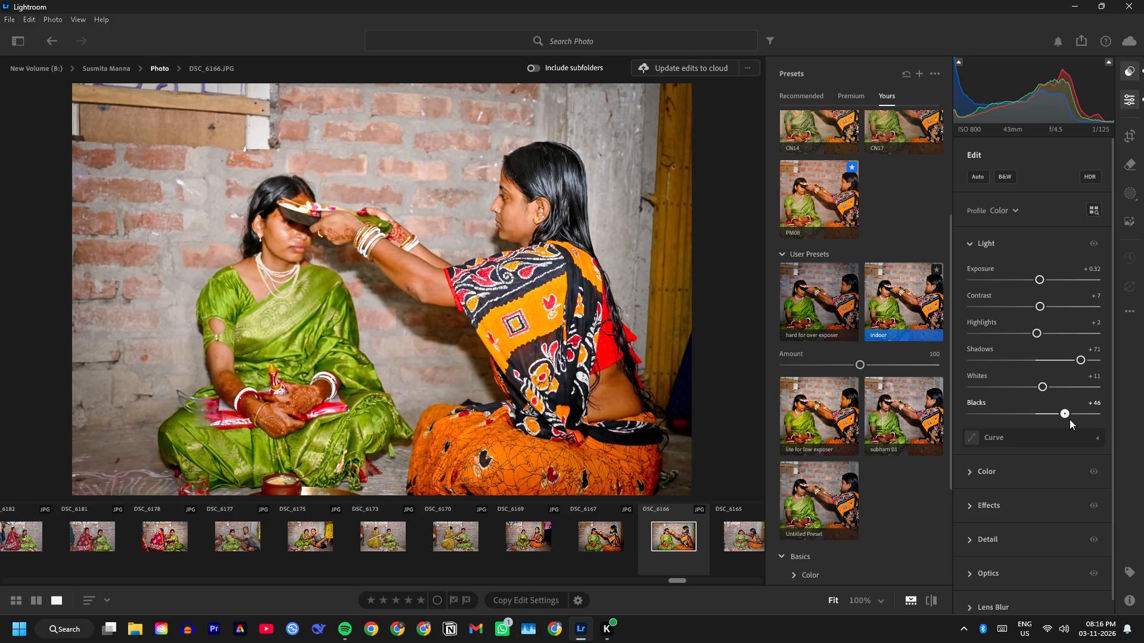
left_click_drag(1070, 419, 1075, 419)
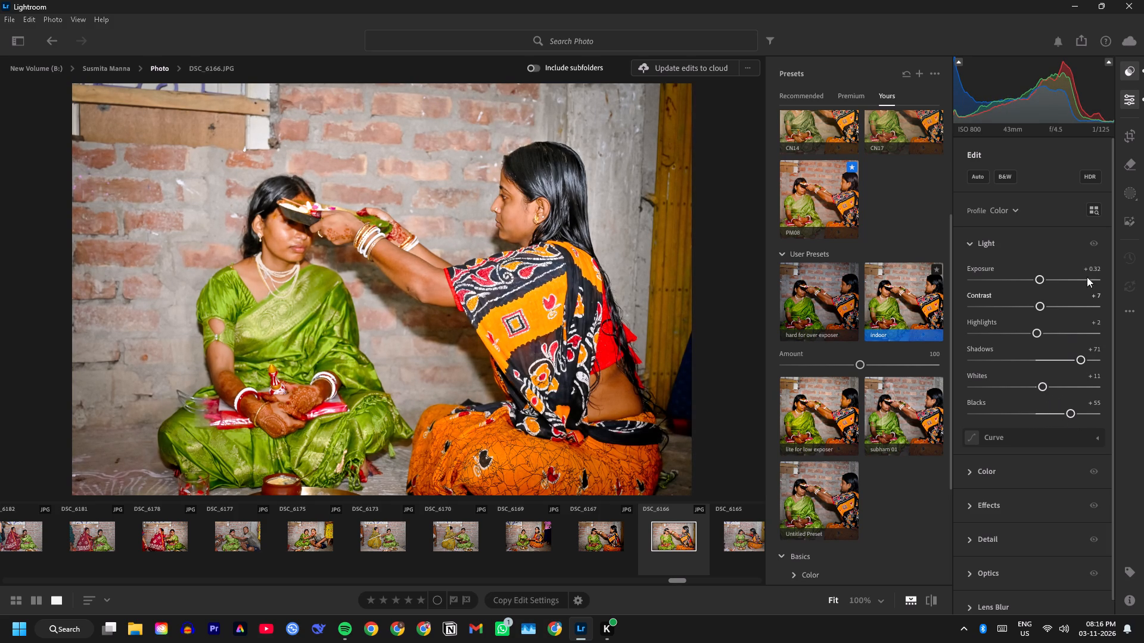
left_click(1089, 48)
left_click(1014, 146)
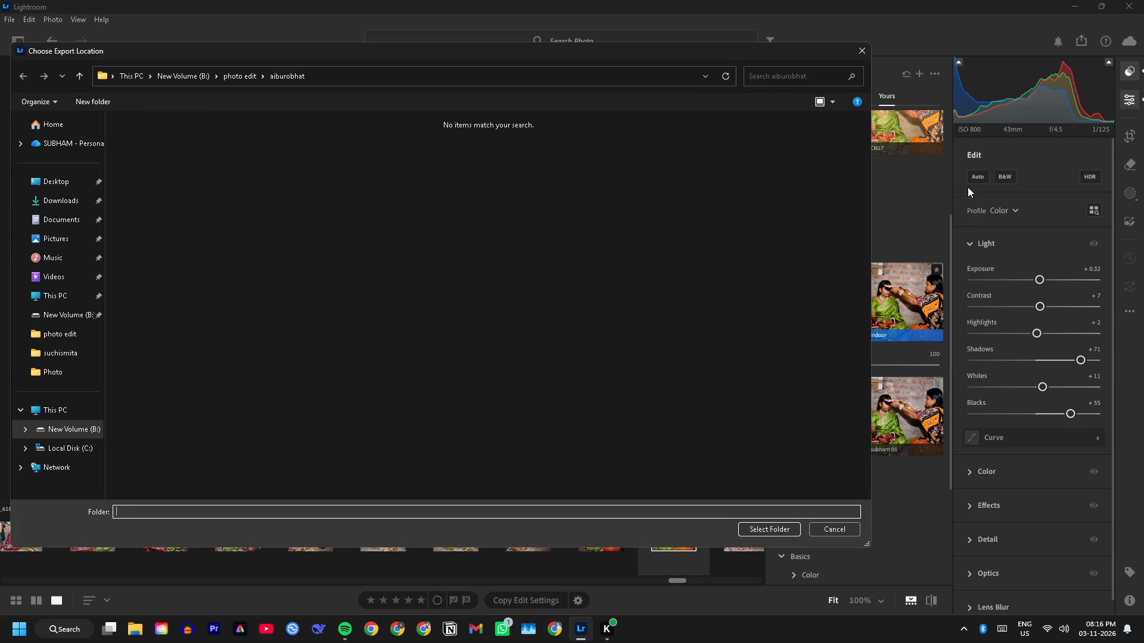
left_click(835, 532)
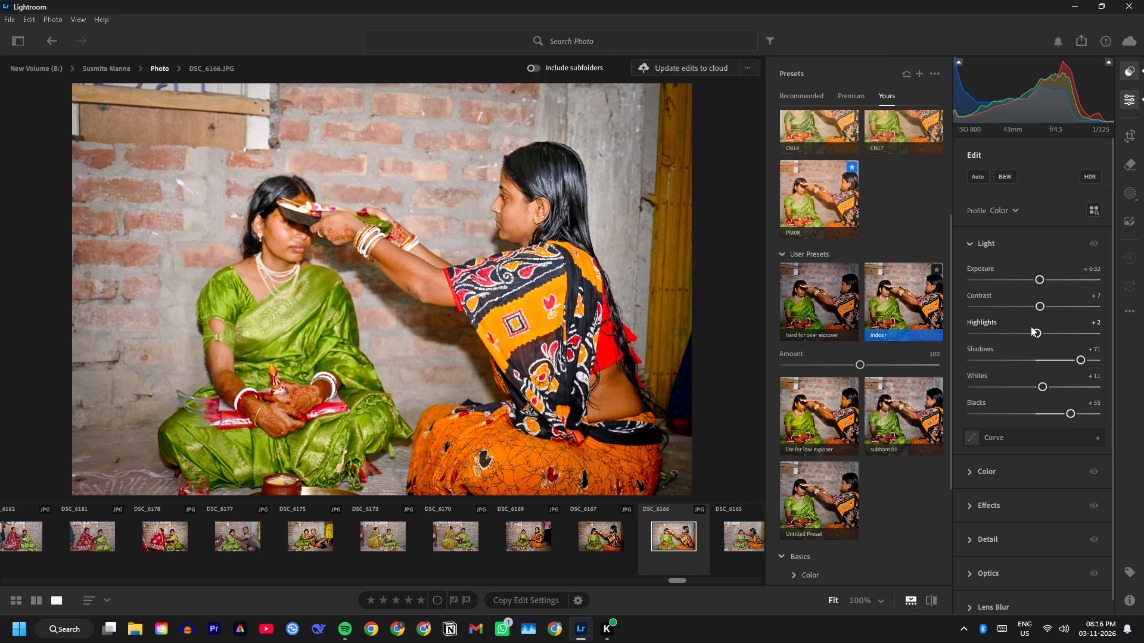
Reduce the shadows of DSC_6166 to +36 and its blacks to +23.
left_click_drag(1078, 370, 1067, 374)
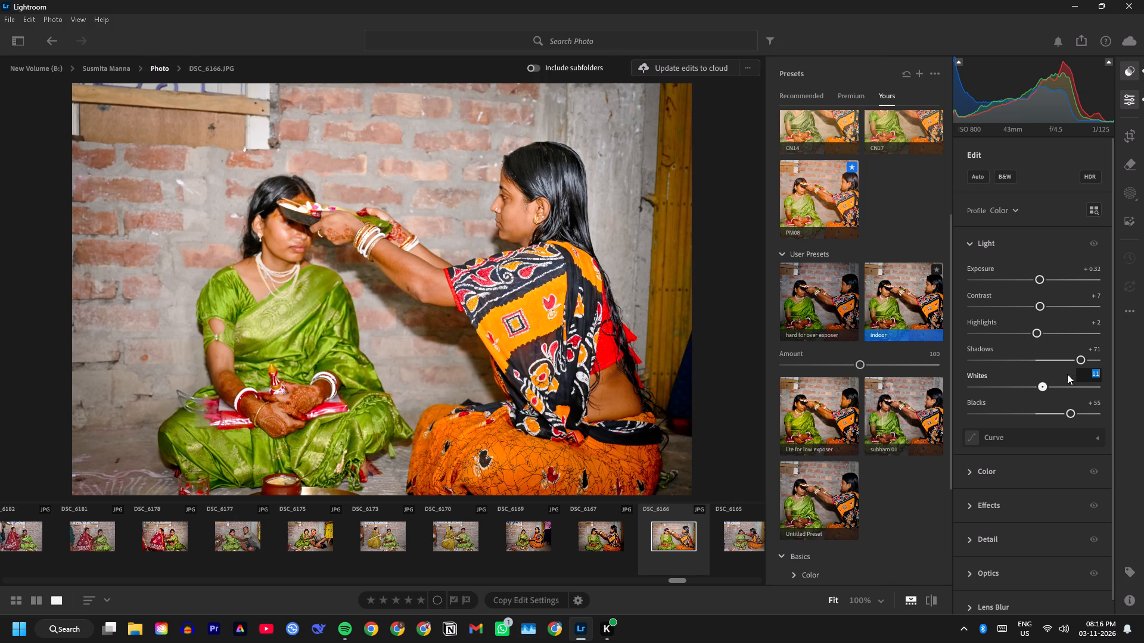
left_click_drag(1067, 374, 1070, 374)
left_click(1083, 357)
left_click_drag(1083, 357, 1070, 361)
left_click(1062, 360)
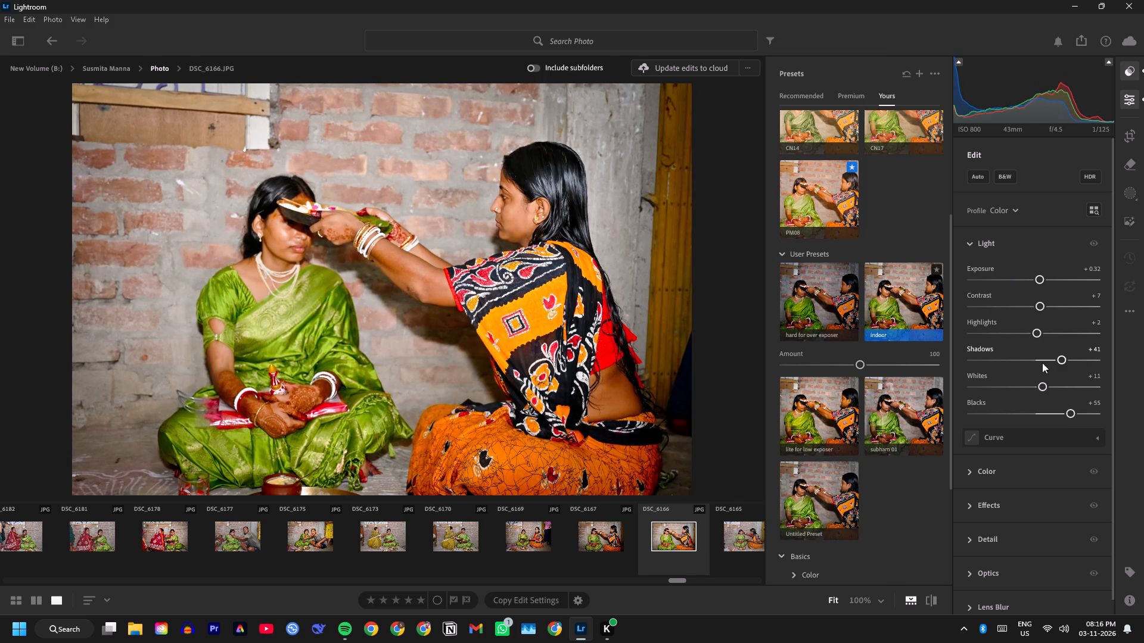
left_click(1059, 355)
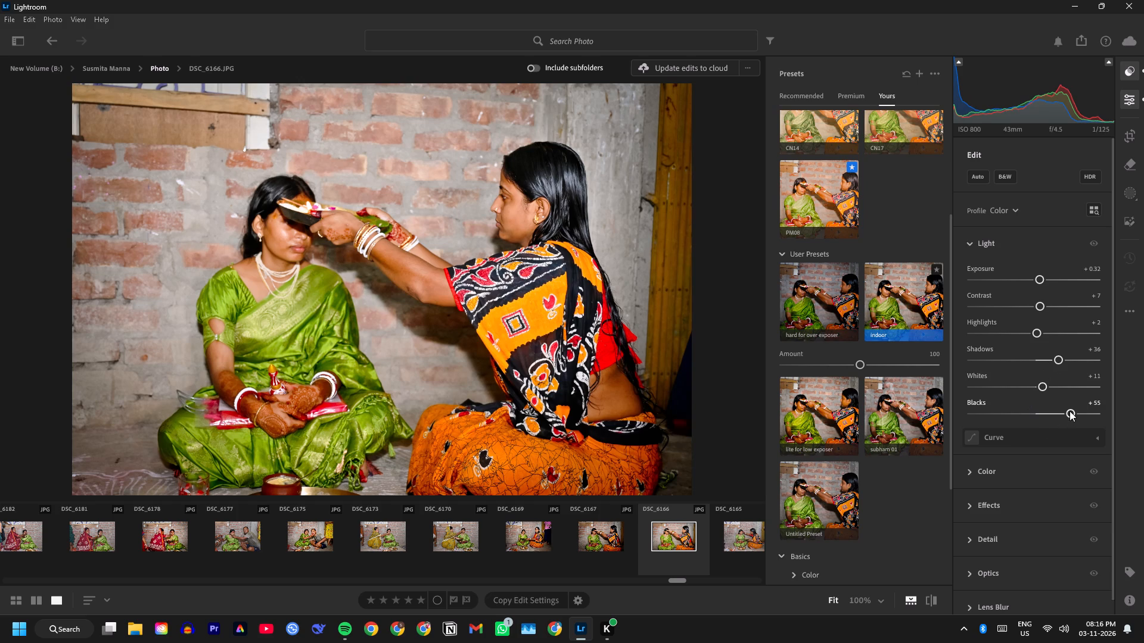
left_click_drag(1072, 411, 1052, 427)
Export DSC_6166 as JPG (Small) to the aiburobhat folder.
left_click(1080, 42)
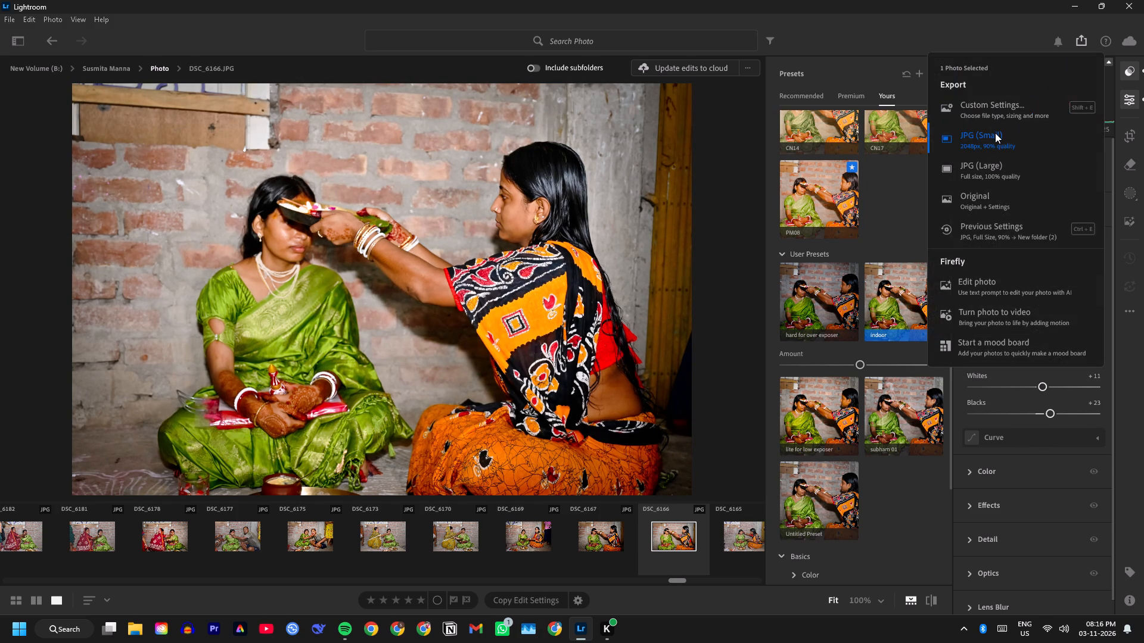
left_click(989, 136)
left_click(758, 528)
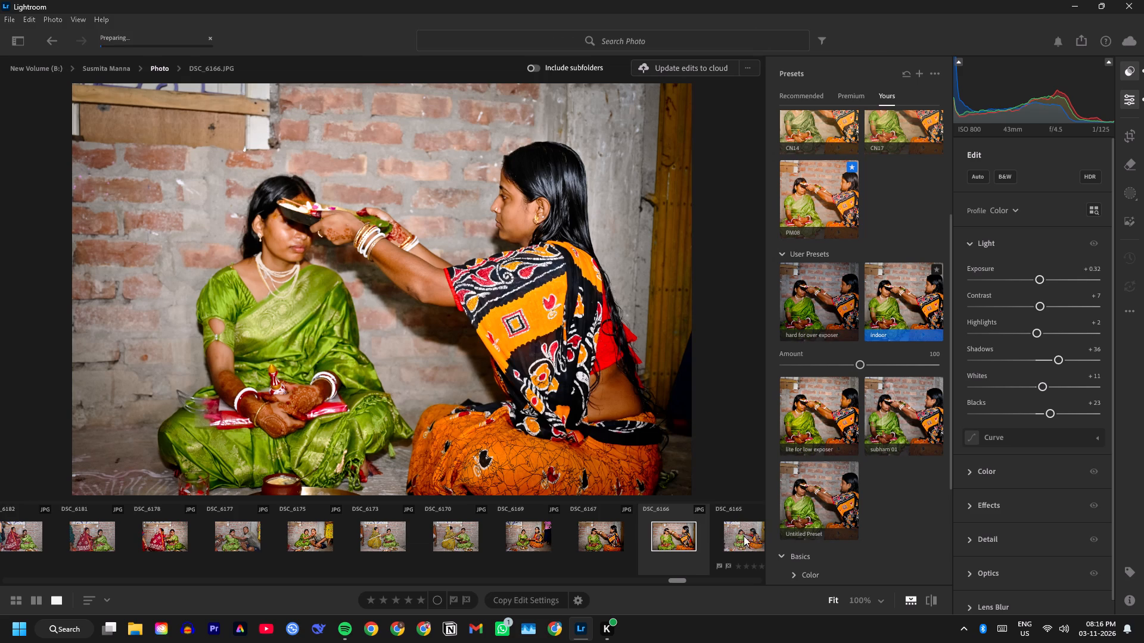
Apply the indoor user preset to DSC_6165.
scroll(728, 541, "down", 2)
left_click(537, 535)
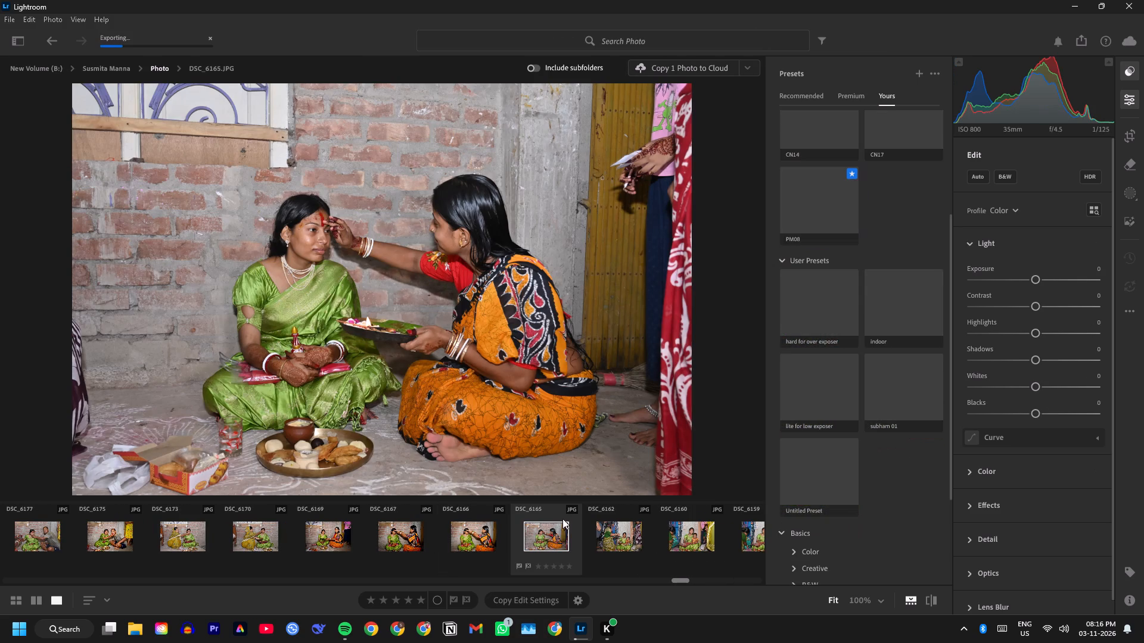
left_click(898, 295)
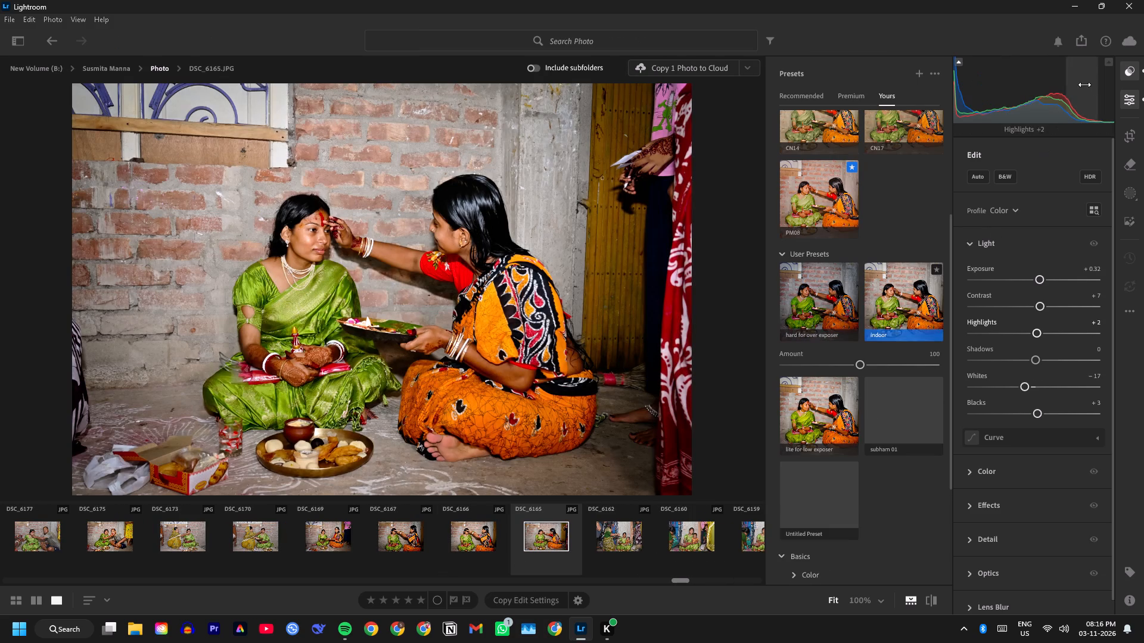
Export DSC_6165 as JPG (Small) to the aiburobhat folder.
left_click(1084, 37)
left_click(1022, 141)
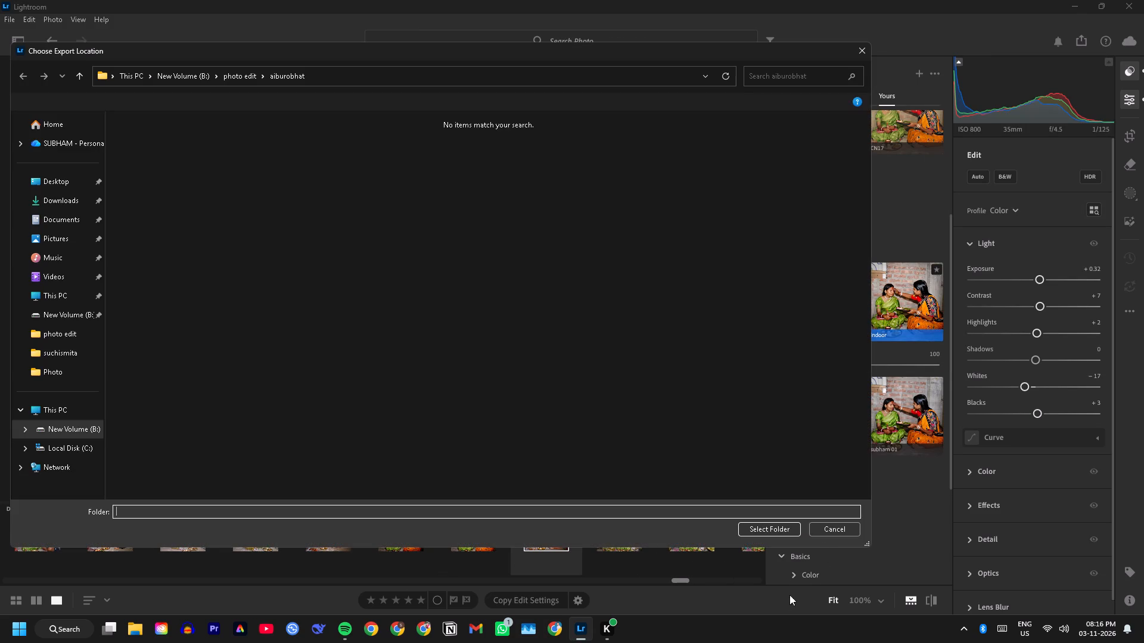
left_click(779, 525)
Apply the indoor user preset to DSC_6162, with whites +32, blacks +27 and shadows +41.
left_click(644, 532)
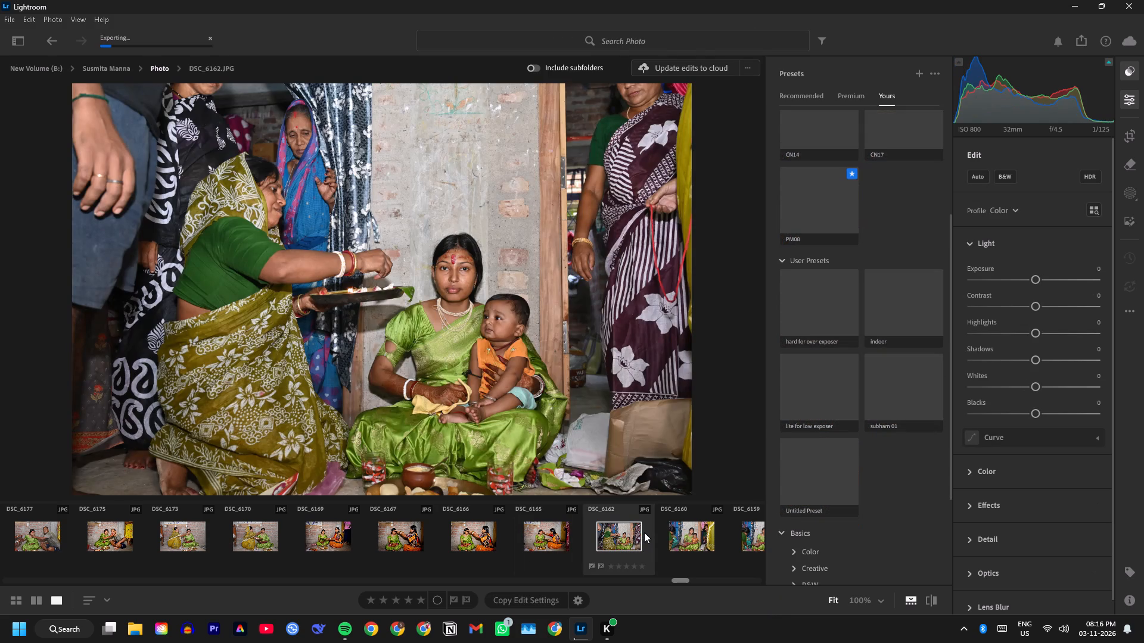
left_click(882, 299)
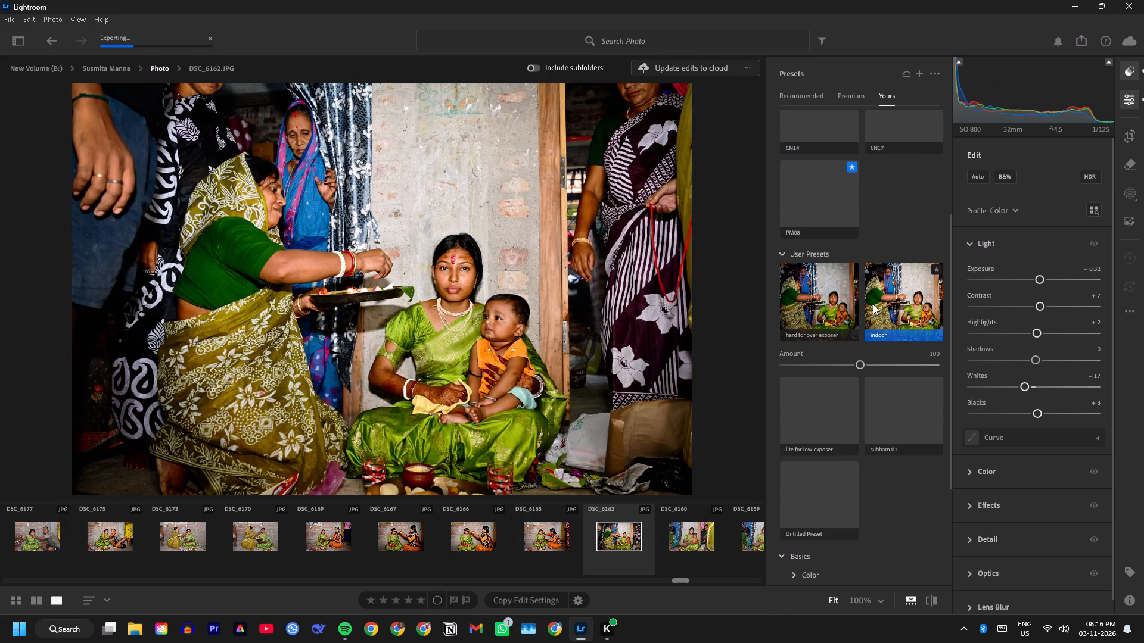
left_click_drag(1021, 384, 1052, 386)
left_click_drag(1031, 417, 1053, 411)
left_click(1034, 351)
left_click_drag(1034, 359, 1058, 359)
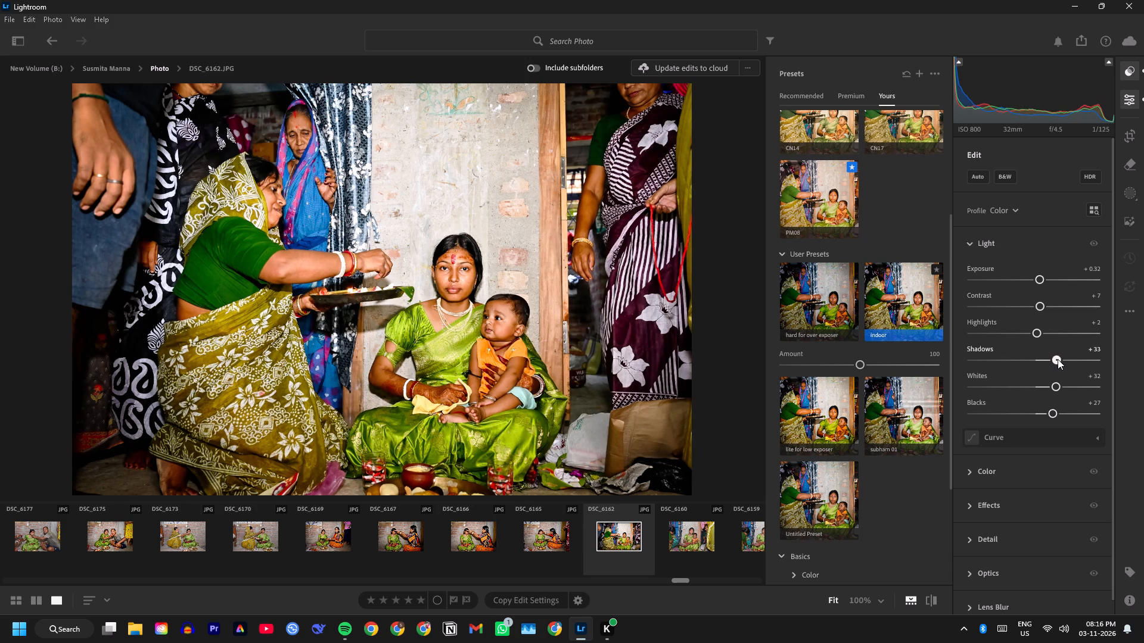
left_click_drag(1058, 359, 1060, 362)
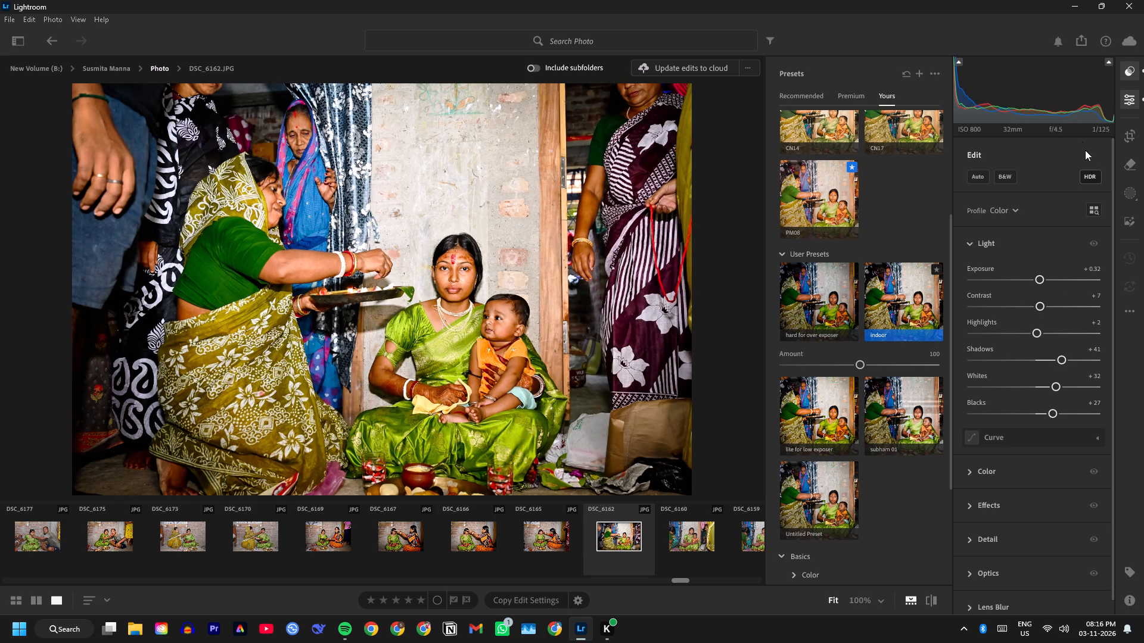
Export DSC_6162 as JPG (Small) to the aiburobhat folder.
left_click(1081, 39)
left_click(987, 138)
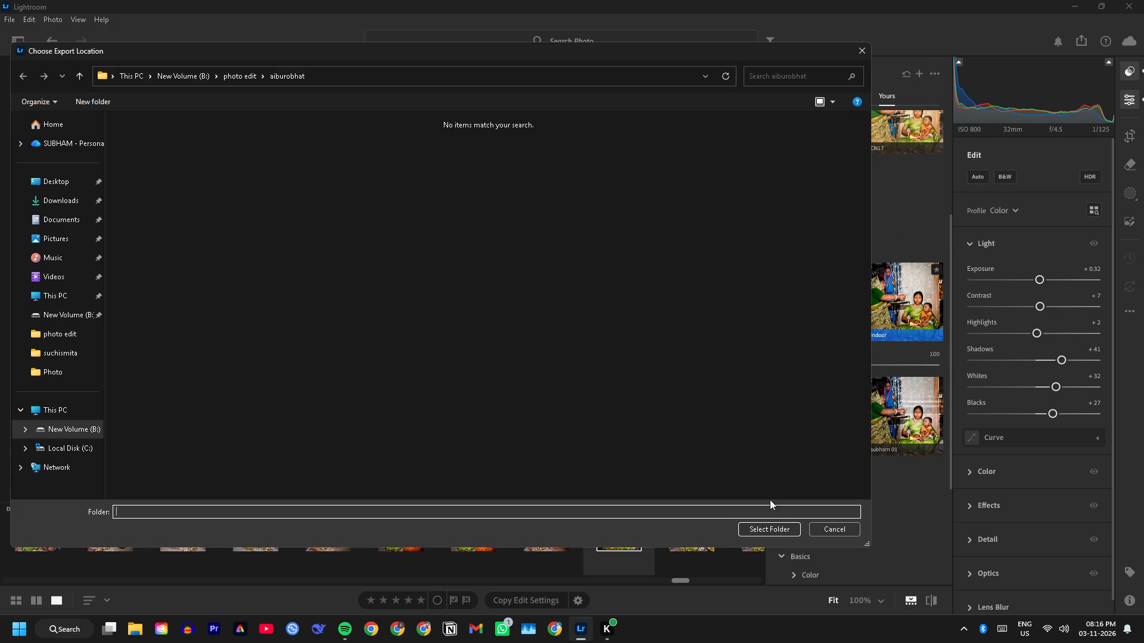
left_click(759, 532)
Apply the indoor user preset to DSC_6160, with exposure +0.46.
left_click(717, 540)
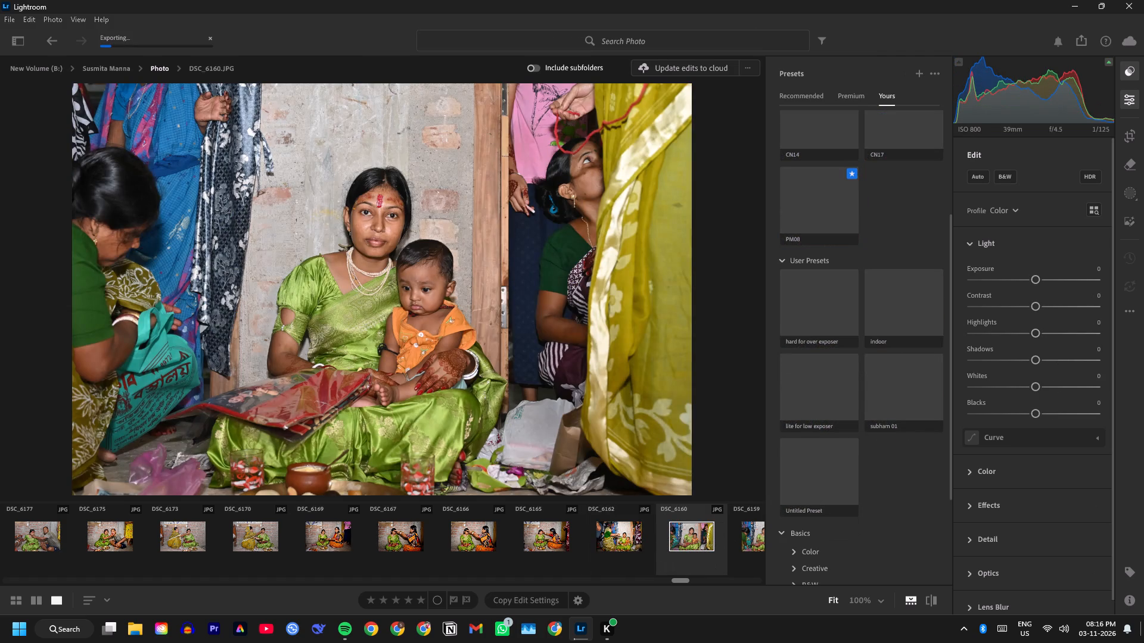
left_click(907, 305)
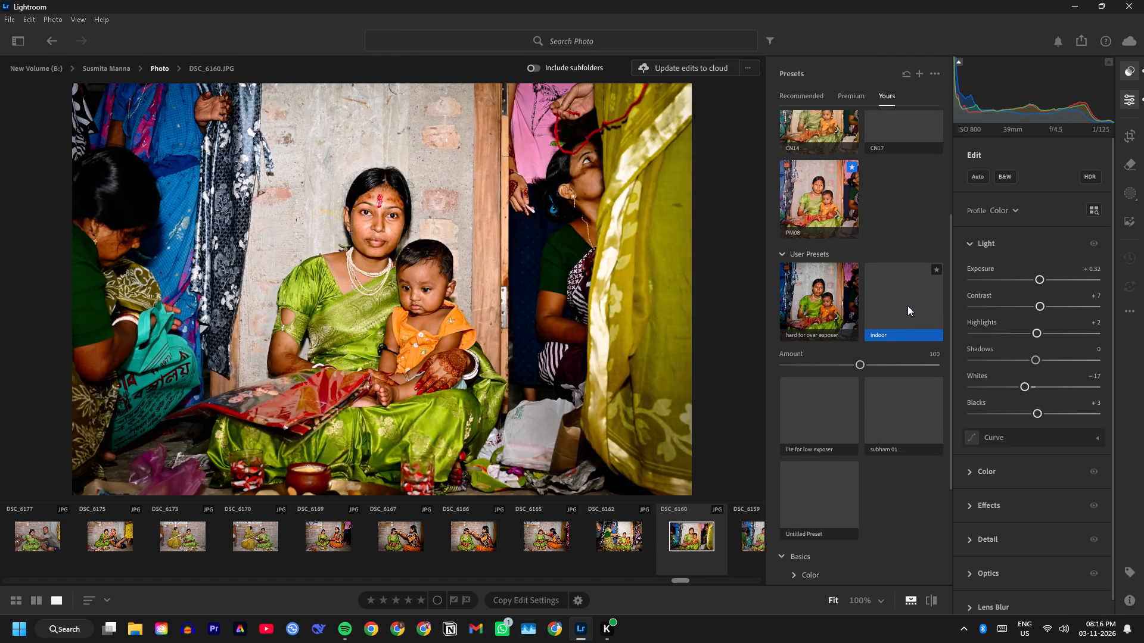
left_click(1033, 99)
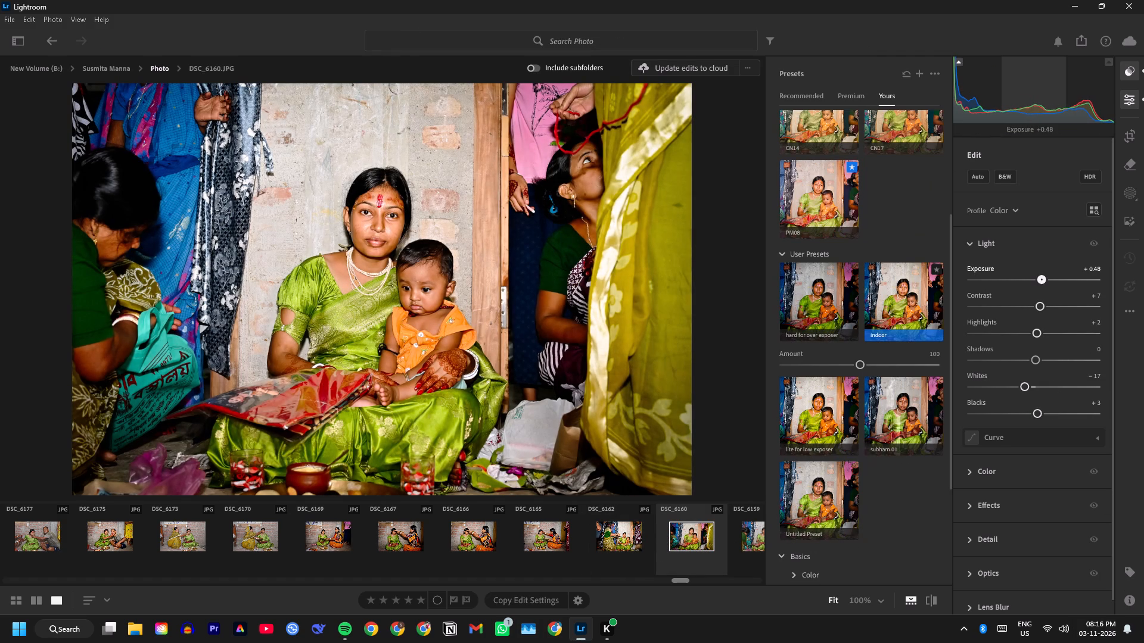
Export DSC_6160 as JPG (Small) to the aiburobhat folder.
left_click(1080, 35)
left_click(1043, 135)
left_click(782, 533)
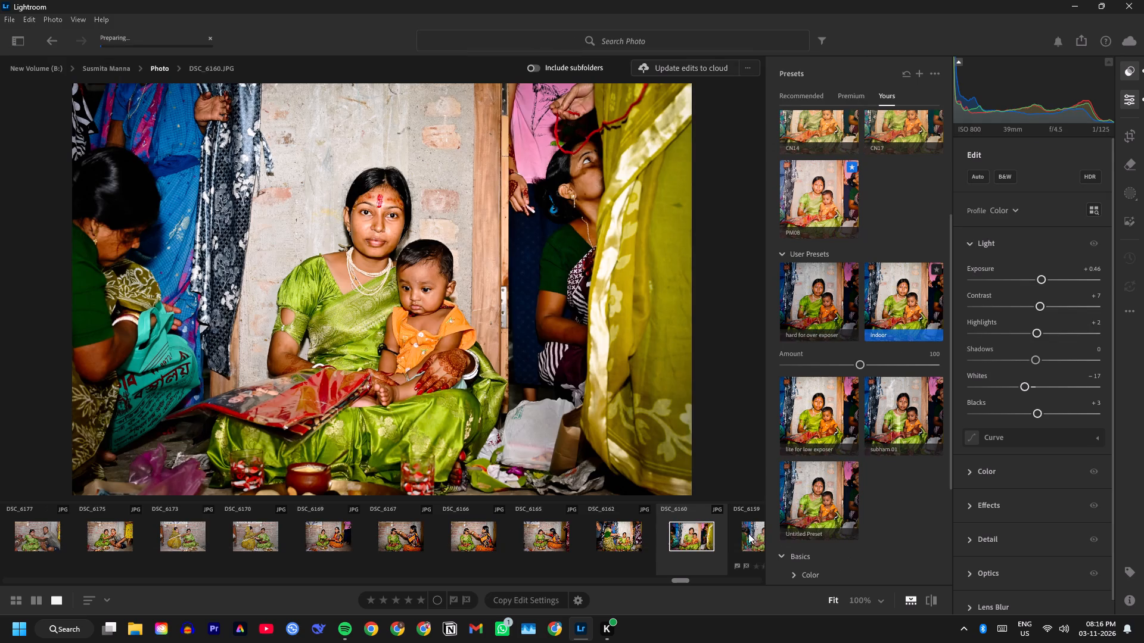
Apply the indoor user preset to DSC_6159.
scroll(703, 535, "down", 2)
left_click(555, 527)
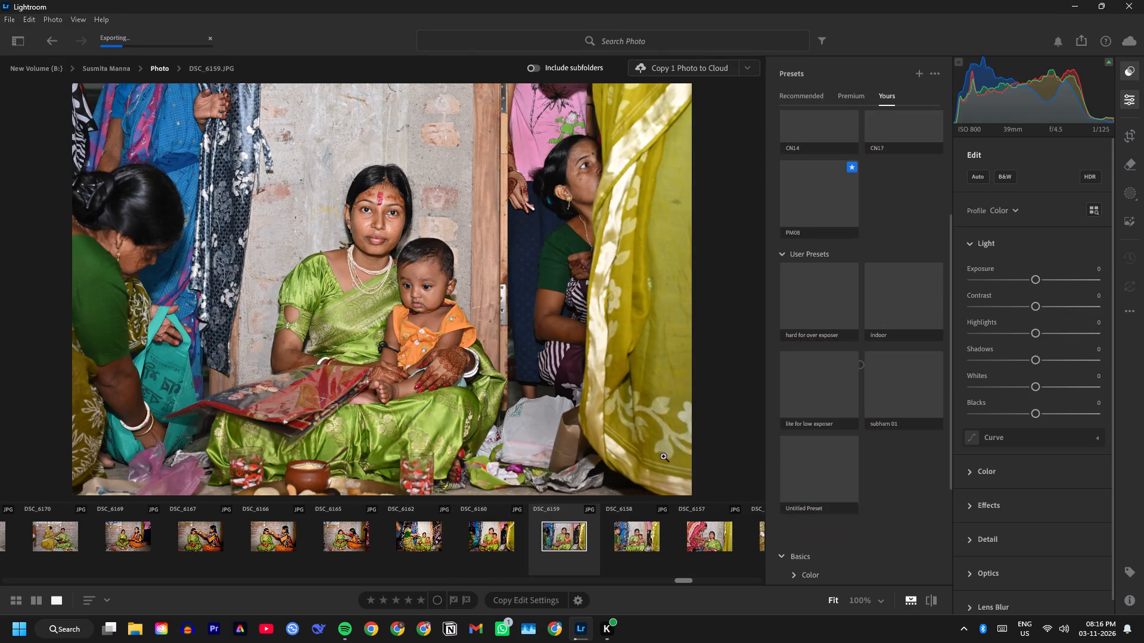
left_click(915, 305)
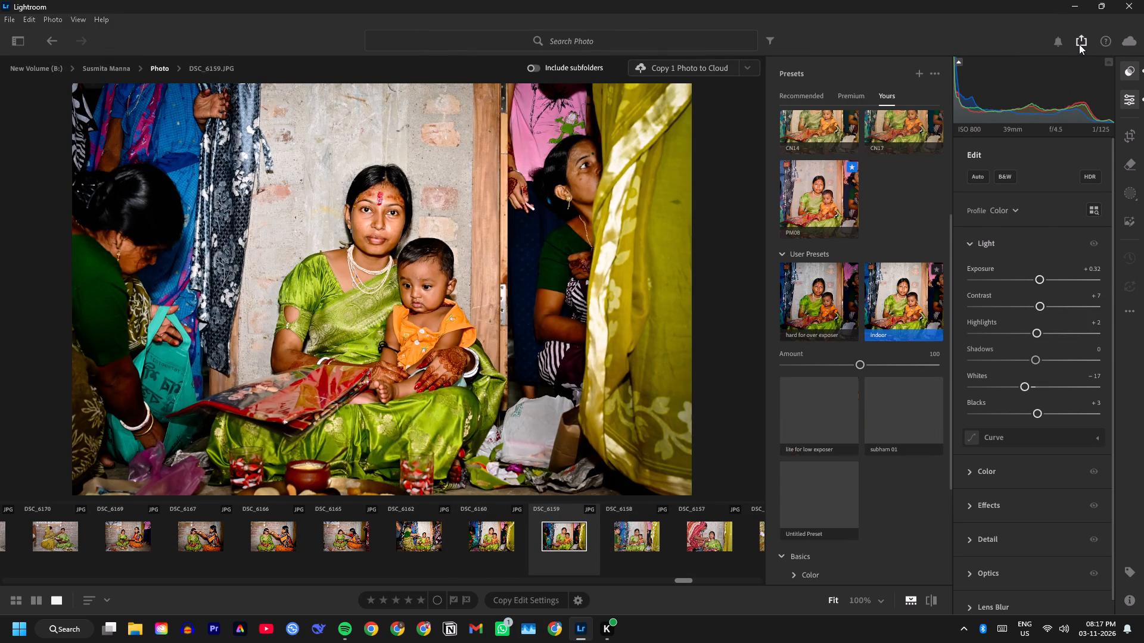
Export DSC_6159 as JPG (Small) to the aiburobhat folder.
left_click(1079, 44)
left_click(1012, 133)
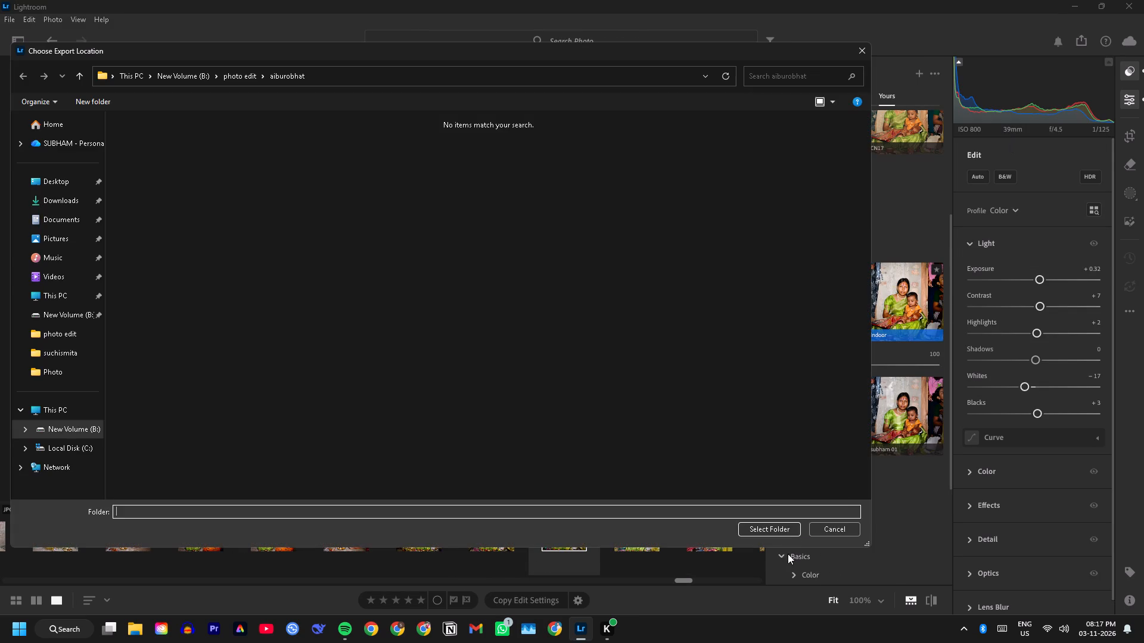
left_click(792, 526)
Apply the indoor user preset to DSC_6158.
left_click(635, 527)
left_click(886, 308)
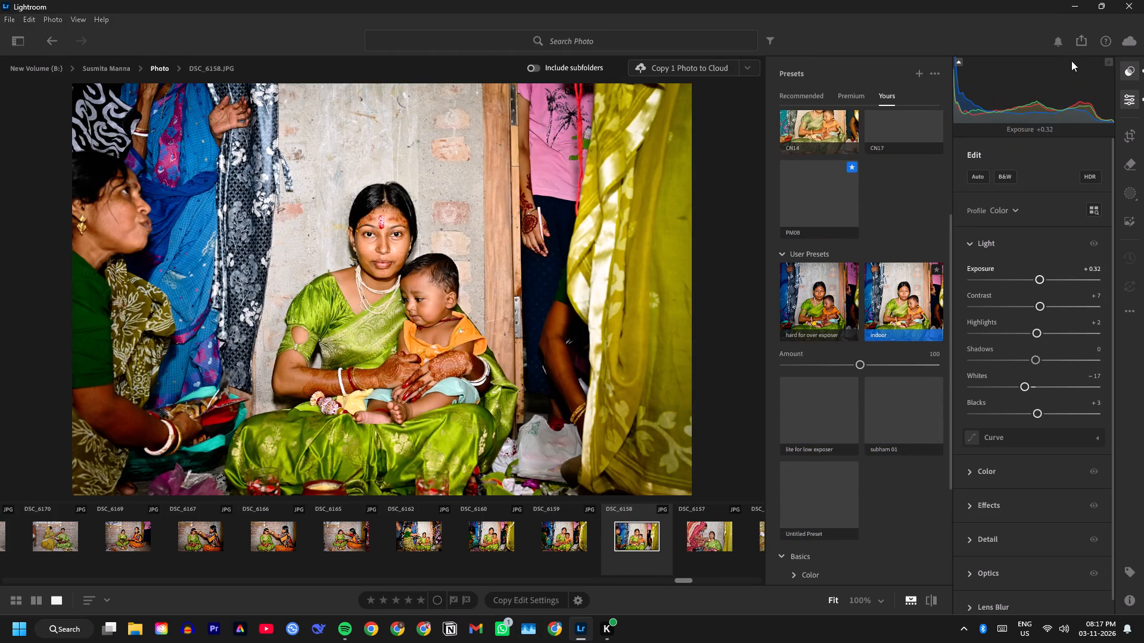
Export DSC_6158 as JPG (Small) to the aiburobhat folder.
left_click(1084, 43)
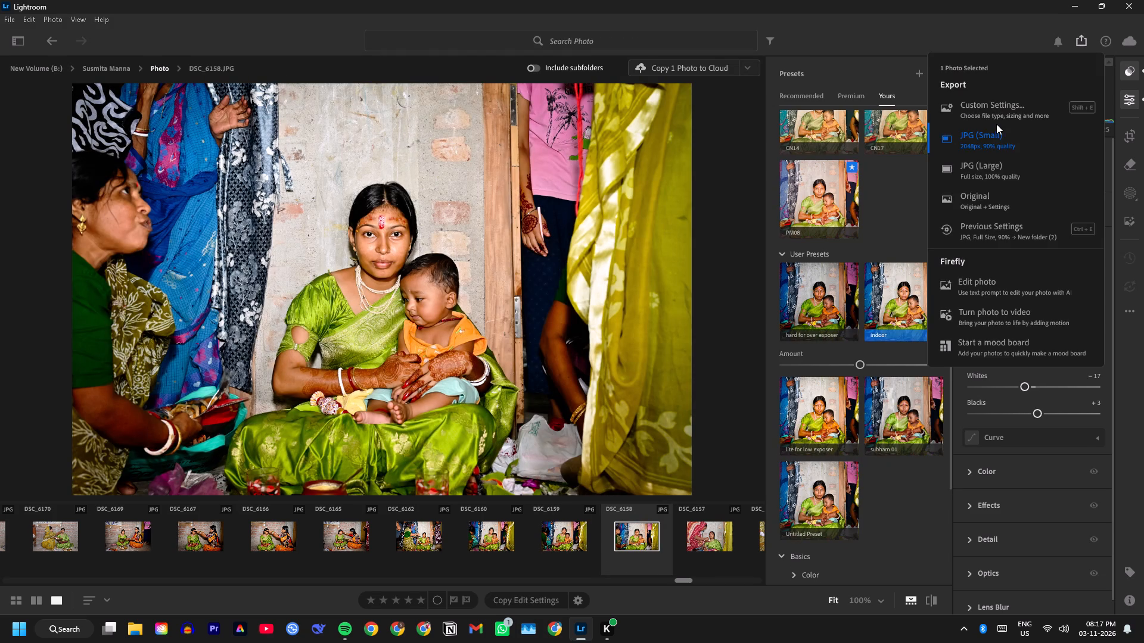
left_click(996, 125)
left_click(779, 525)
Apply the indoor user preset to DSC_6157 with the preset amount at 91.
left_click(701, 530)
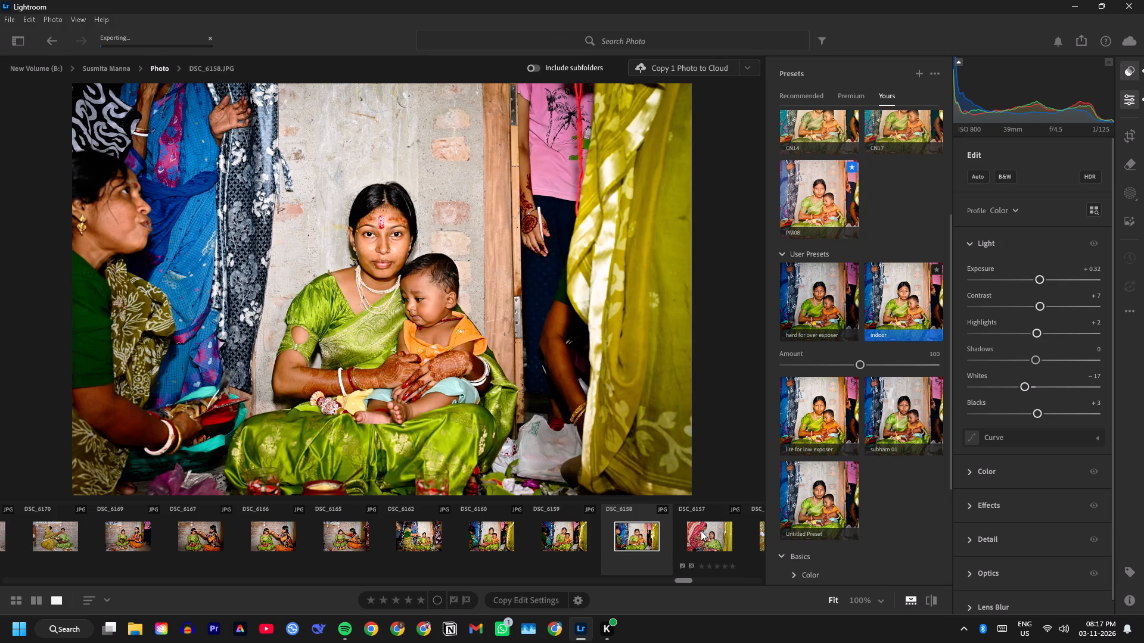
left_click(913, 299)
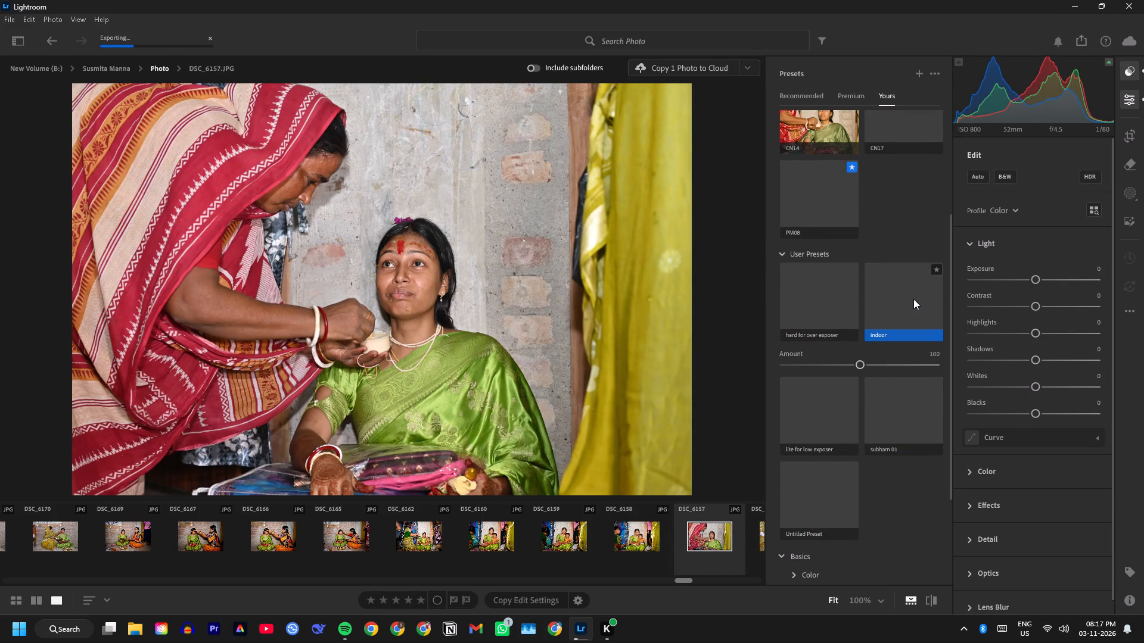
left_click_drag(858, 360, 844, 371)
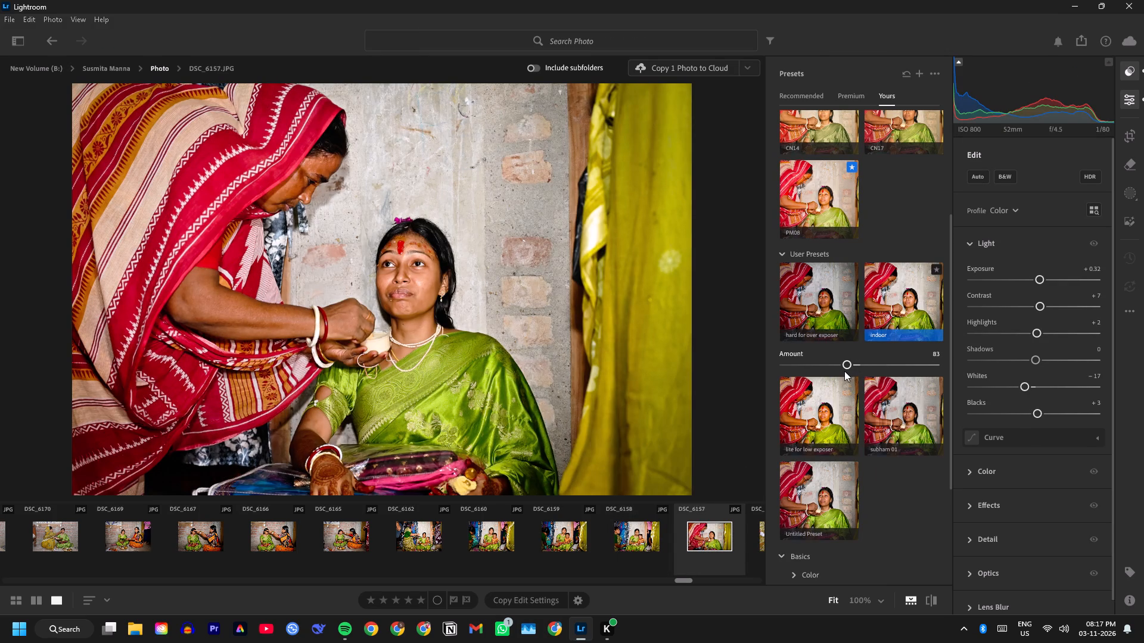
left_click_drag(844, 371, 851, 371)
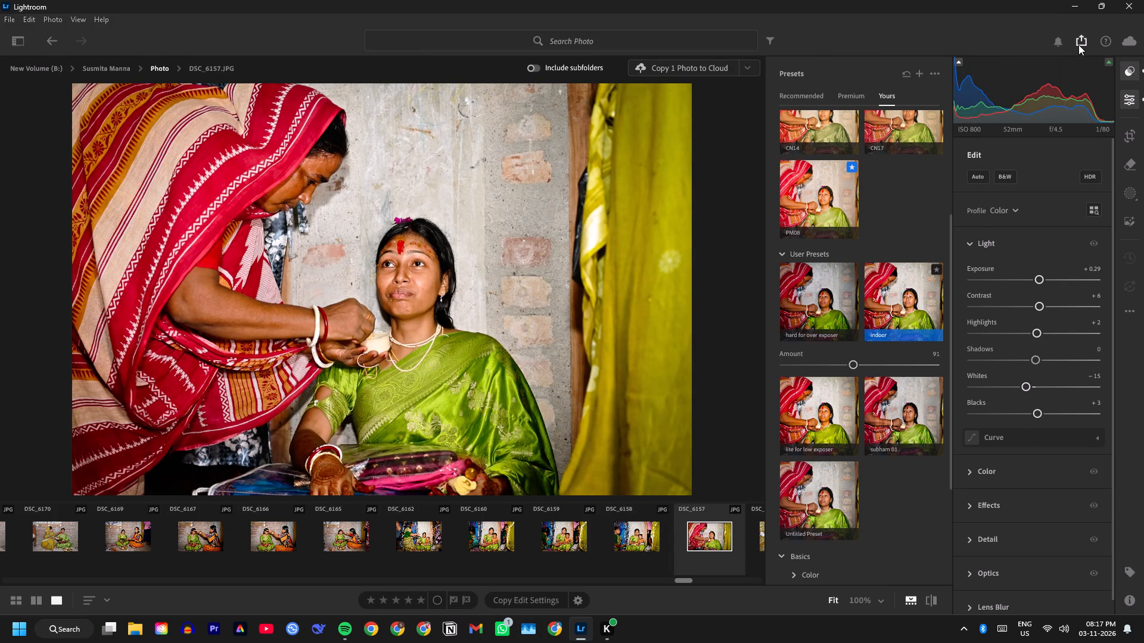
Export DSC_6157 as JPG (Small) to the aiburobhat folder.
left_click(1078, 45)
left_click(976, 139)
left_click(756, 524)
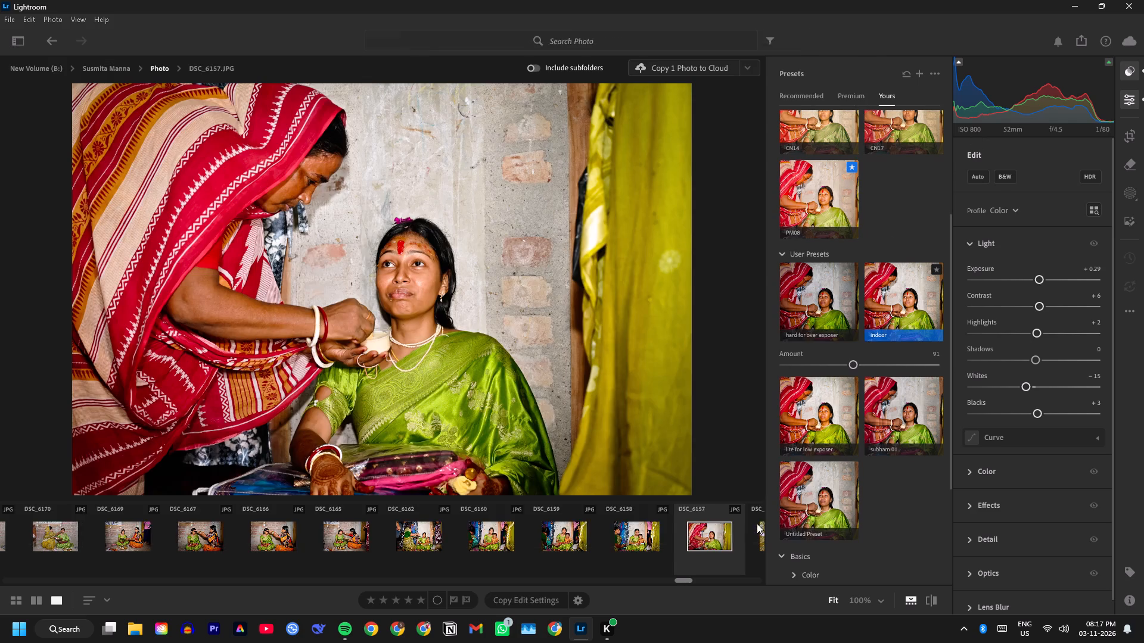
Skip past DSC_6156 and apply the indoor user preset to DSC_6155.
scroll(705, 543, "down", 3)
left_click(481, 530)
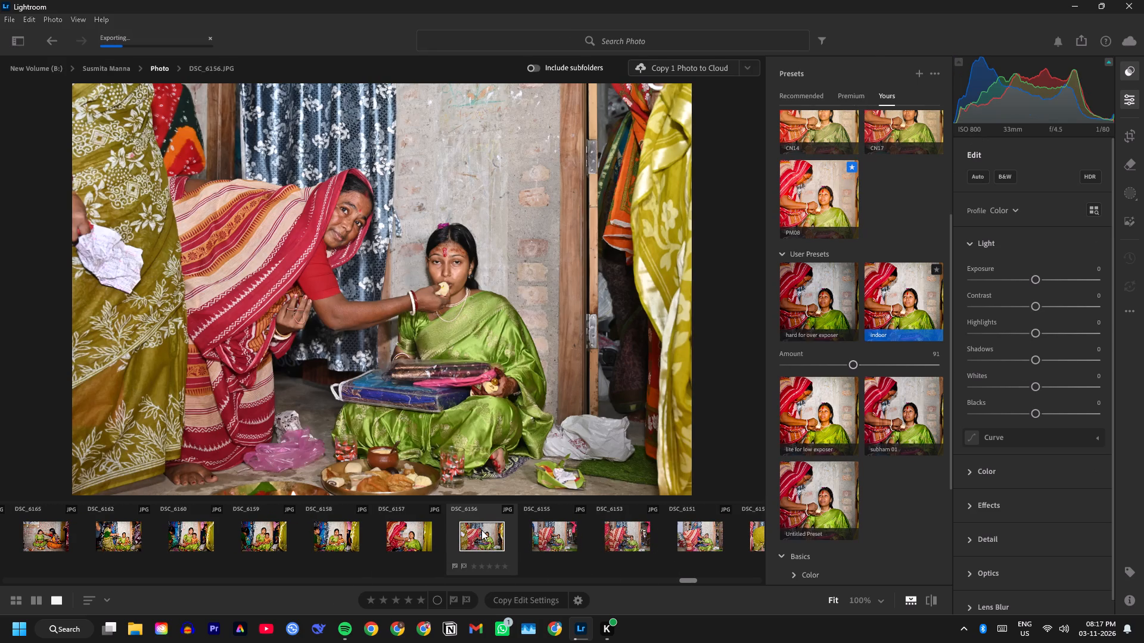
left_click(546, 538)
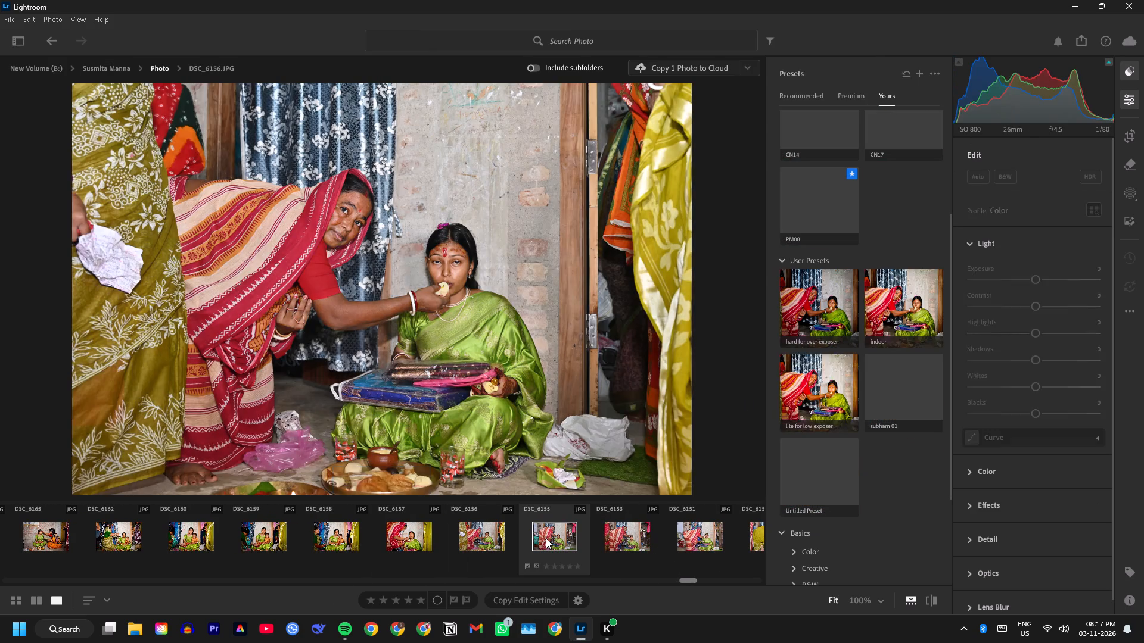
left_click(901, 320)
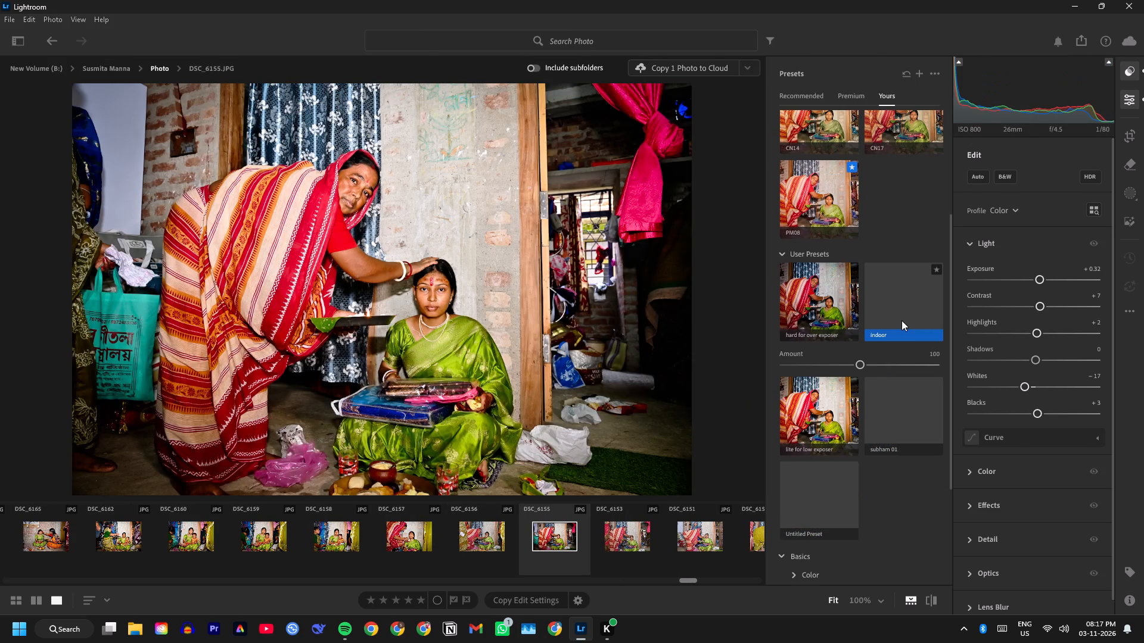
Export DSC_6155 as JPG (Small) to the aiburobhat folder.
left_click(1081, 36)
left_click(990, 133)
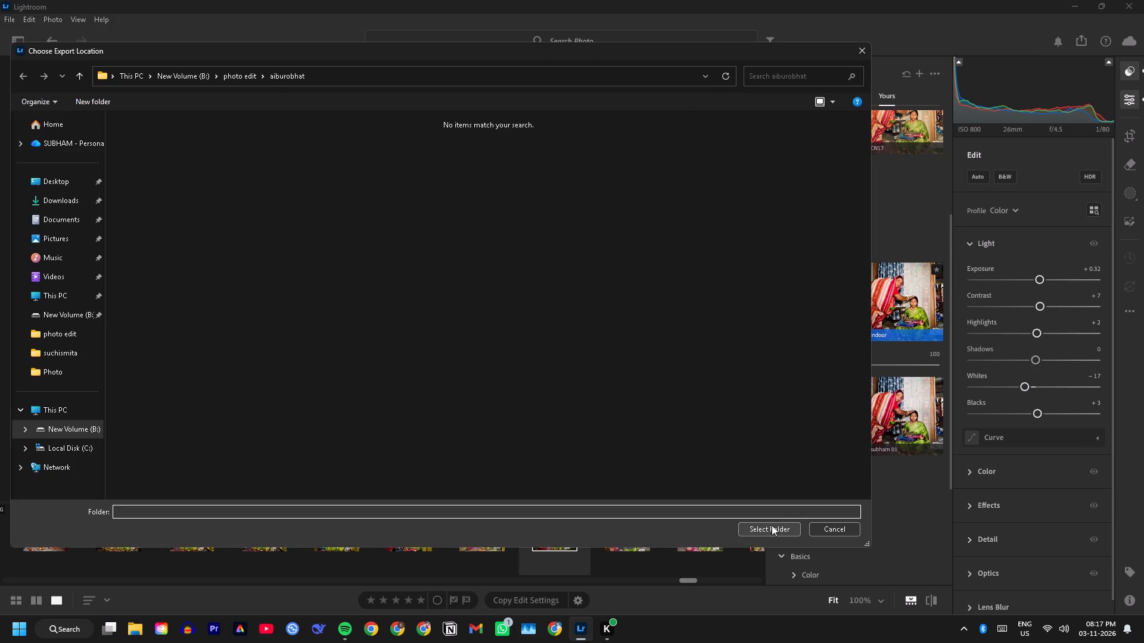
left_click(772, 525)
Apply the indoor user preset to DSC_6153.
left_click(597, 525)
left_click(885, 297)
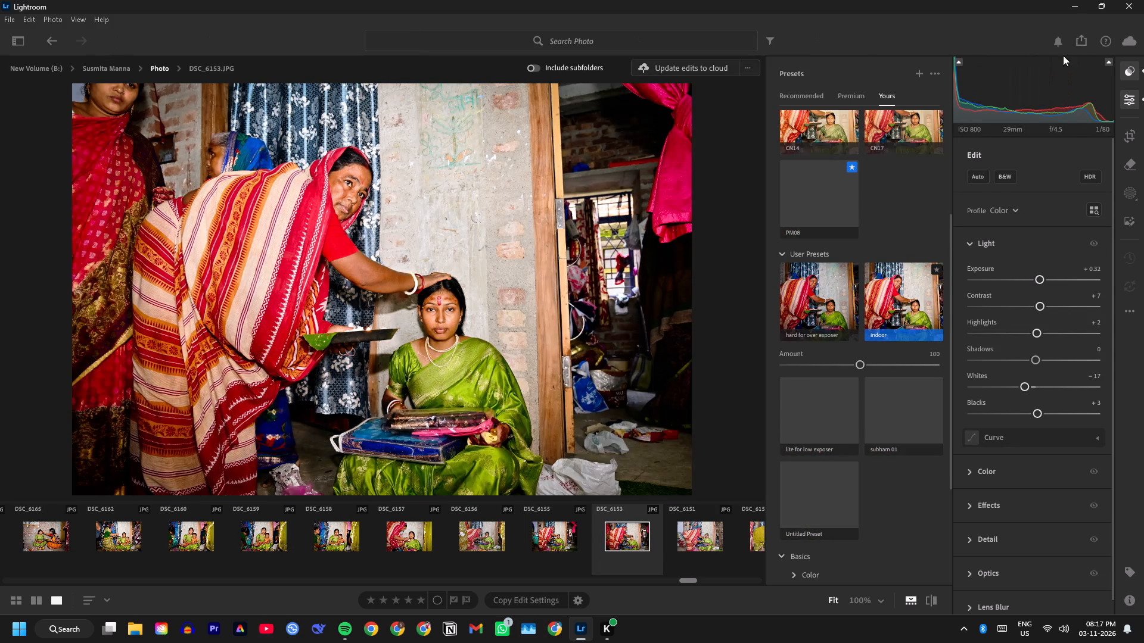
Export DSC_6153 as JPG (Small) to the aiburobhat folder.
left_click(1083, 43)
left_click(1043, 141)
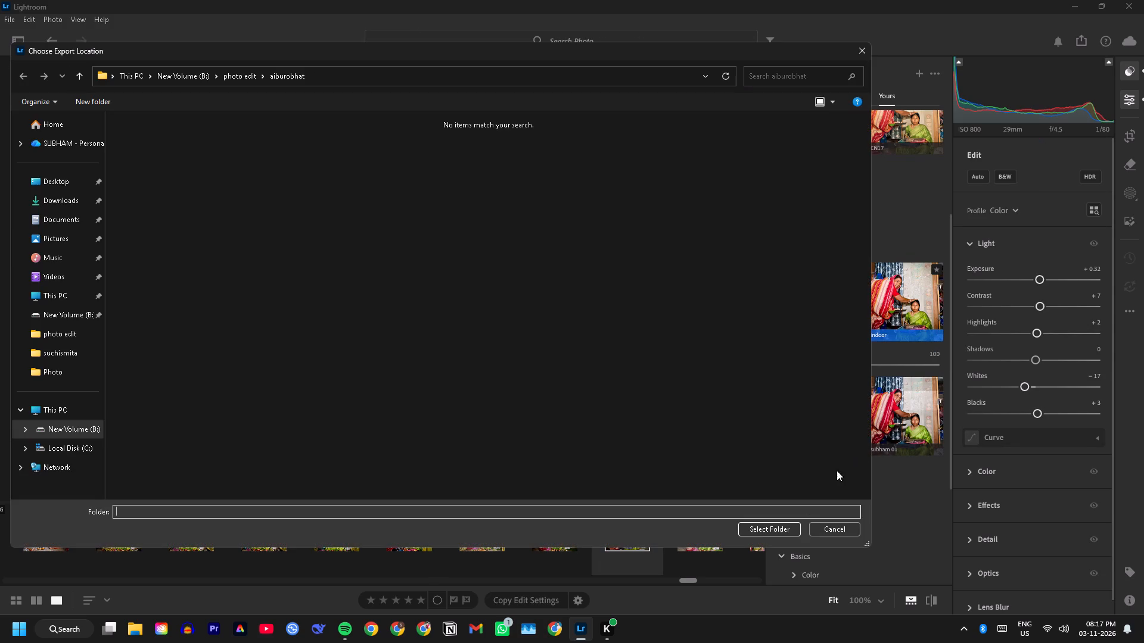
left_click(776, 532)
Apply the indoor user preset to DSC_6151.
left_click(677, 528)
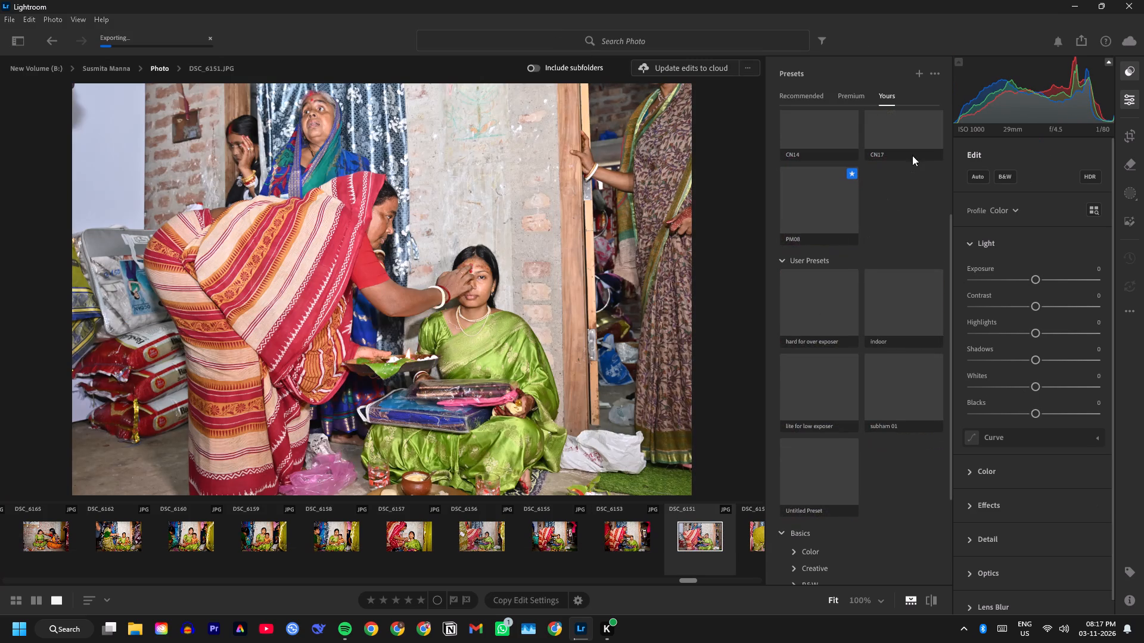
left_click(894, 291)
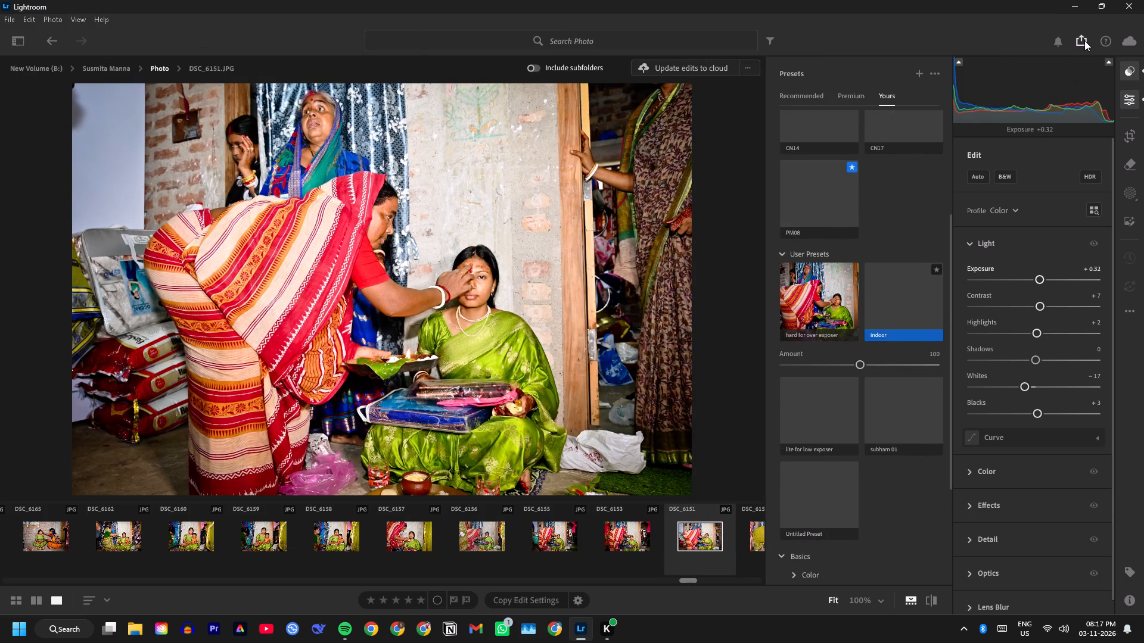
Export DSC_6151 as JPG (Small) to the aiburobhat folder.
left_click(1084, 40)
left_click(1001, 141)
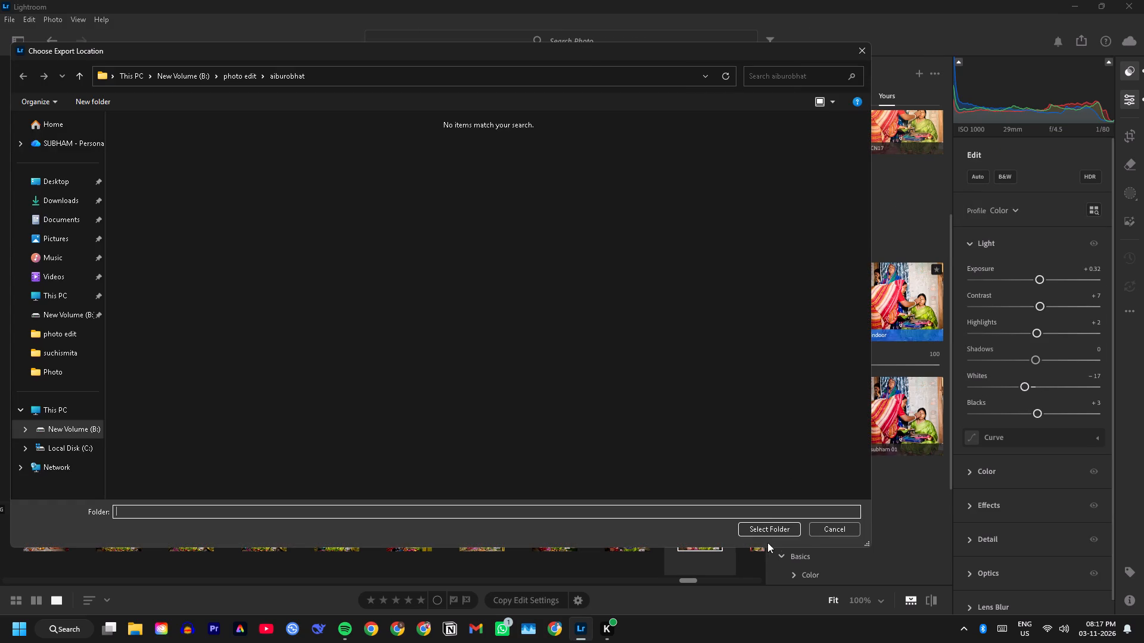
left_click(775, 531)
Apply the indoor user preset to DSC_6150.
scroll(754, 539, "down", 3)
left_click(475, 531)
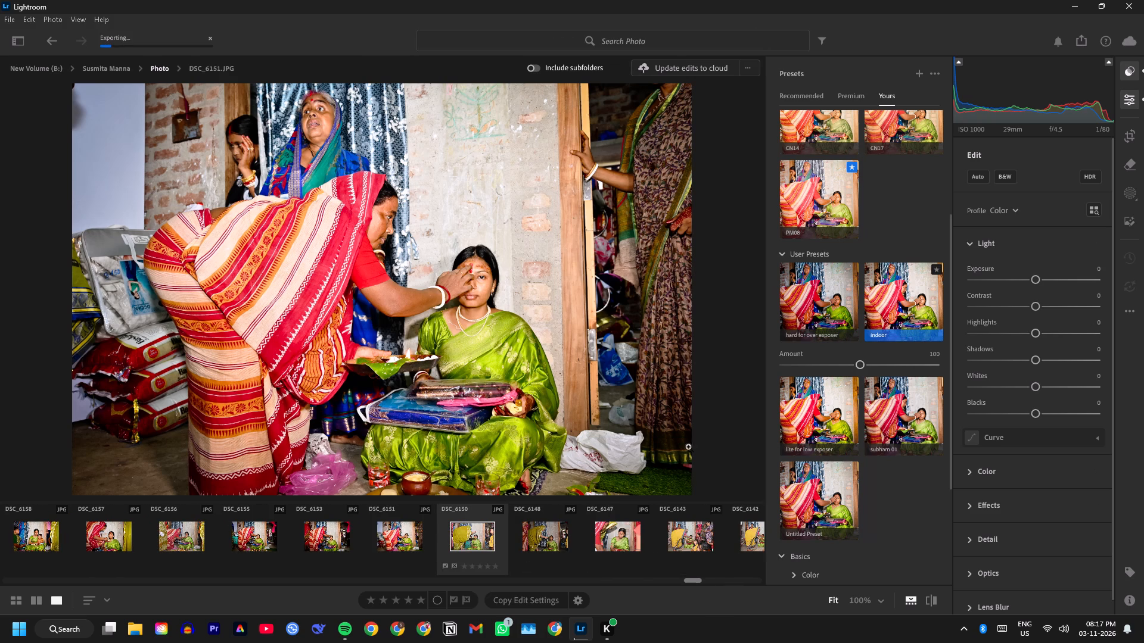
left_click(917, 314)
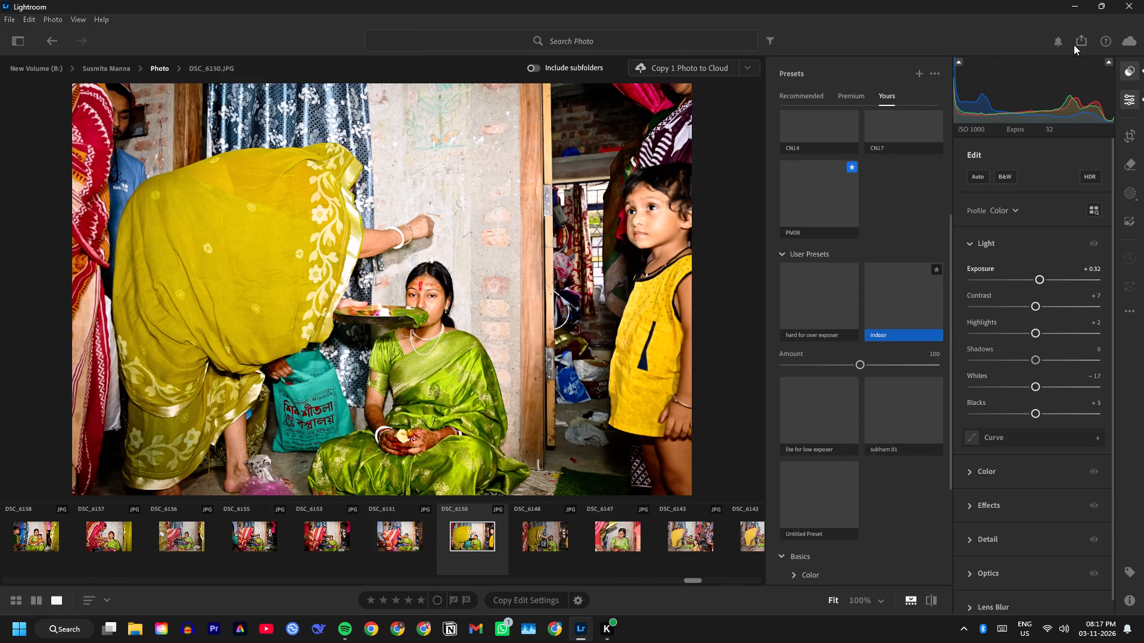
left_click(1079, 42)
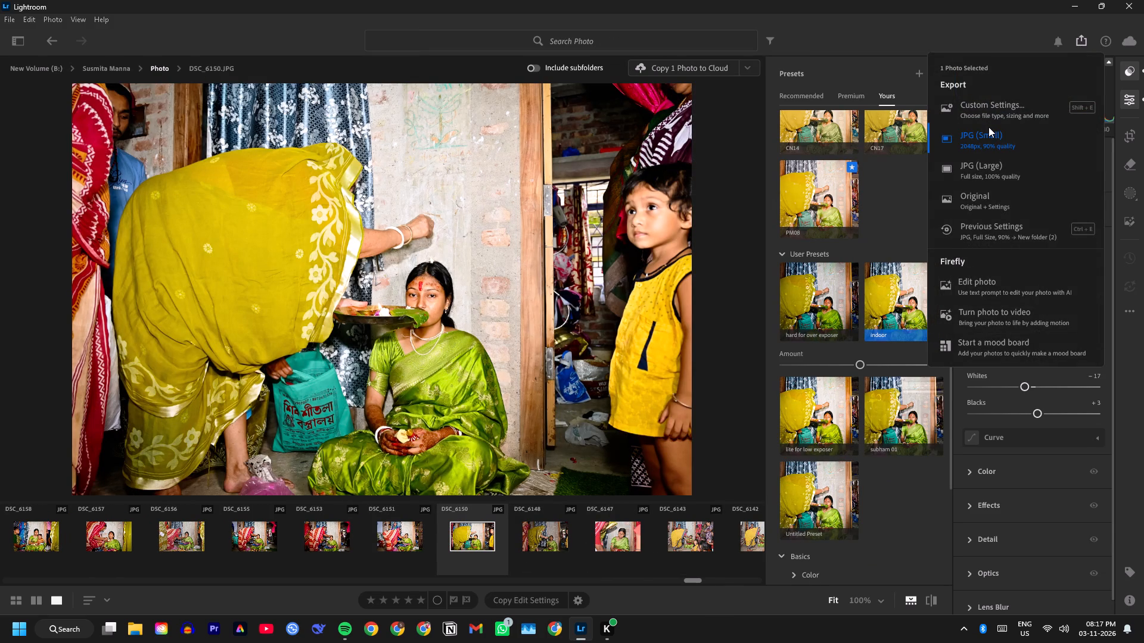
left_click(885, 189)
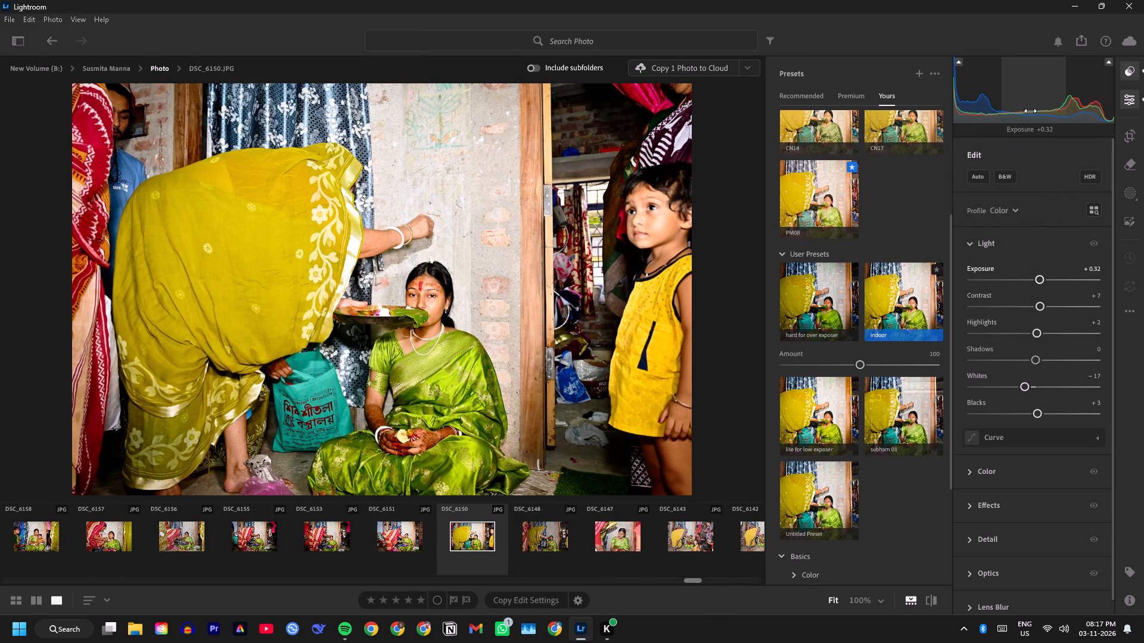
Fine-tune DSC_6150's light settings to exposure -0.04, whites -3, blacks +11 and shadows +12.
left_click_drag(1031, 108, 1021, 118)
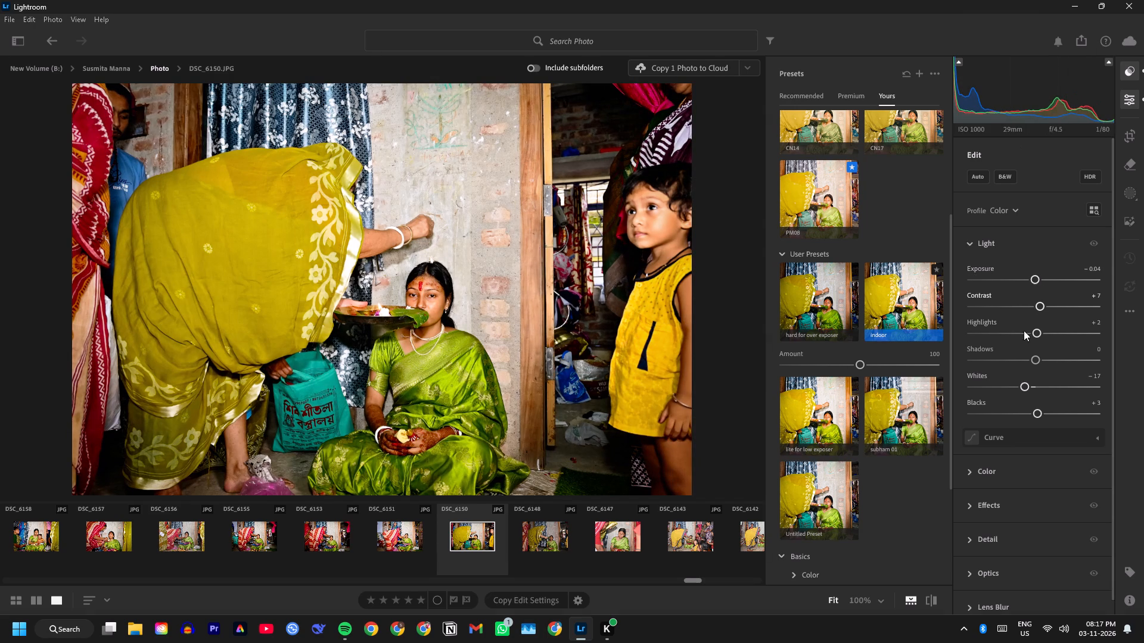
left_click_drag(1021, 385, 1000, 423)
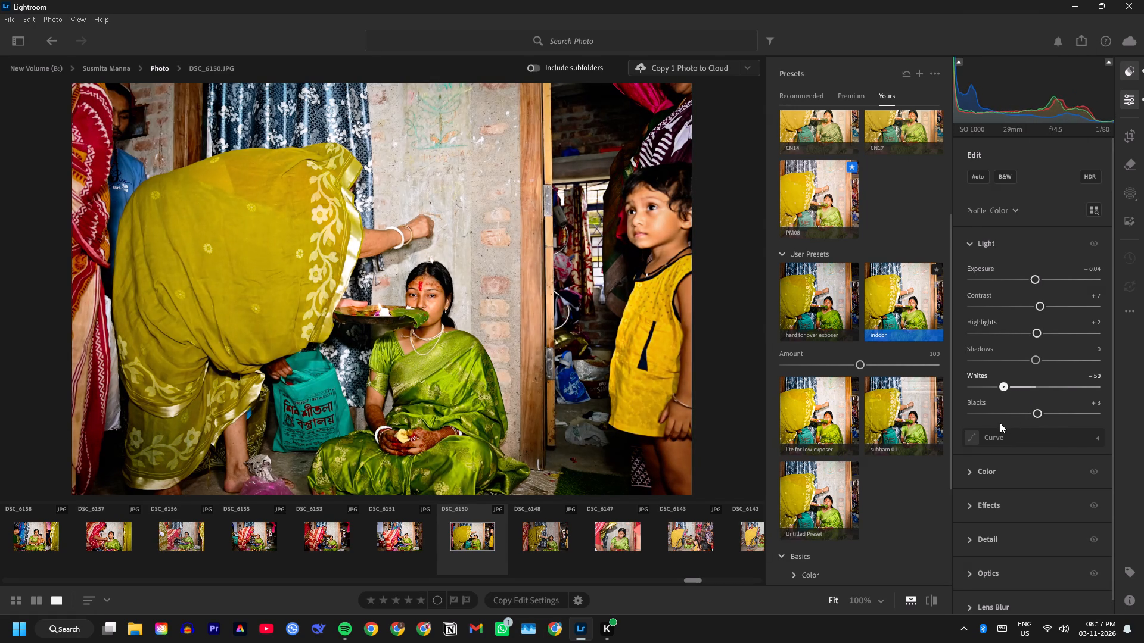
left_click_drag(1000, 423, 1030, 429)
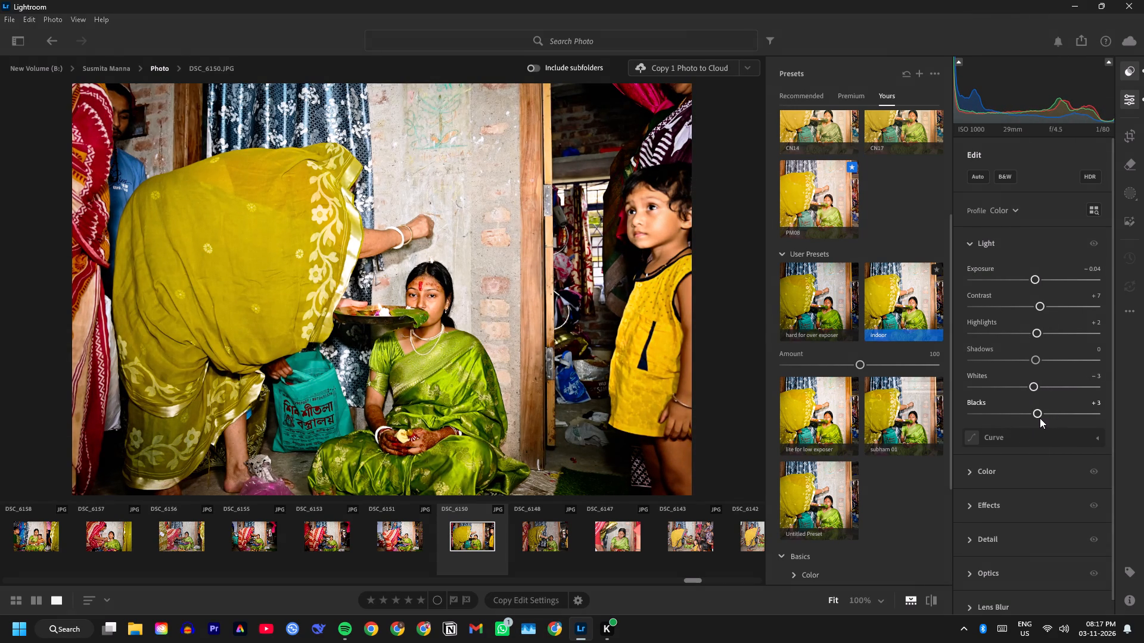
left_click_drag(1040, 418, 1052, 425)
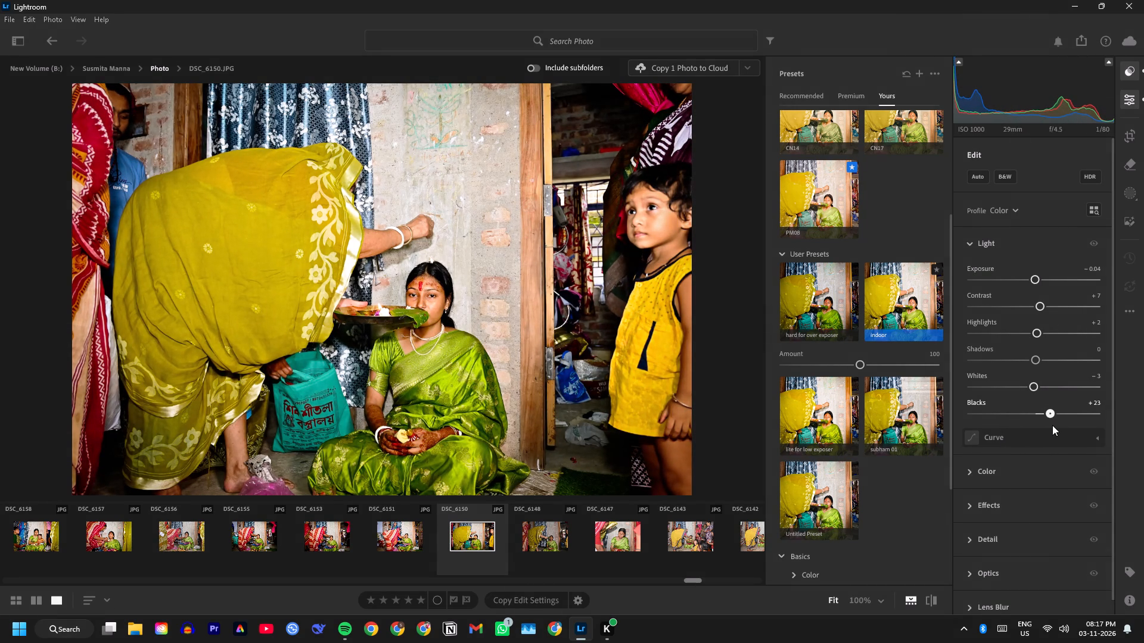
left_click_drag(1052, 425, 1045, 426)
left_click_drag(1034, 358, 1015, 372)
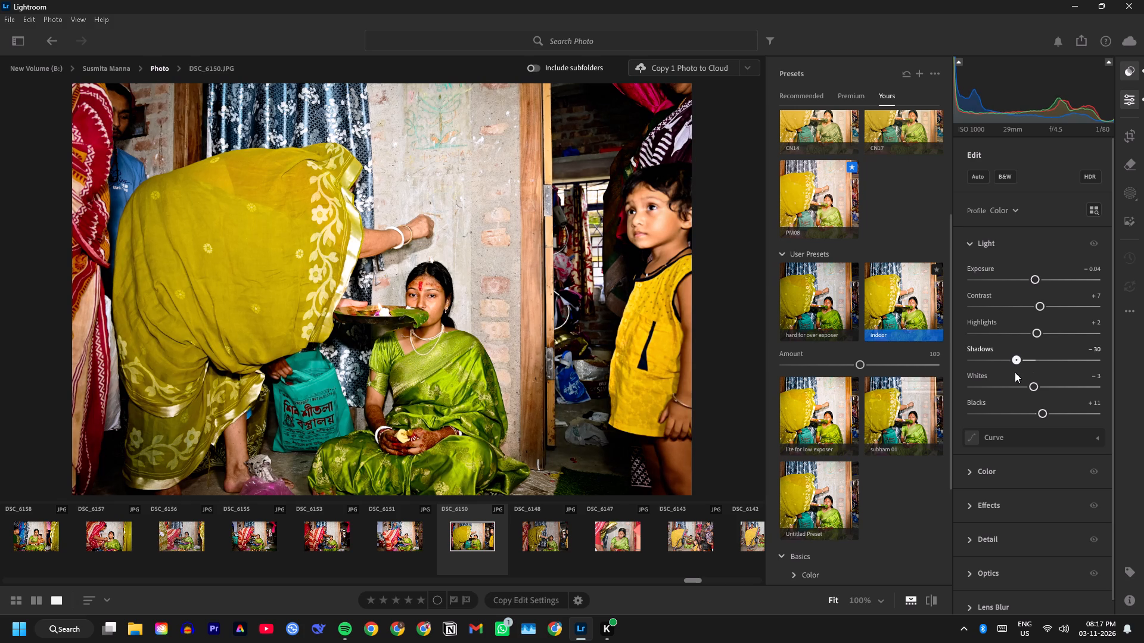
left_click_drag(1015, 372, 1047, 380)
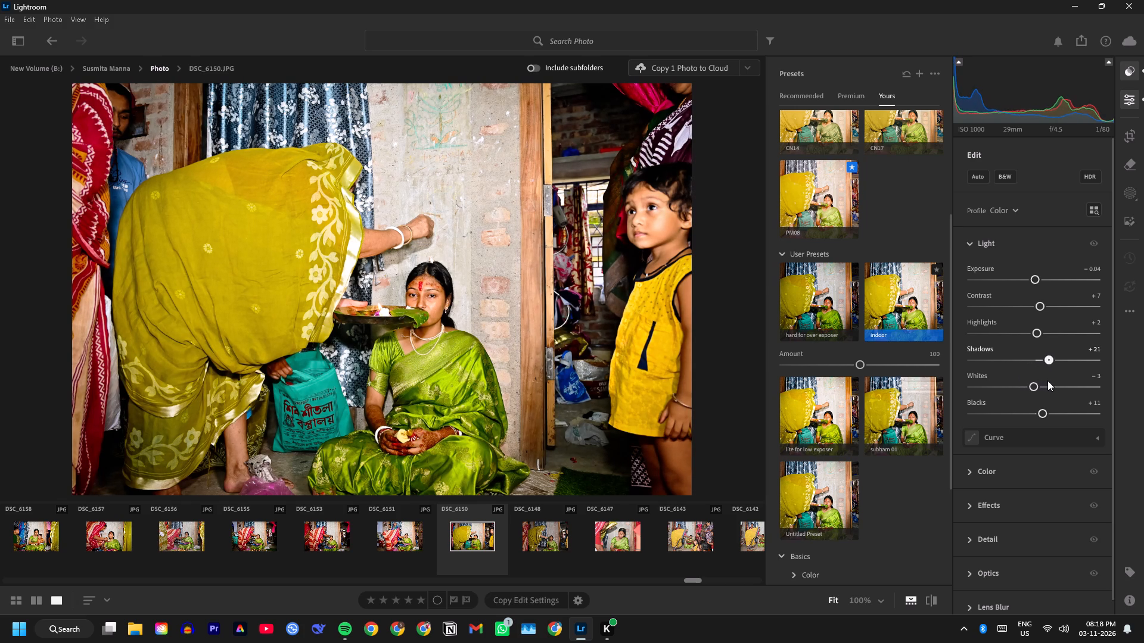
left_click_drag(1047, 380, 1042, 386)
Export DSC_6150 as JPG (Small) to the aiburobhat folder.
left_click(1077, 46)
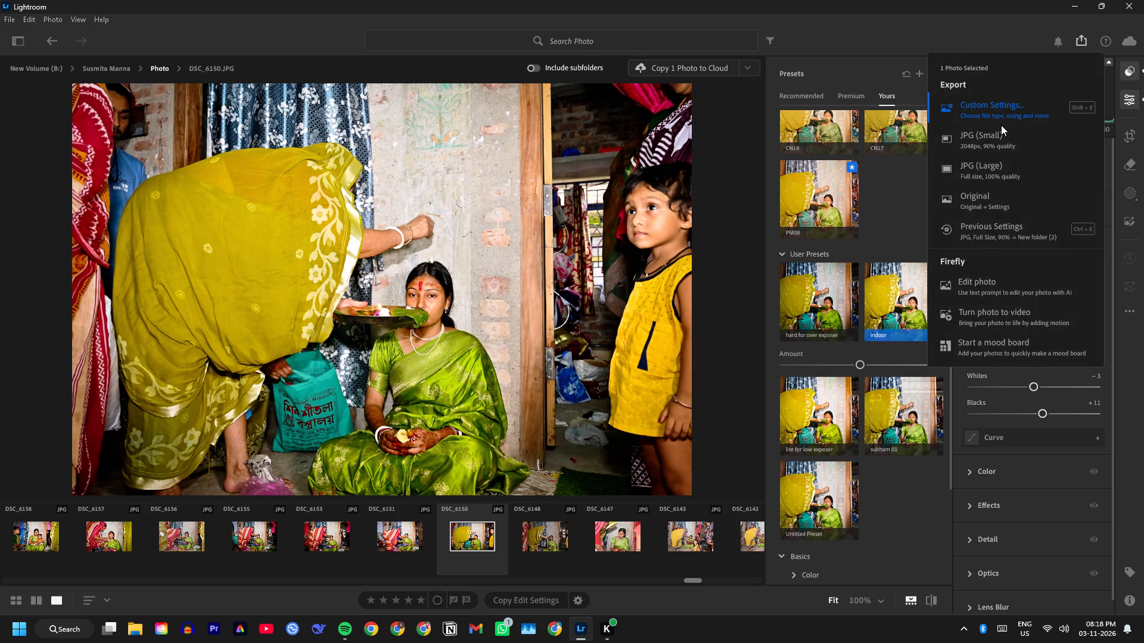
left_click(991, 140)
left_click(791, 531)
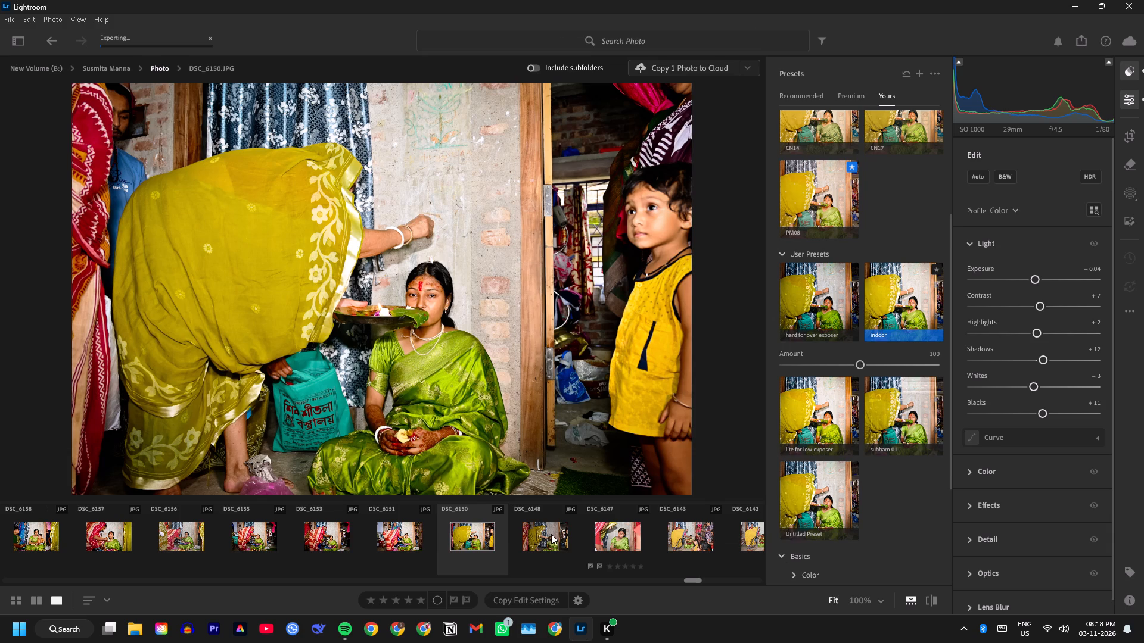
Move past DSC_6148 and apply the indoor user preset to DSC_6147.
left_click(549, 534)
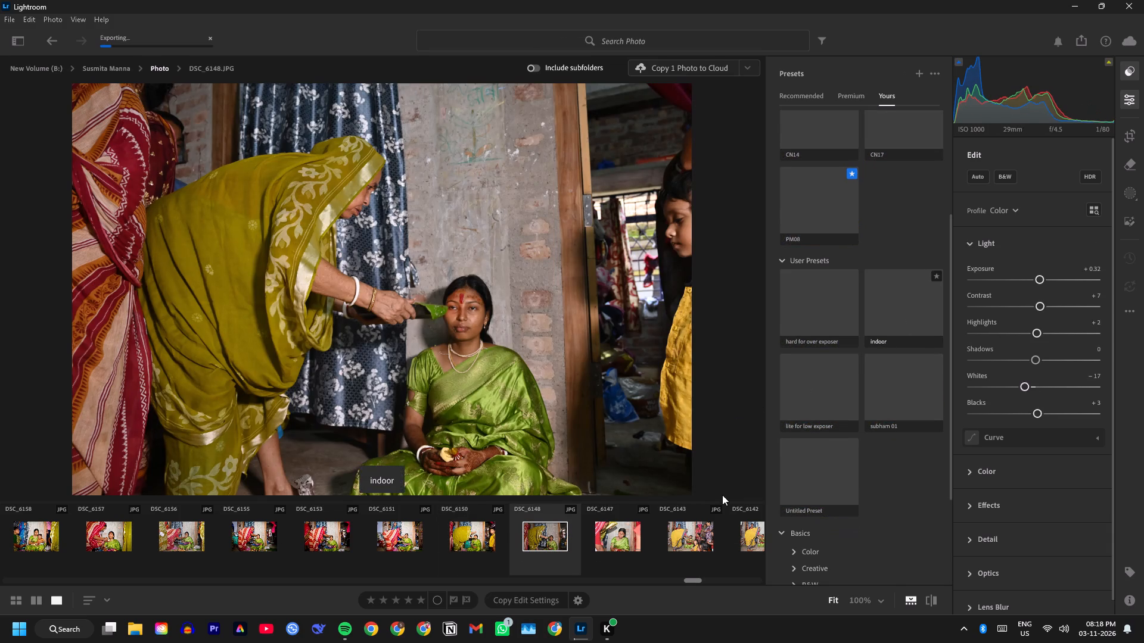
left_click(622, 539)
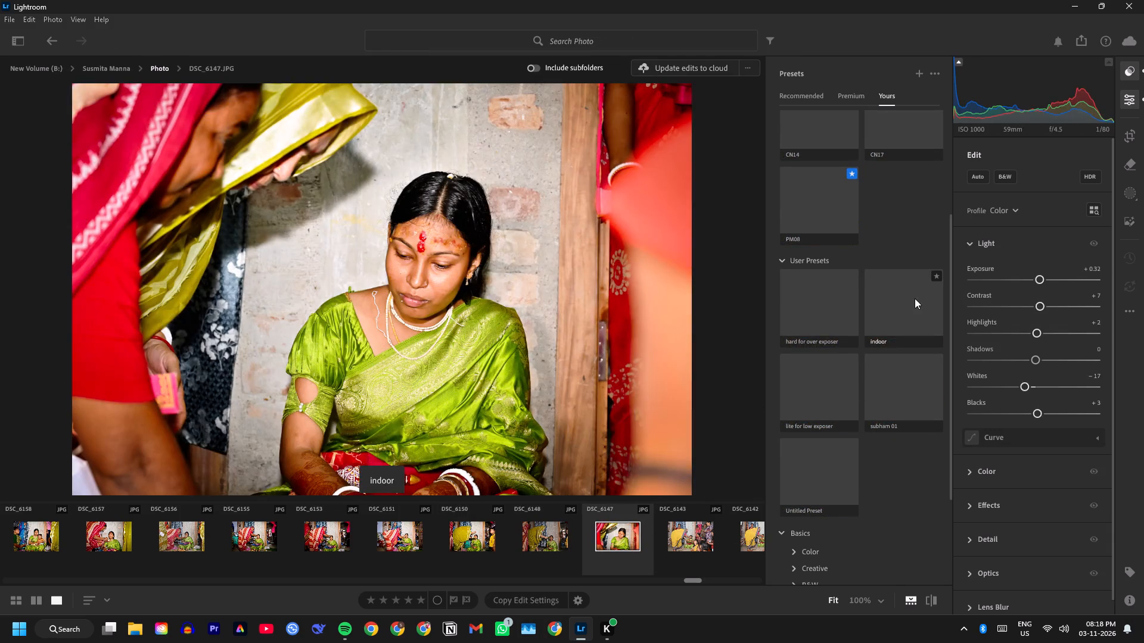
left_click(915, 298)
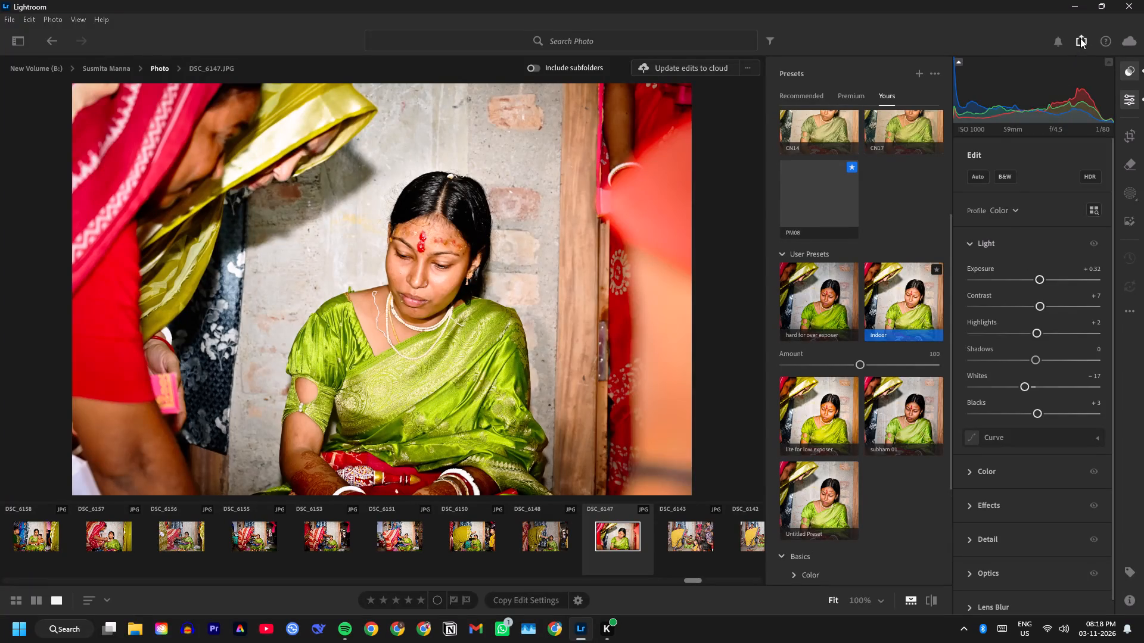
Export DSC_6147 as JPG (Small) to the aiburobhat folder.
left_click(1080, 38)
left_click(980, 135)
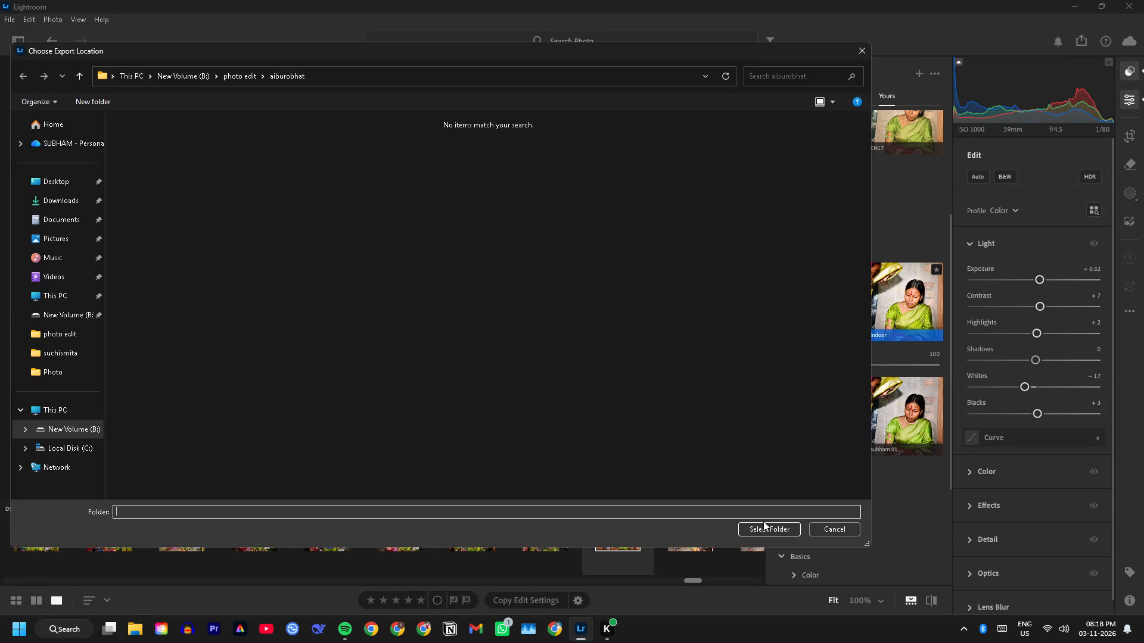
left_click(782, 533)
Move past DSC_6143 through DSC_6139, apply the indoor user preset to DSC_6136 and set its exposure to +0.06.
left_click(701, 546)
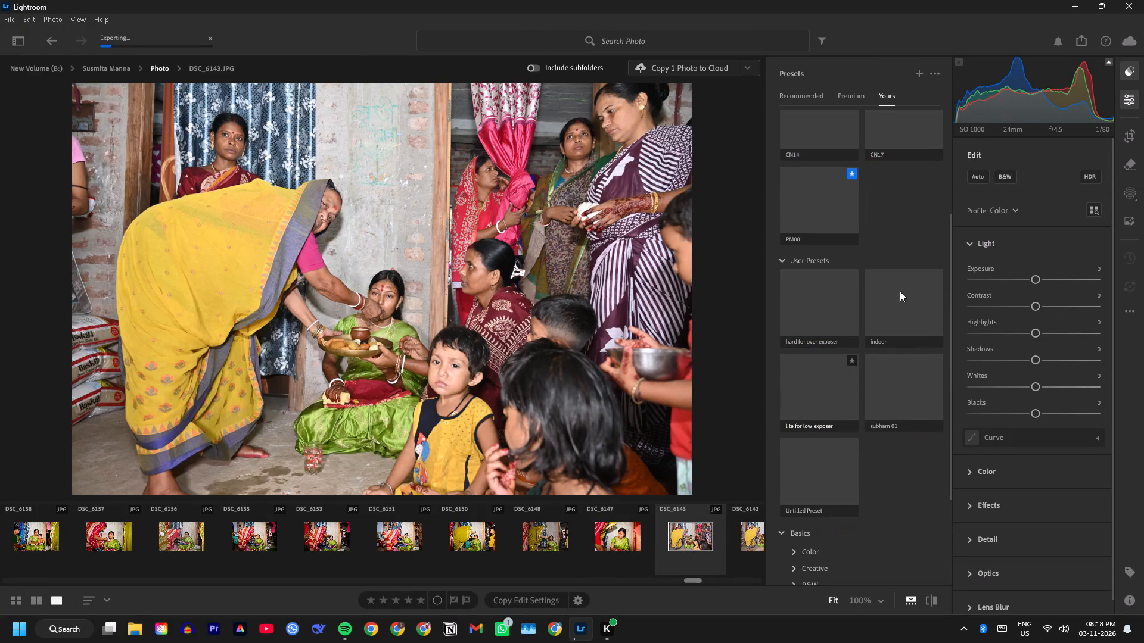
left_click(688, 536)
left_click(741, 523)
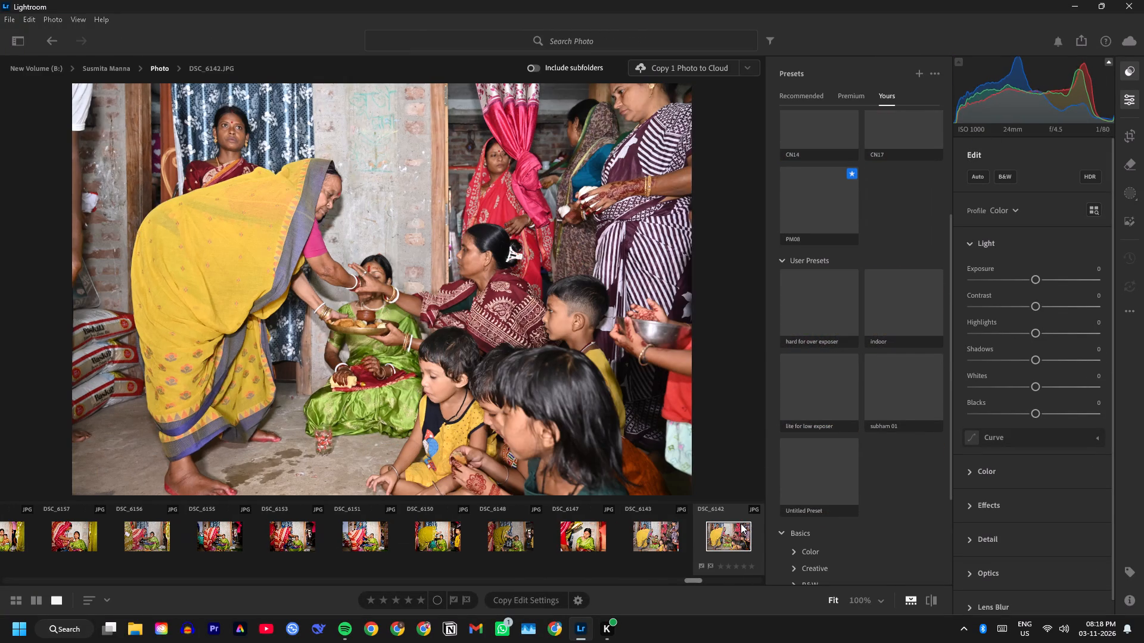
scroll(736, 530, "down", 3)
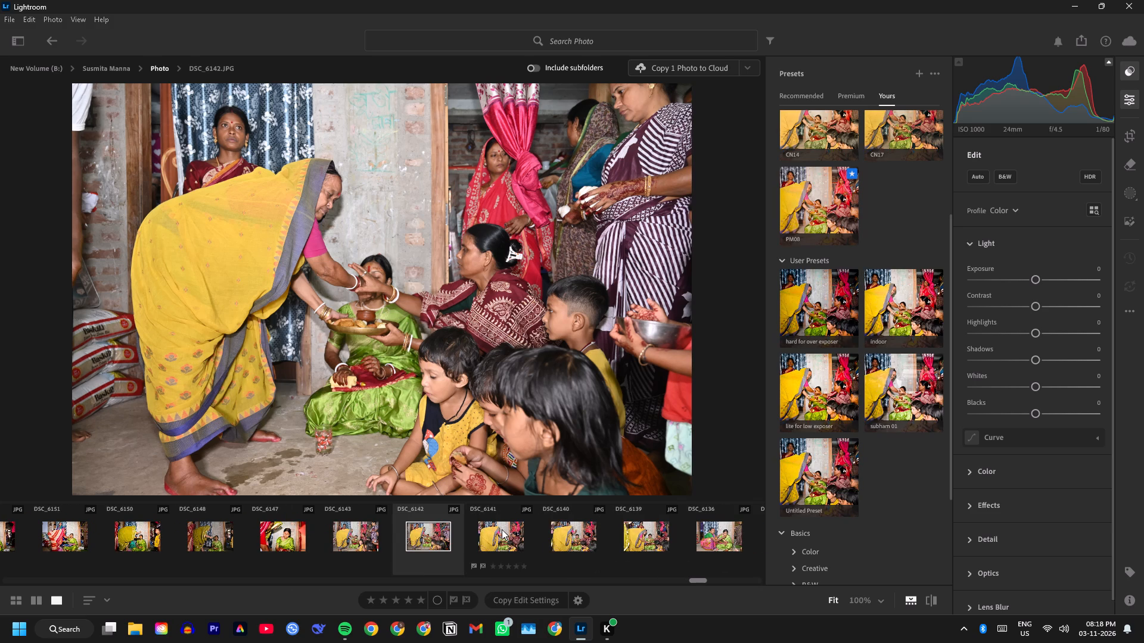
left_click(502, 529)
left_click(574, 533)
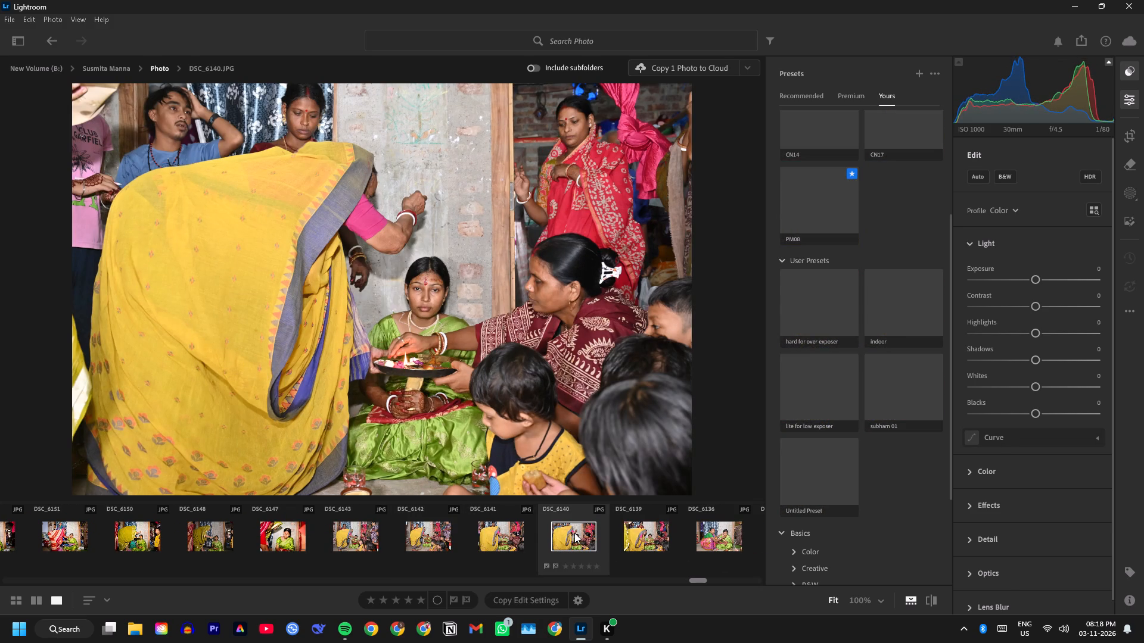
left_click(644, 536)
left_click(705, 539)
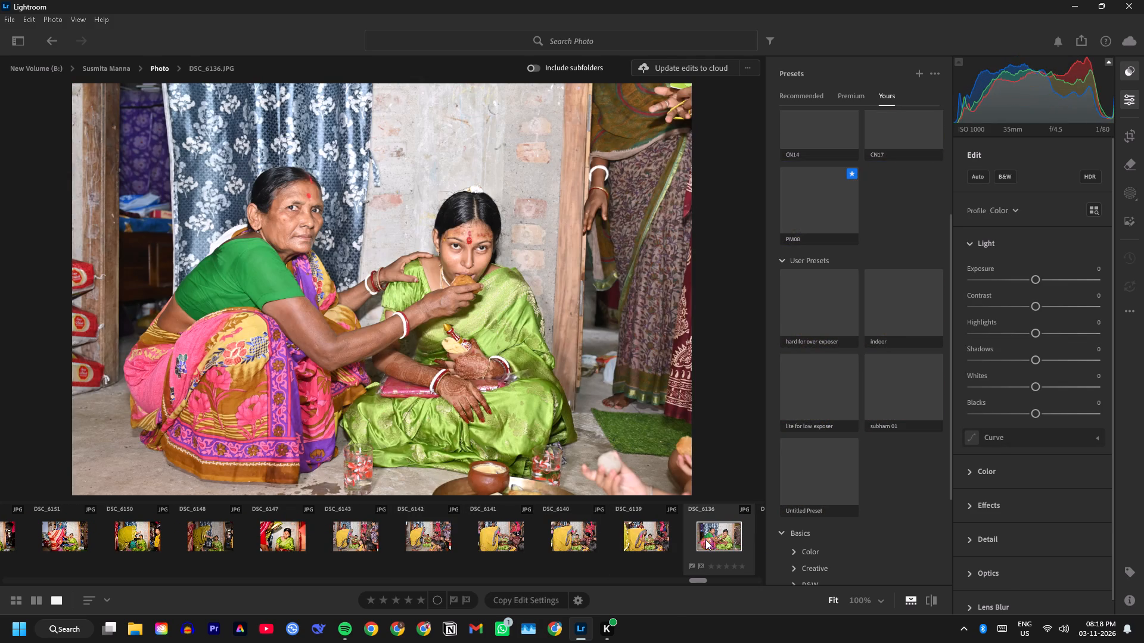
scroll(705, 539, "down", 2)
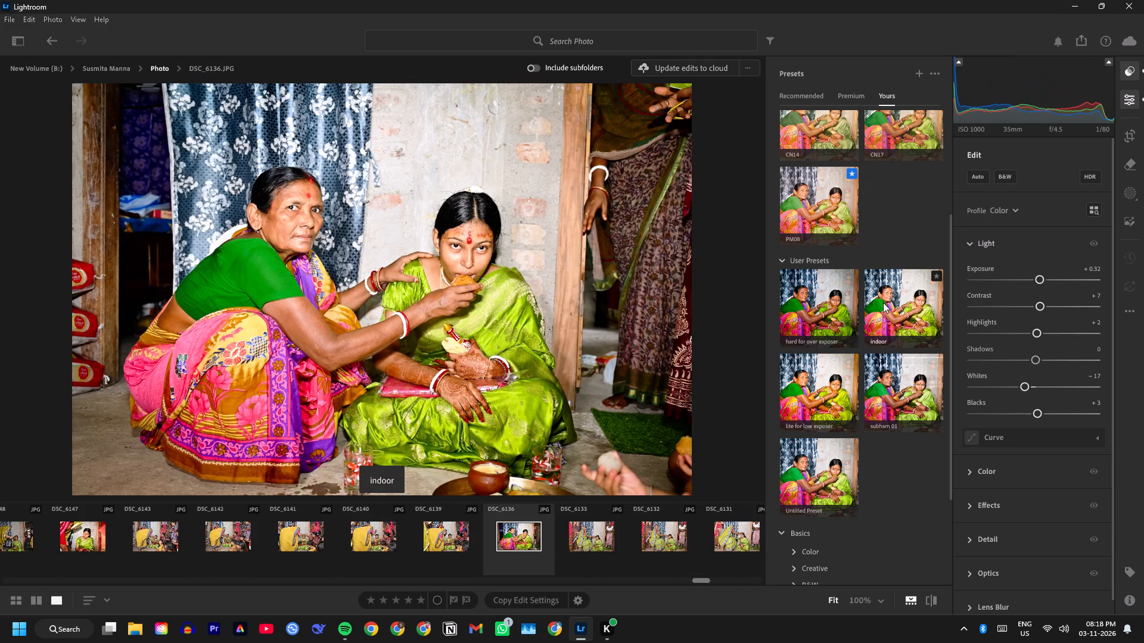
left_click(883, 302)
left_click_drag(1034, 87, 1027, 95)
Export DSC_6136 as JPG (Small) to the aiburobhat folder.
left_click(1080, 34)
left_click(1015, 136)
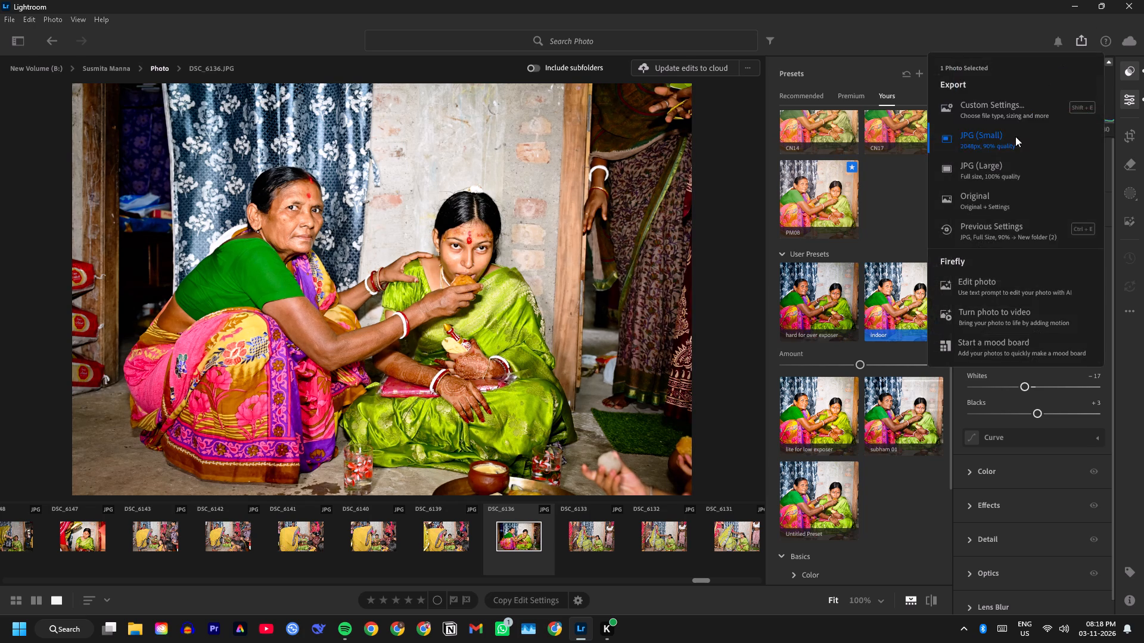
left_click(785, 521)
left_click(775, 530)
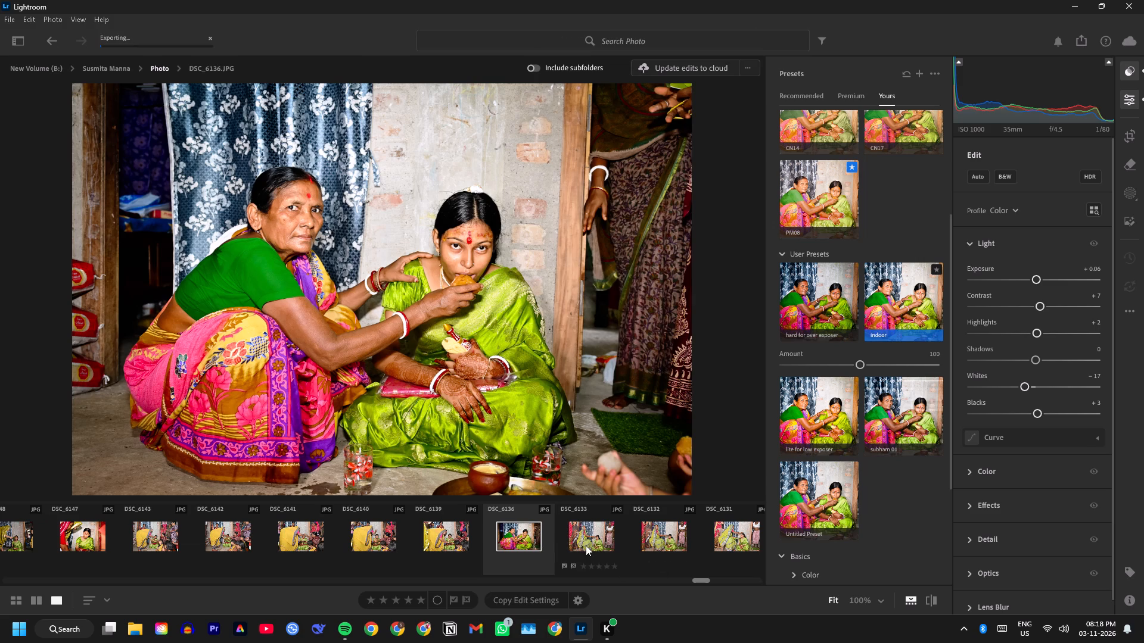
Apply the indoor user preset to DSC_6133 and set its exposure to +0.18.
left_click(582, 541)
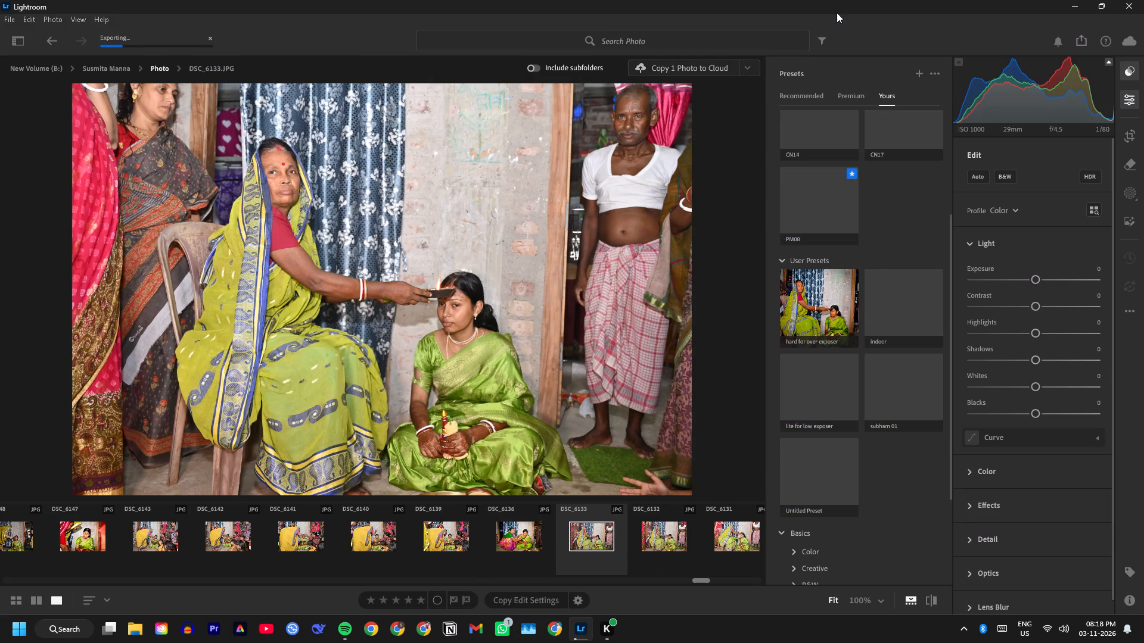
left_click(890, 305)
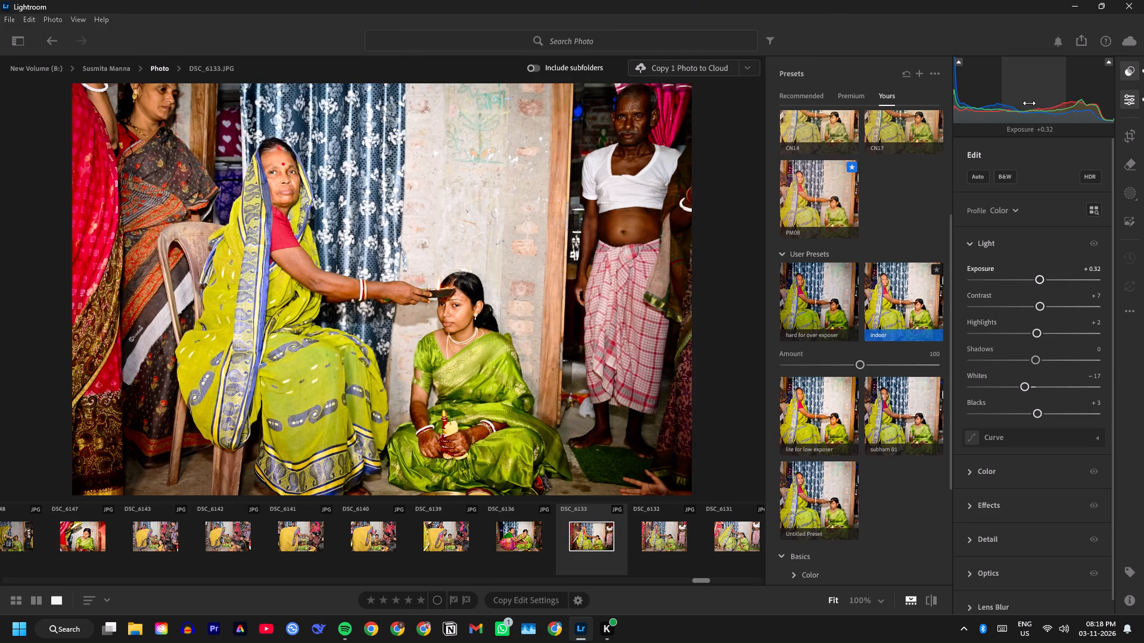
left_click(1026, 93)
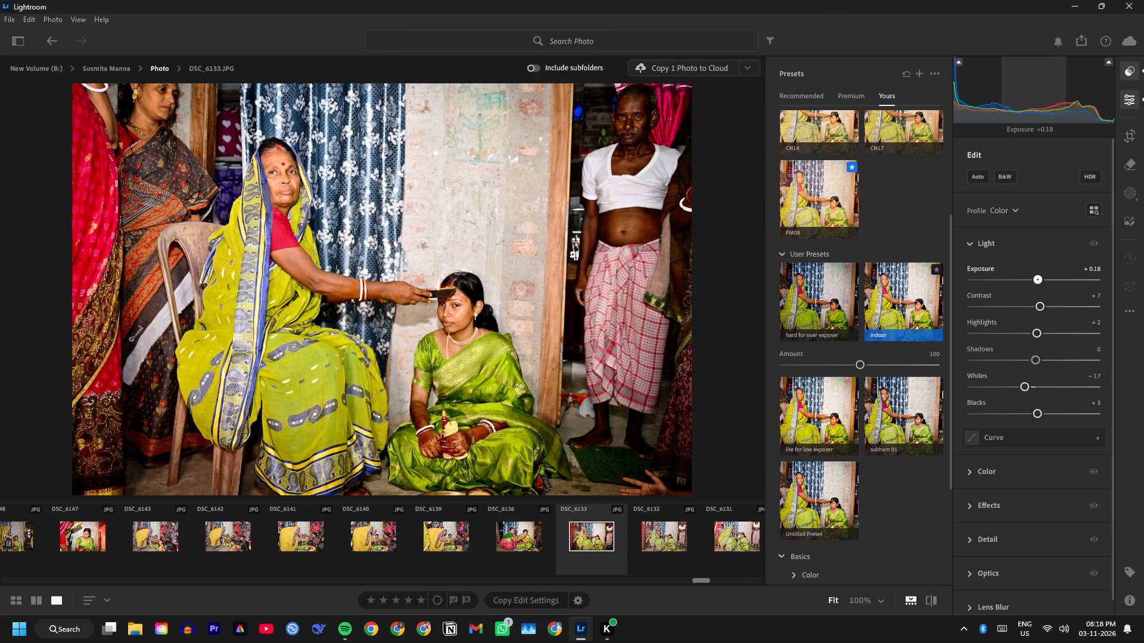
Export DSC_6133 as JPG (Small) to the aiburobhat folder.
left_click(1086, 35)
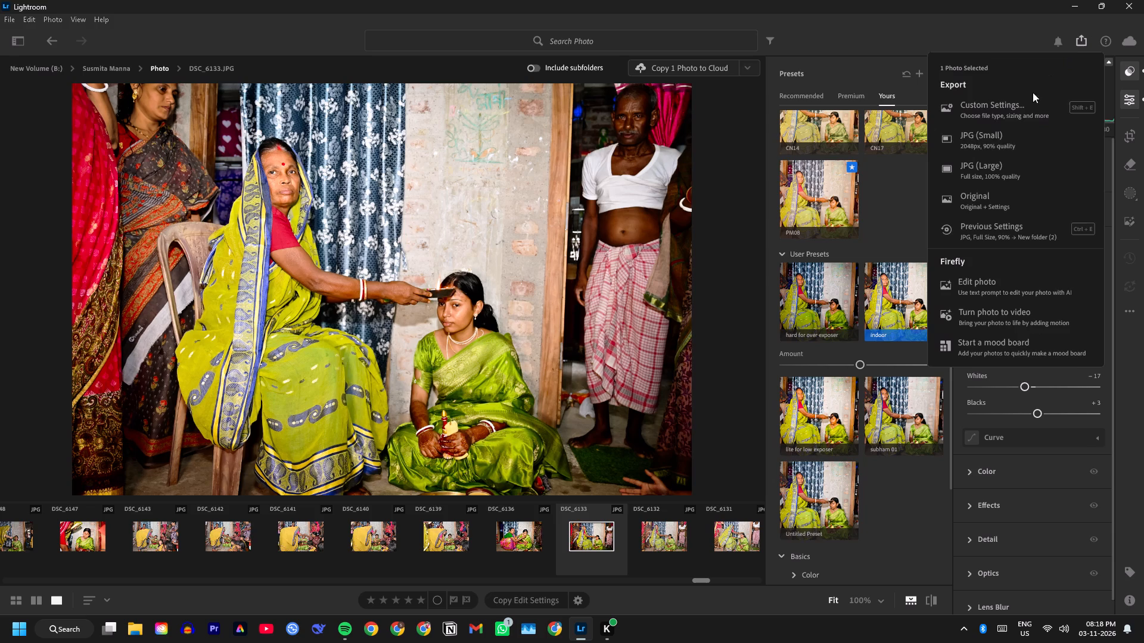
left_click(975, 145)
left_click(786, 532)
Apply the indoor user preset to DSC_6132 and export it as JPG (Small) to the aiburobhat folder.
left_click(634, 534)
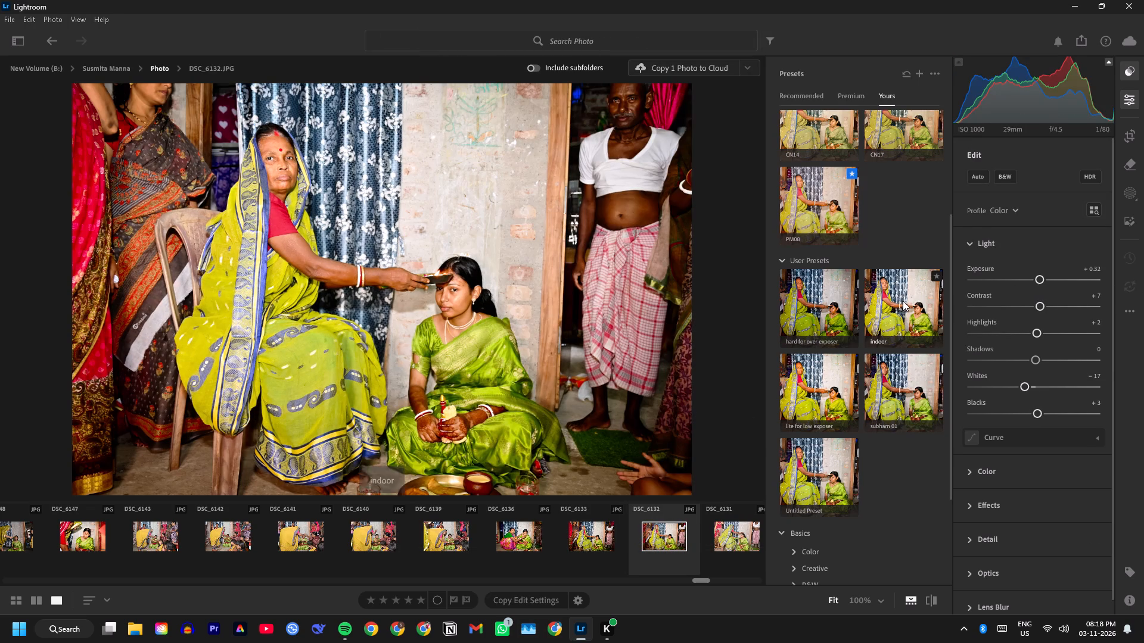
left_click(901, 301)
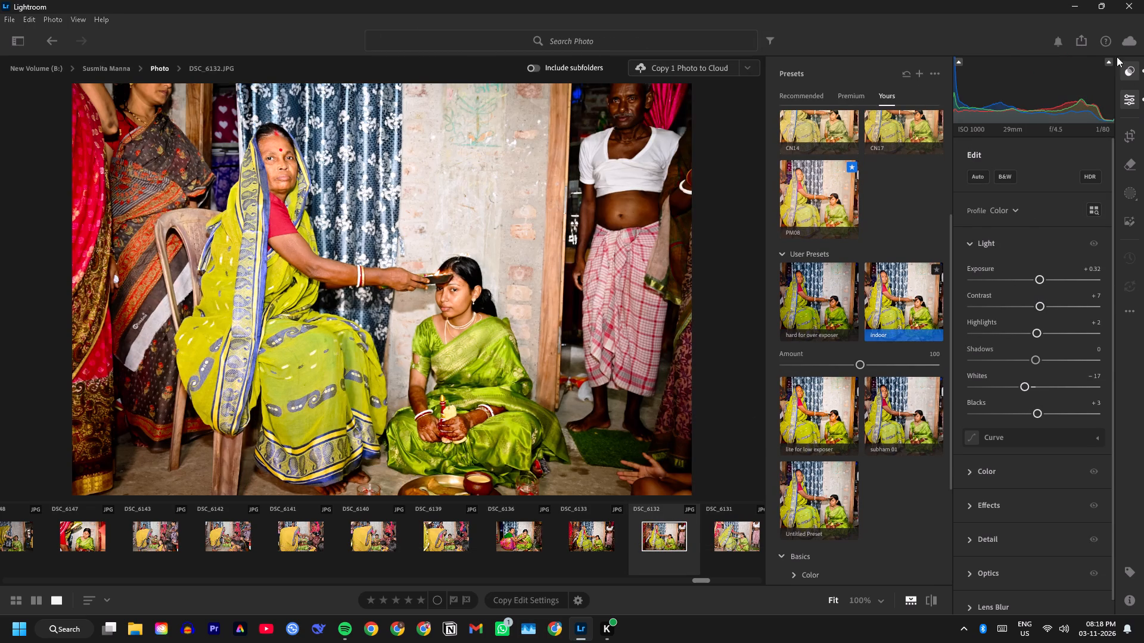
left_click(1088, 40)
left_click(1009, 133)
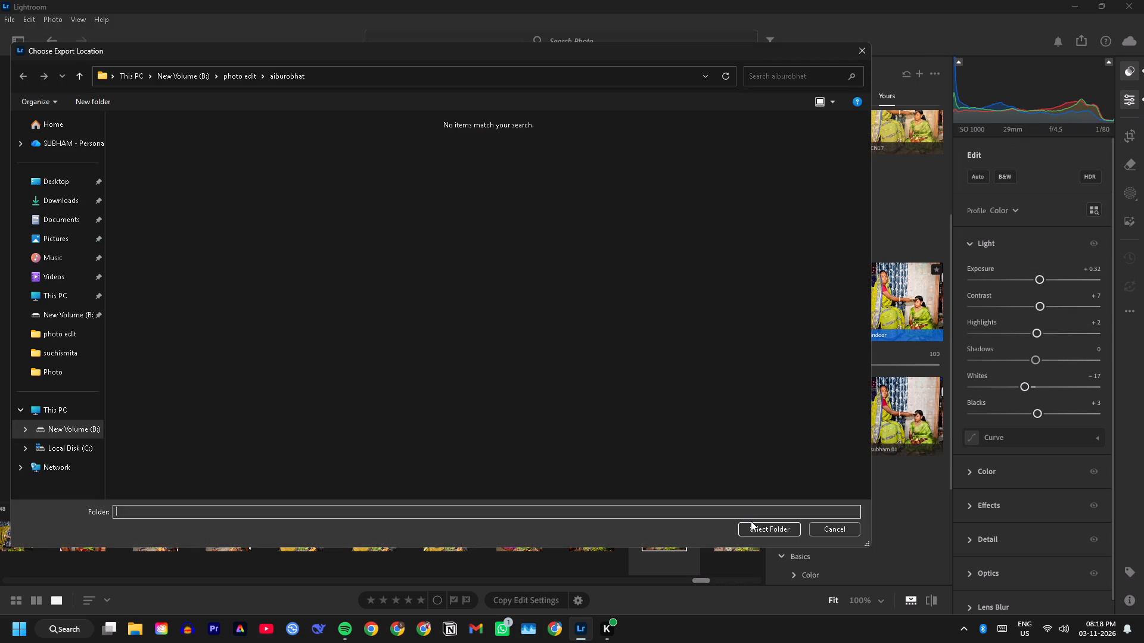
left_click(751, 521)
left_click(754, 526)
Apply the indoor user preset to DSC_6131 and export it as JPG (Small) to the aiburobhat folder.
left_click(721, 538)
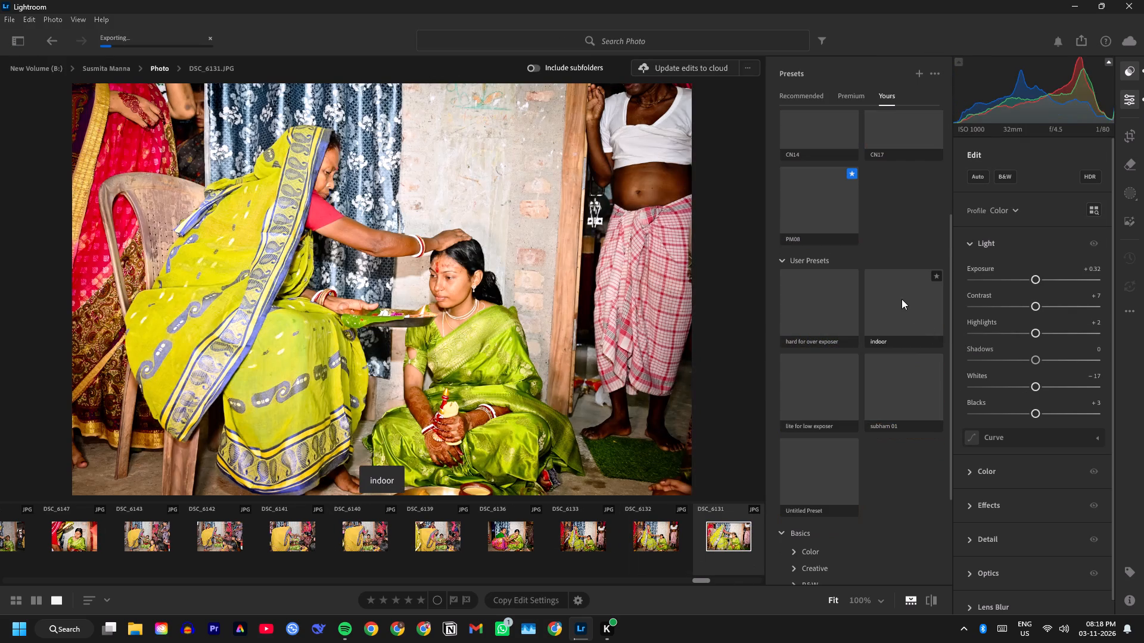
left_click(901, 299)
left_click(1078, 35)
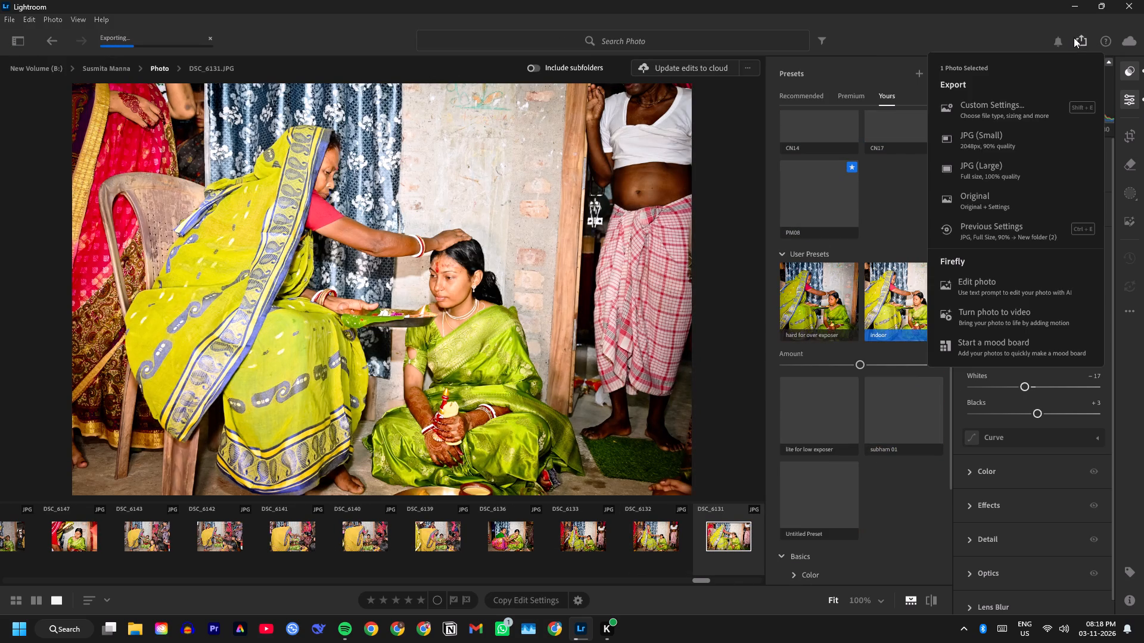
left_click(998, 142)
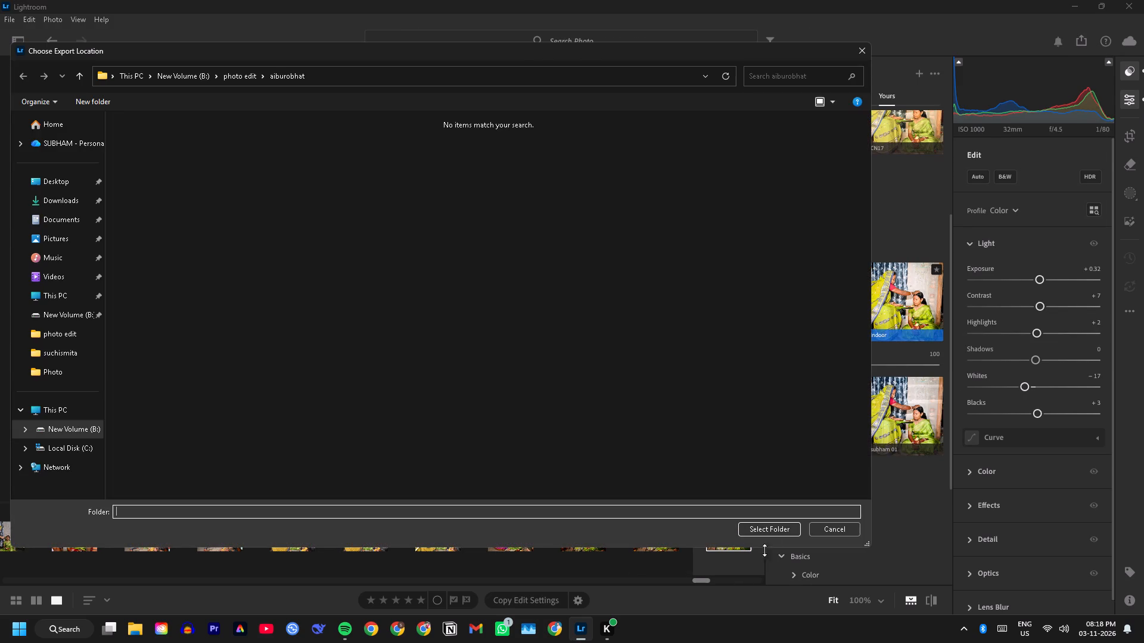
left_click(775, 533)
Apply the indoor user preset to DSC_6130 and export it as JPG (Small) to the aiburobhat folder.
scroll(729, 548, "down", 5)
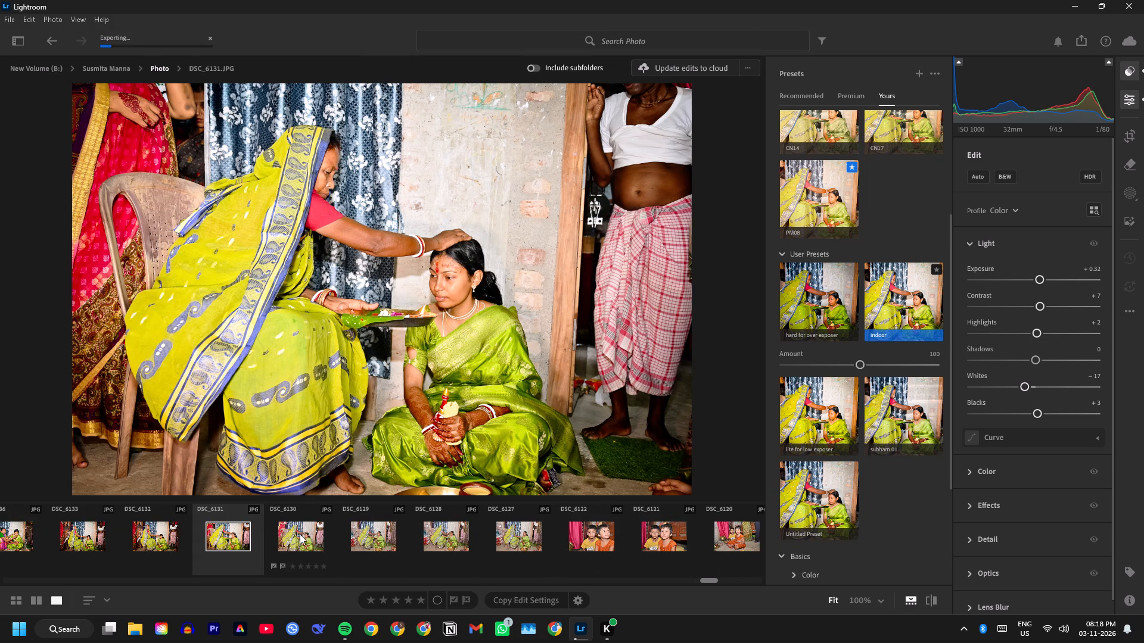
left_click(300, 534)
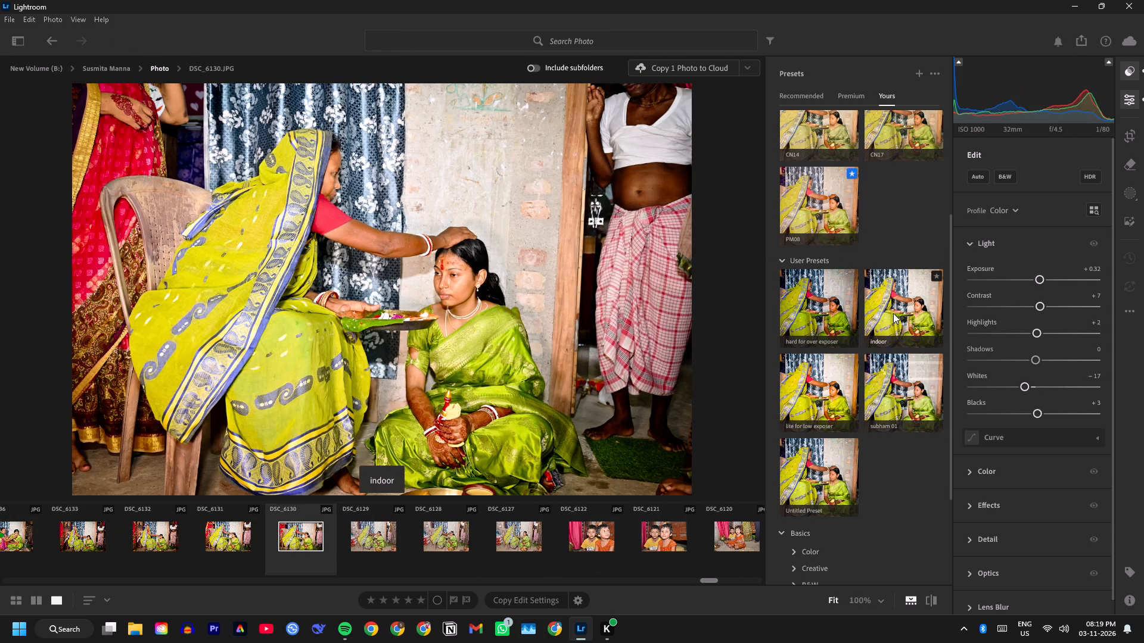
left_click(899, 311)
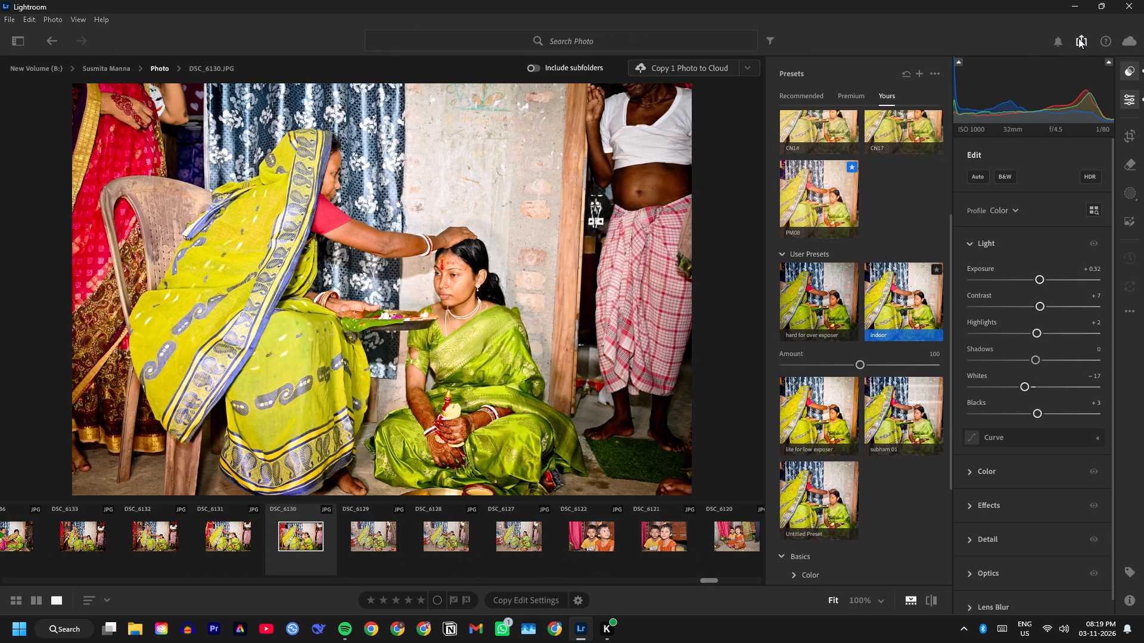
left_click(1078, 38)
left_click(1018, 143)
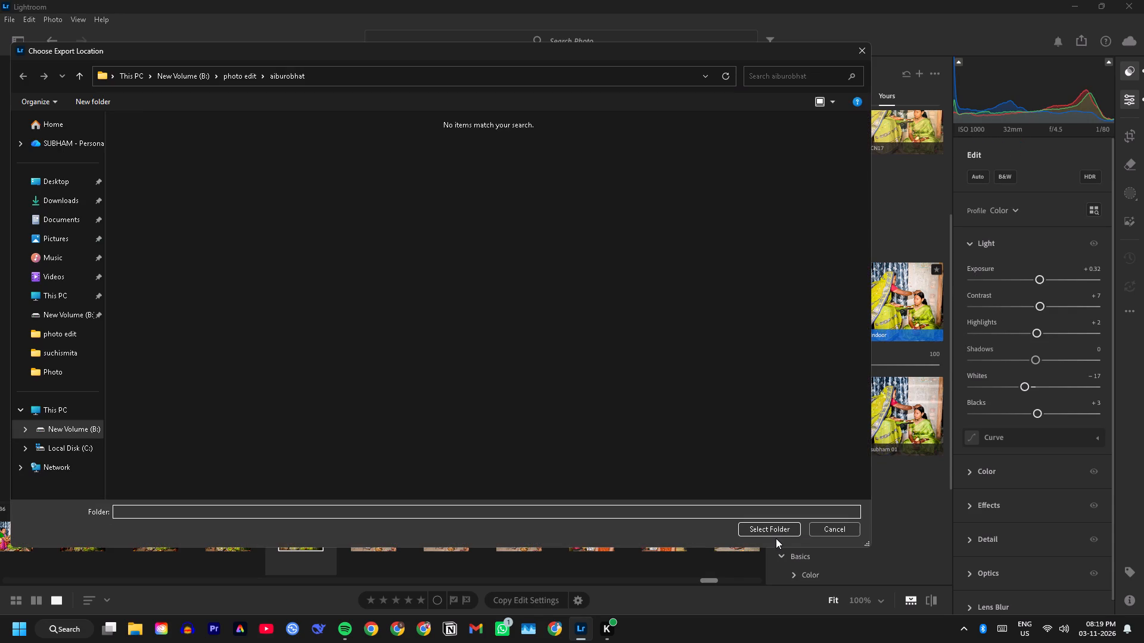
double_click(776, 538)
Apply the indoor user preset to DSC_6129 and export it as JPG (Small) to the aiburobhat folder.
left_click(373, 530)
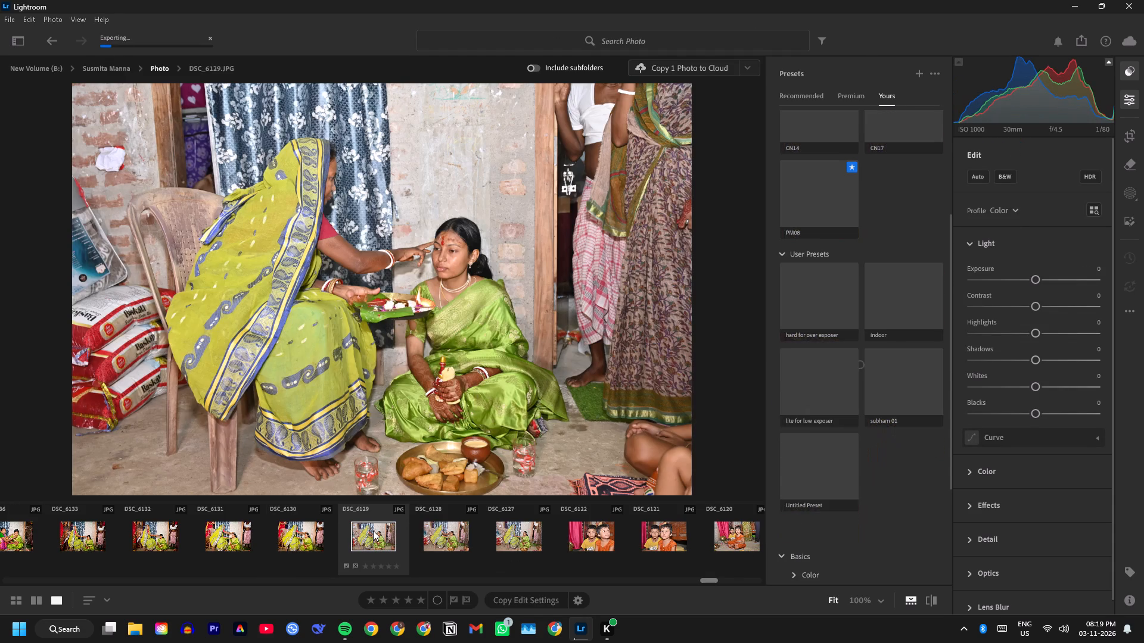
left_click(894, 304)
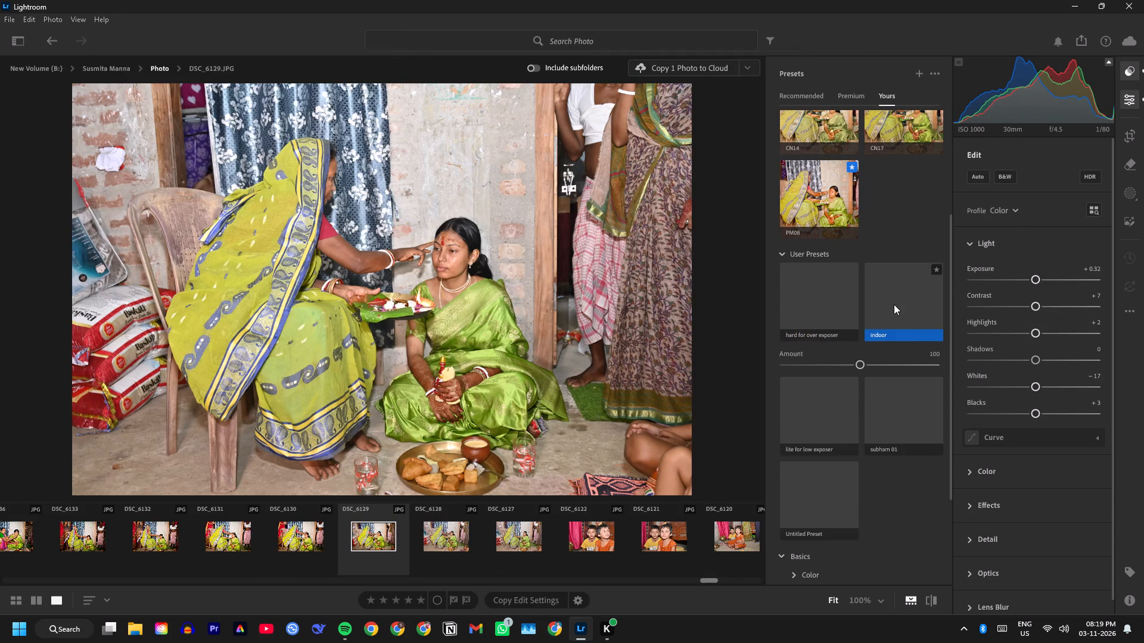
left_click(1081, 46)
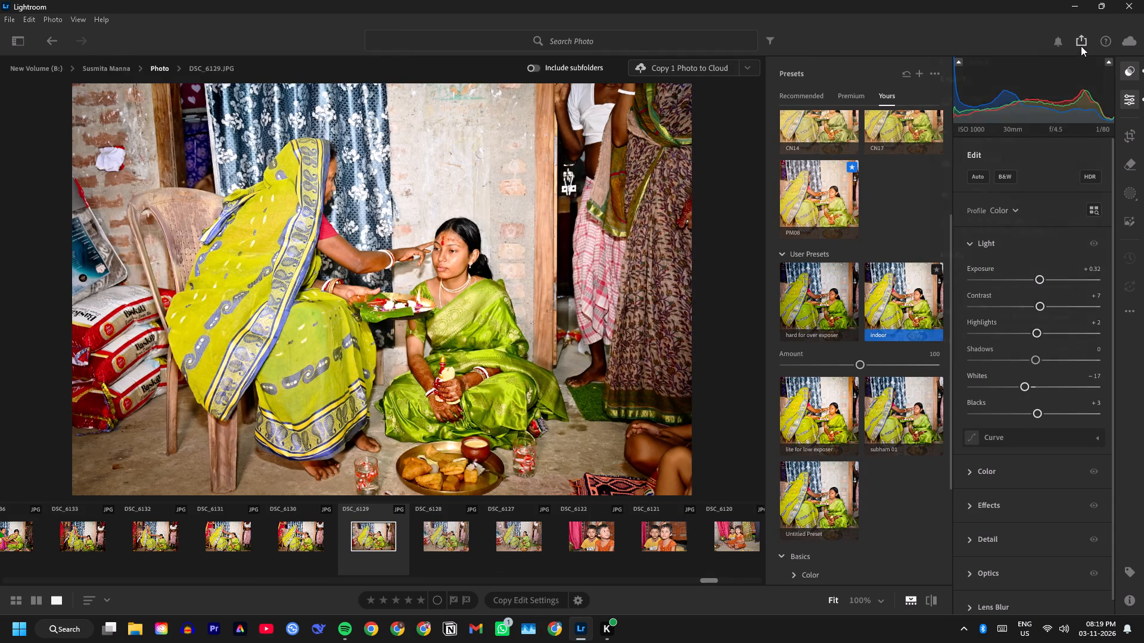
left_click(1000, 127)
left_click(756, 521)
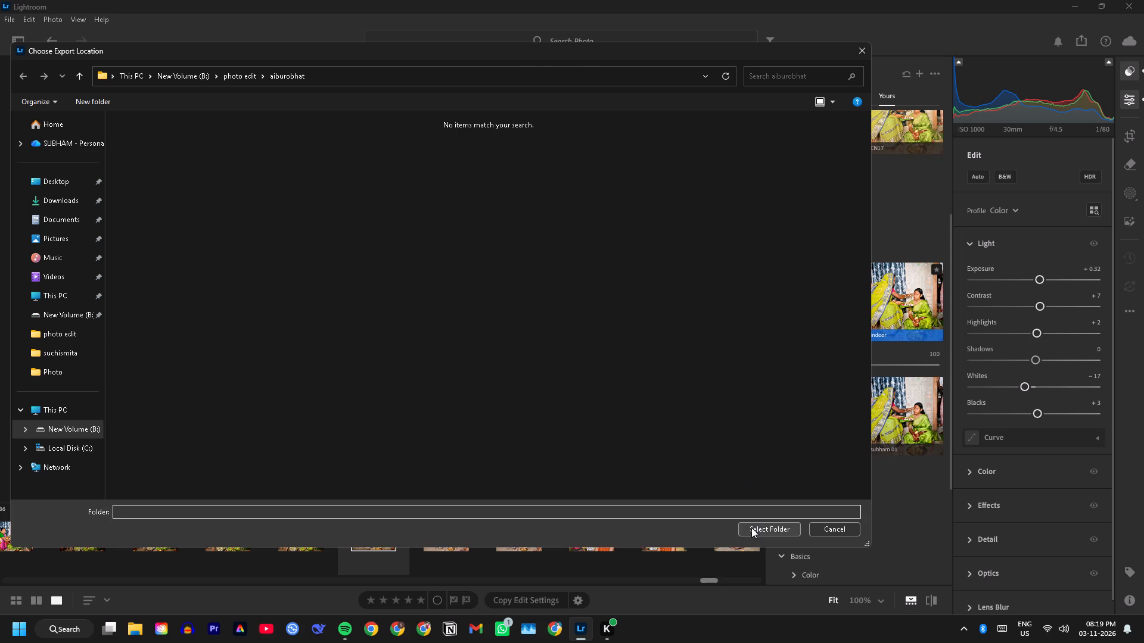
left_click(751, 527)
Apply the indoor user preset to DSC_6128 and export it as JPG (Small) to the aiburobhat folder.
left_click(447, 529)
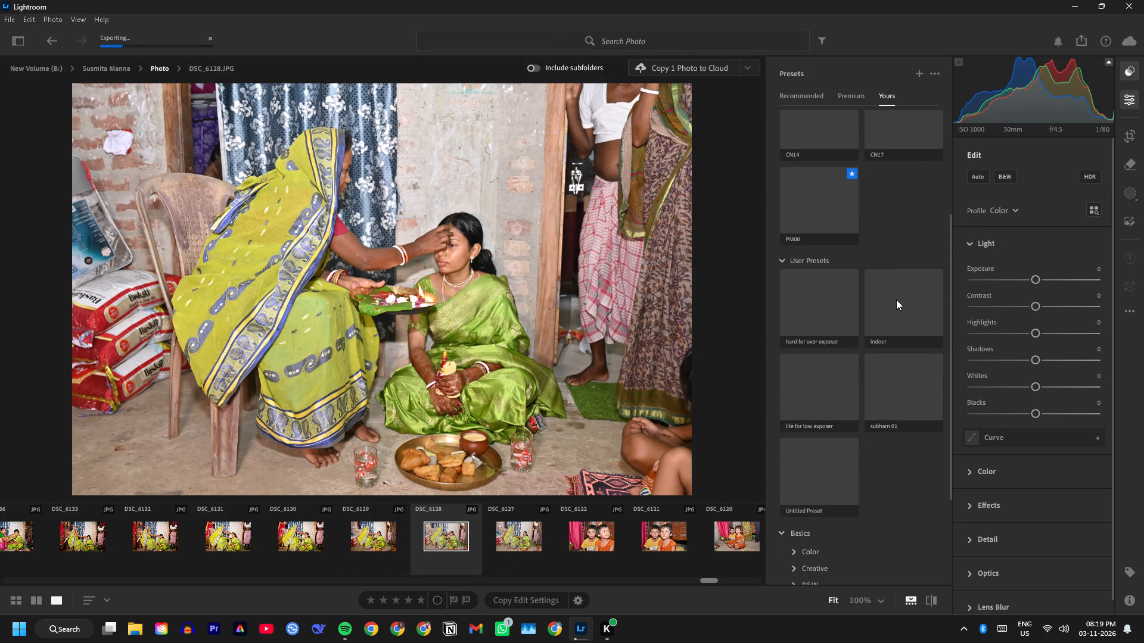
left_click(896, 299)
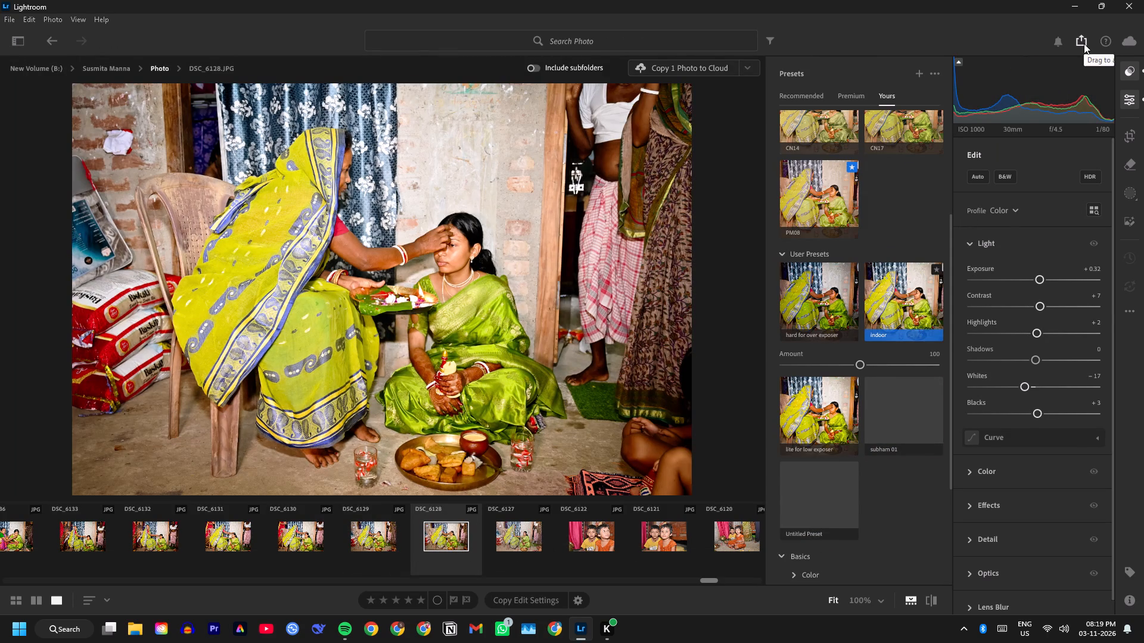
left_click(1084, 43)
left_click(989, 141)
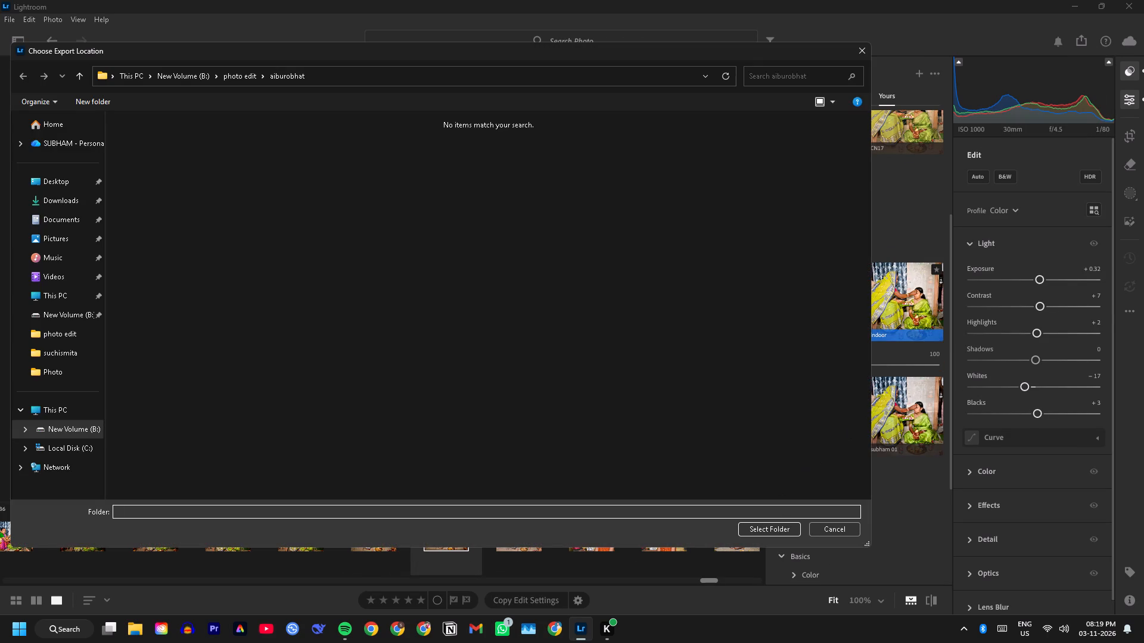
left_click(769, 531)
Apply the indoor user preset to DSC_6127 and export it as JPG (Small) to the aiburobhat folder.
left_click(524, 538)
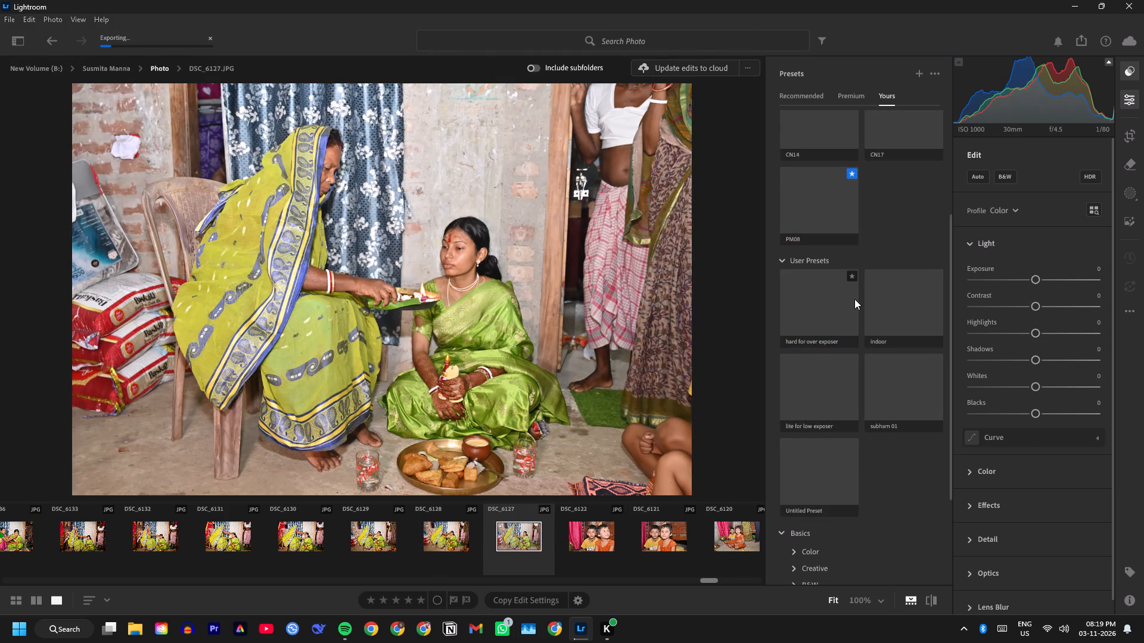
left_click(893, 295)
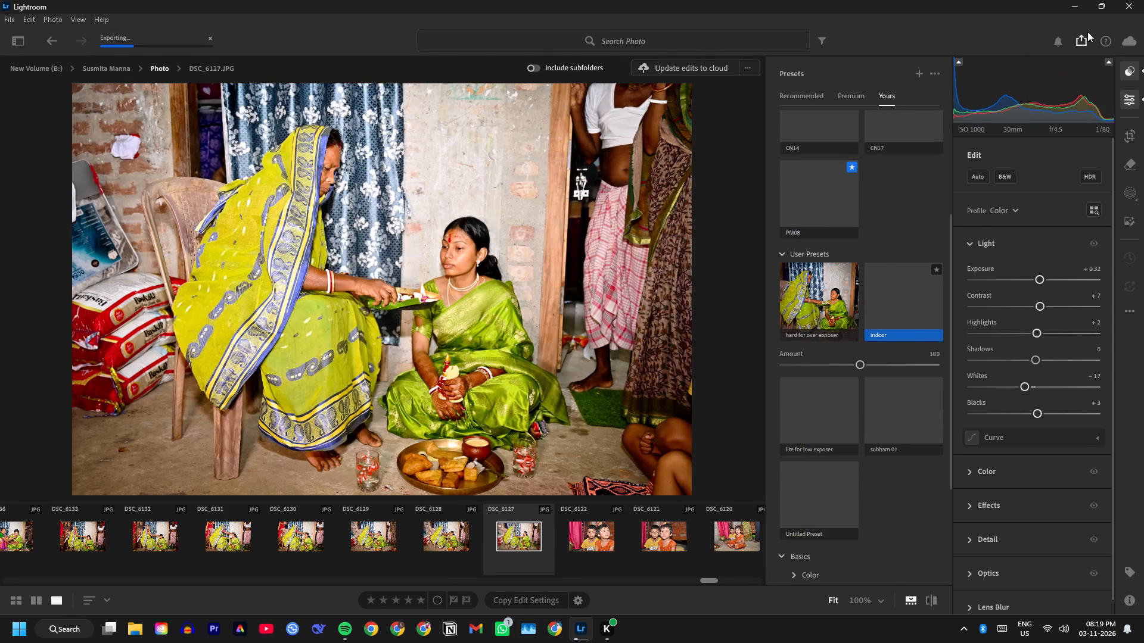
left_click(1074, 43)
left_click(1003, 135)
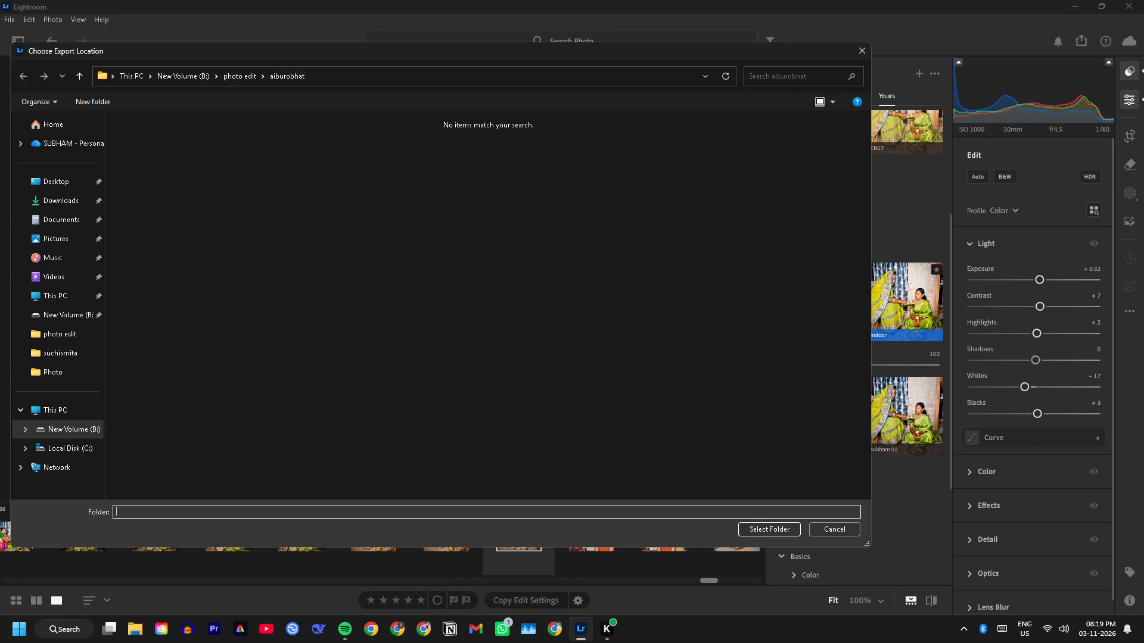
left_click(763, 530)
Apply the indoor user preset to DSC_6122 and set Exposure to +0.08, Highlights to +3, Whites to -3 and Blacks to 0.
left_click(607, 542)
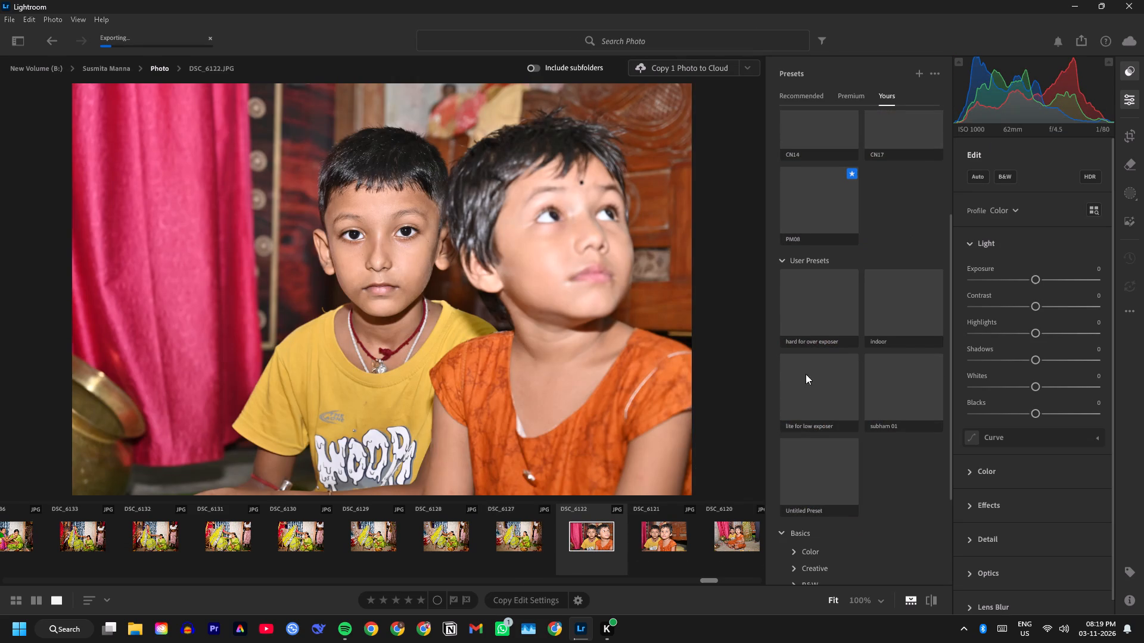
left_click(918, 313)
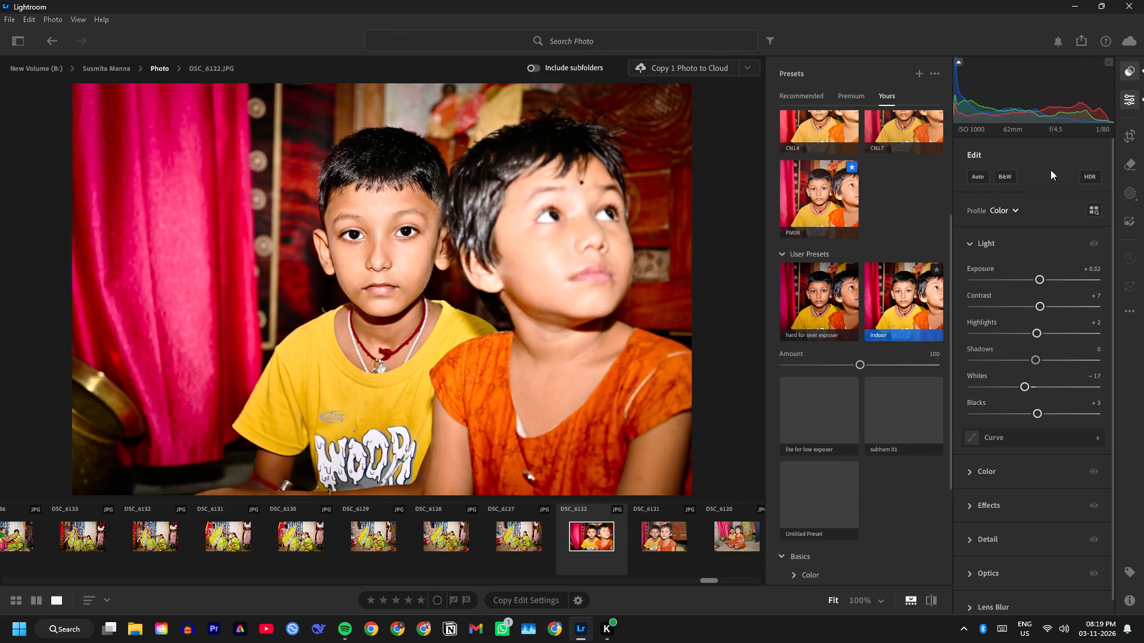
left_click(1035, 108)
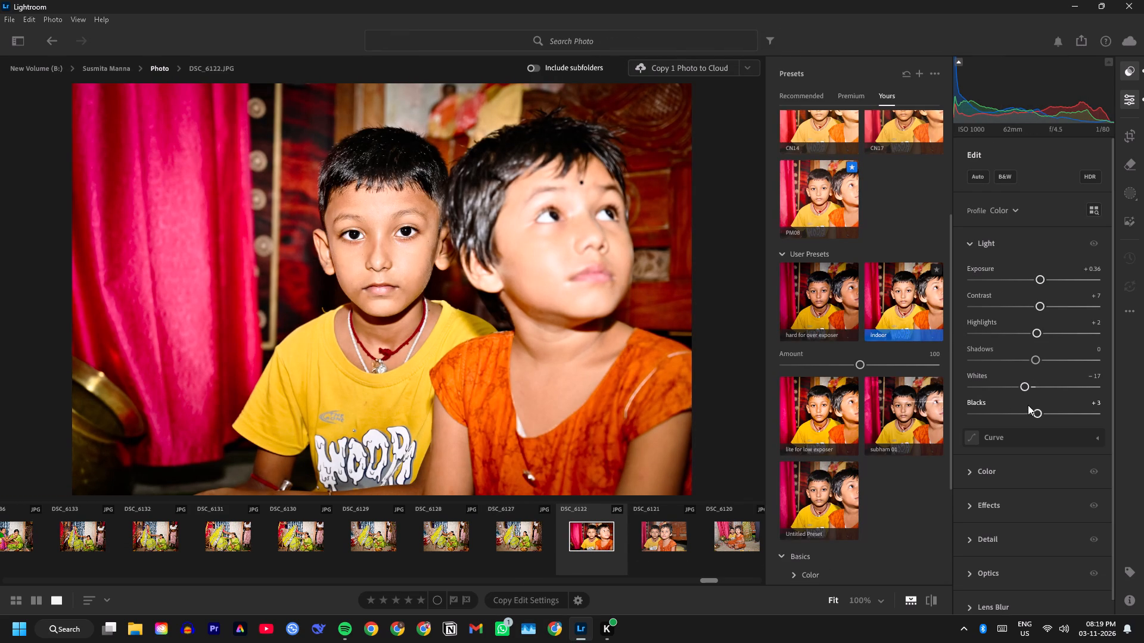
left_click_drag(1036, 410, 1034, 416)
left_click_drag(1024, 385, 1027, 394)
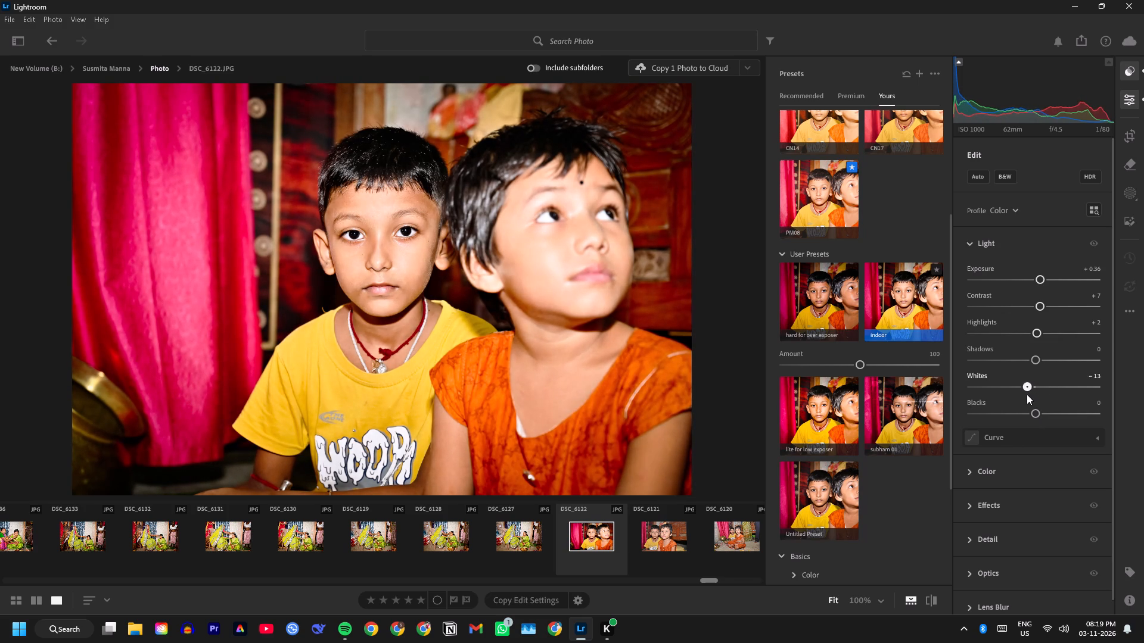
left_click_drag(1027, 394, 1033, 391)
left_click_drag(1033, 330, 1049, 331)
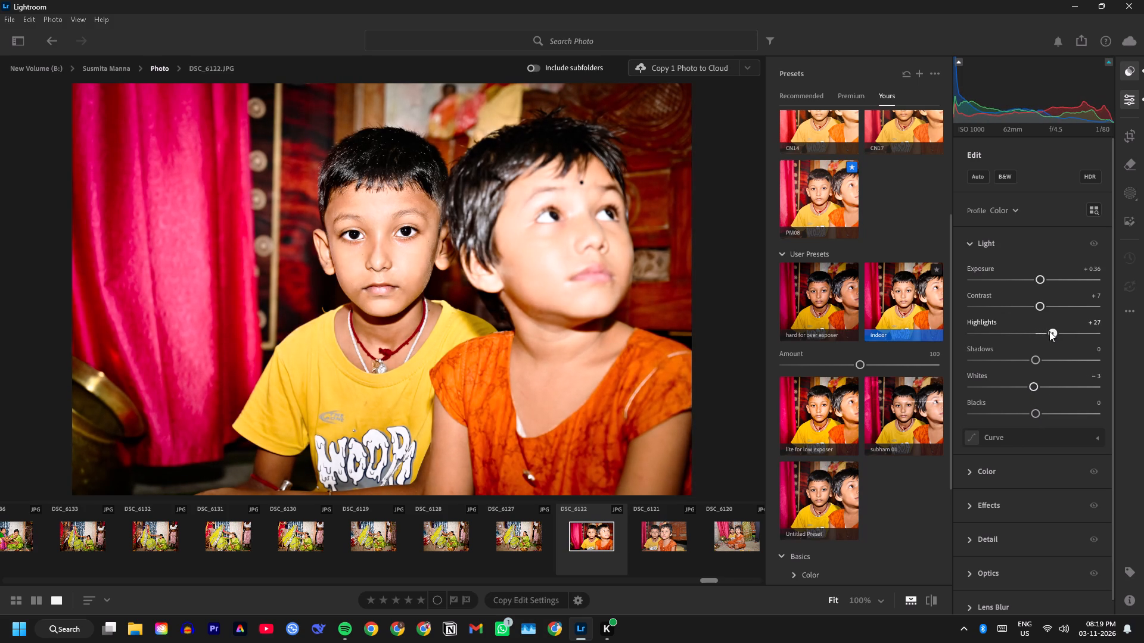
left_click_drag(1049, 331, 1034, 344)
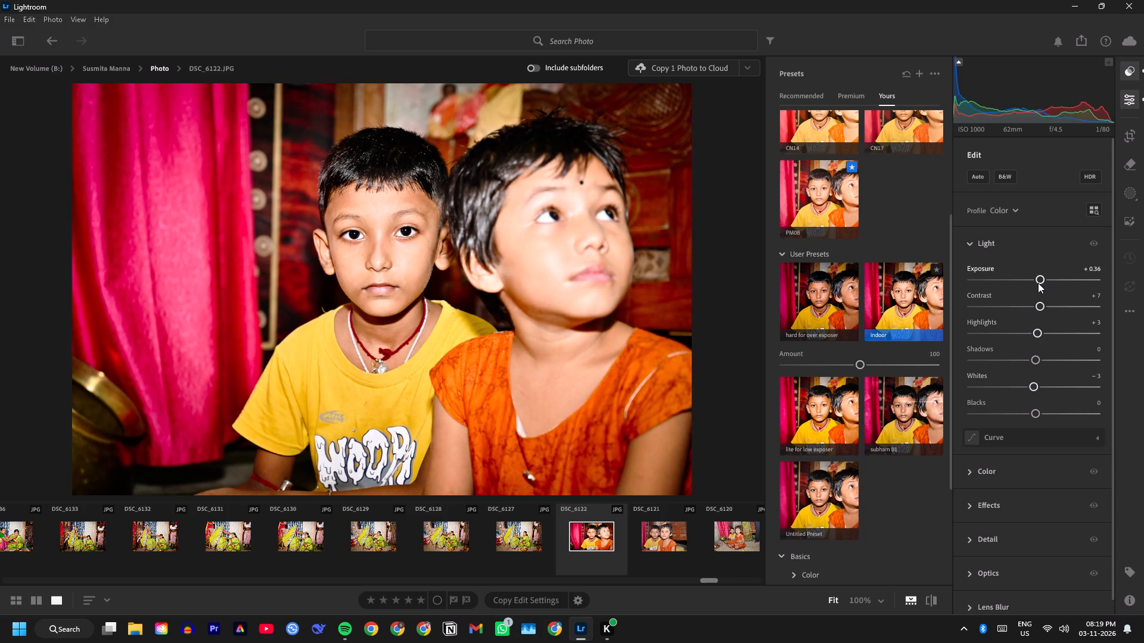
left_click_drag(1038, 277, 1034, 283)
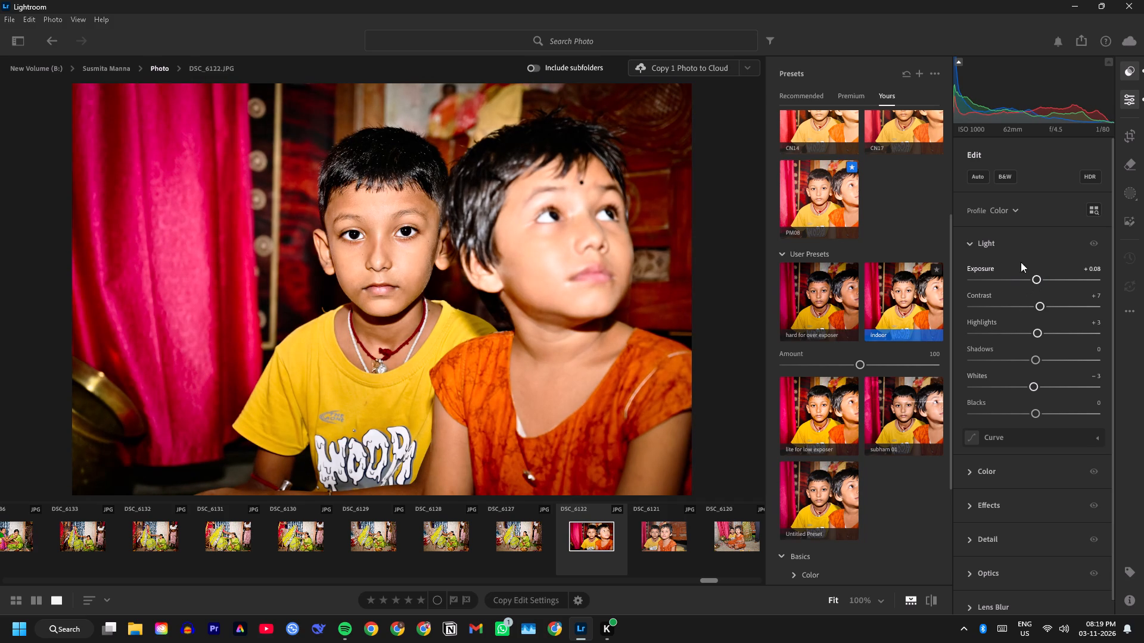
Export DSC_6122 as JPG (Small) to the aiburobhat folder.
left_click(1087, 43)
left_click(1005, 141)
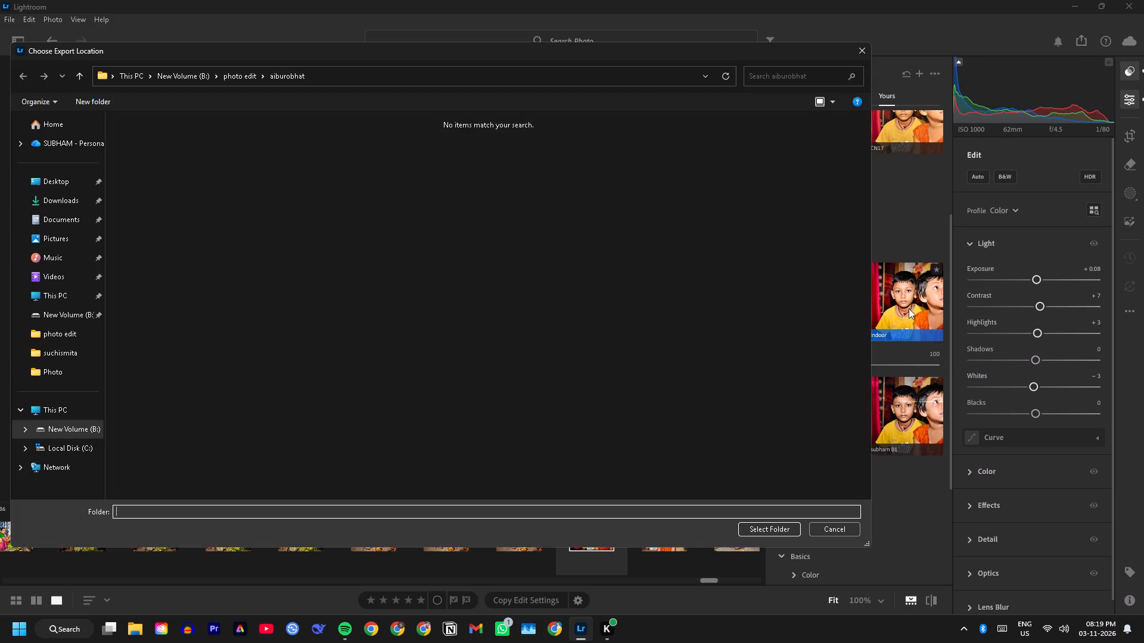
left_click(774, 534)
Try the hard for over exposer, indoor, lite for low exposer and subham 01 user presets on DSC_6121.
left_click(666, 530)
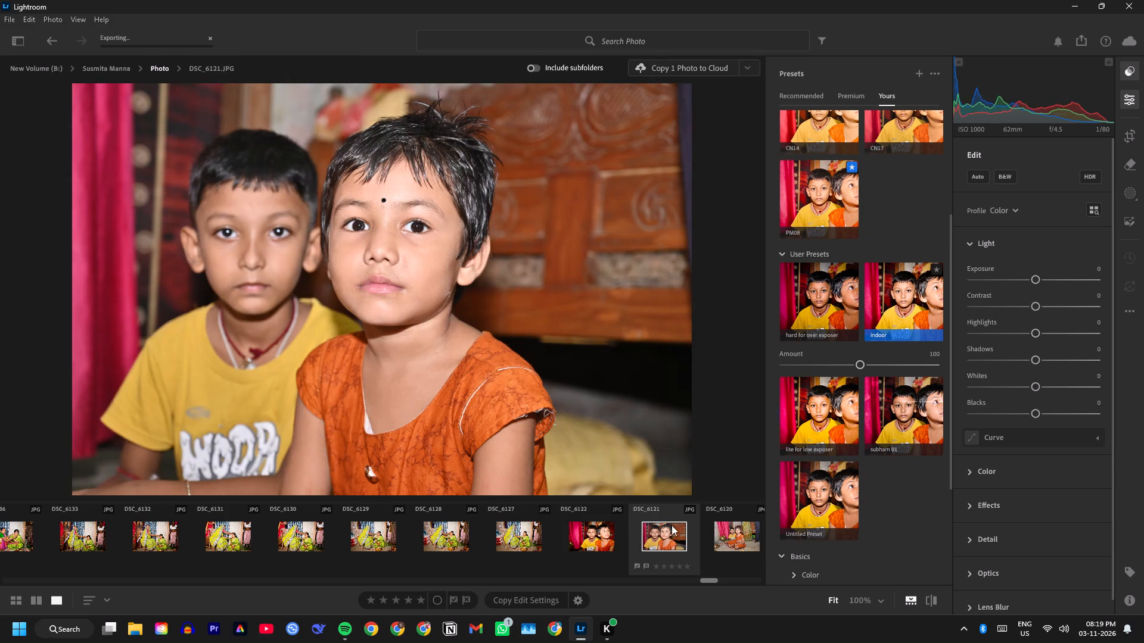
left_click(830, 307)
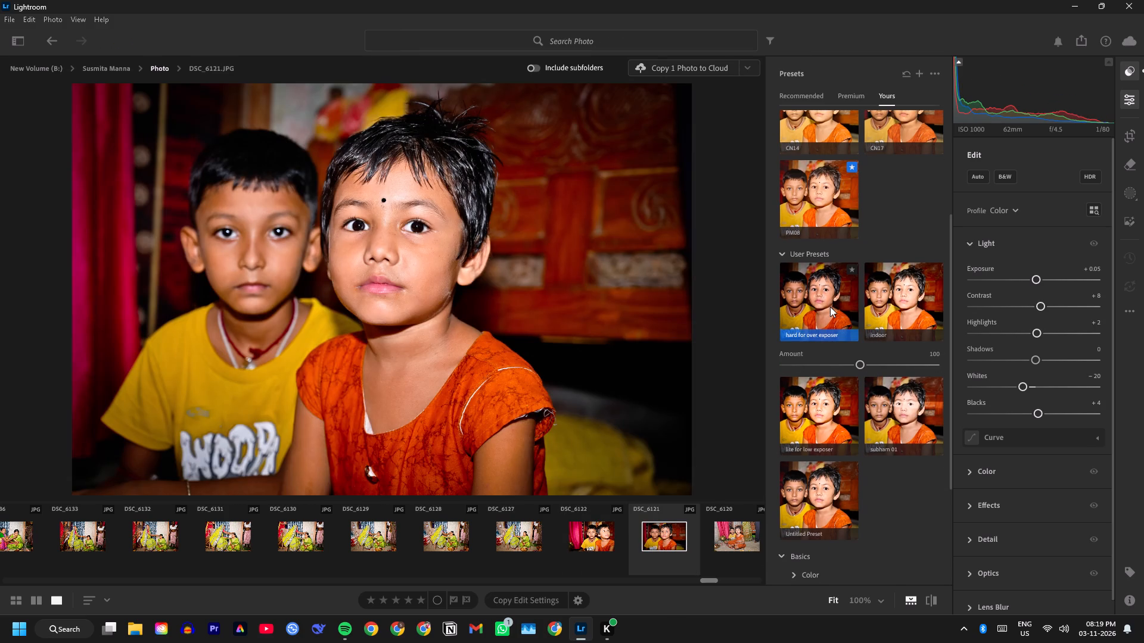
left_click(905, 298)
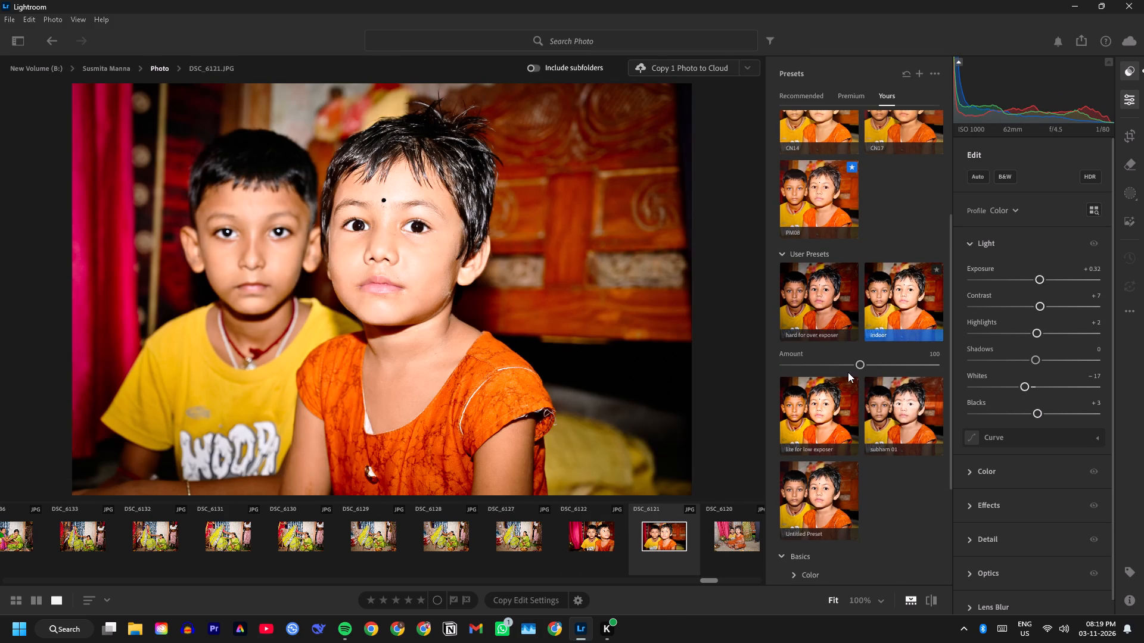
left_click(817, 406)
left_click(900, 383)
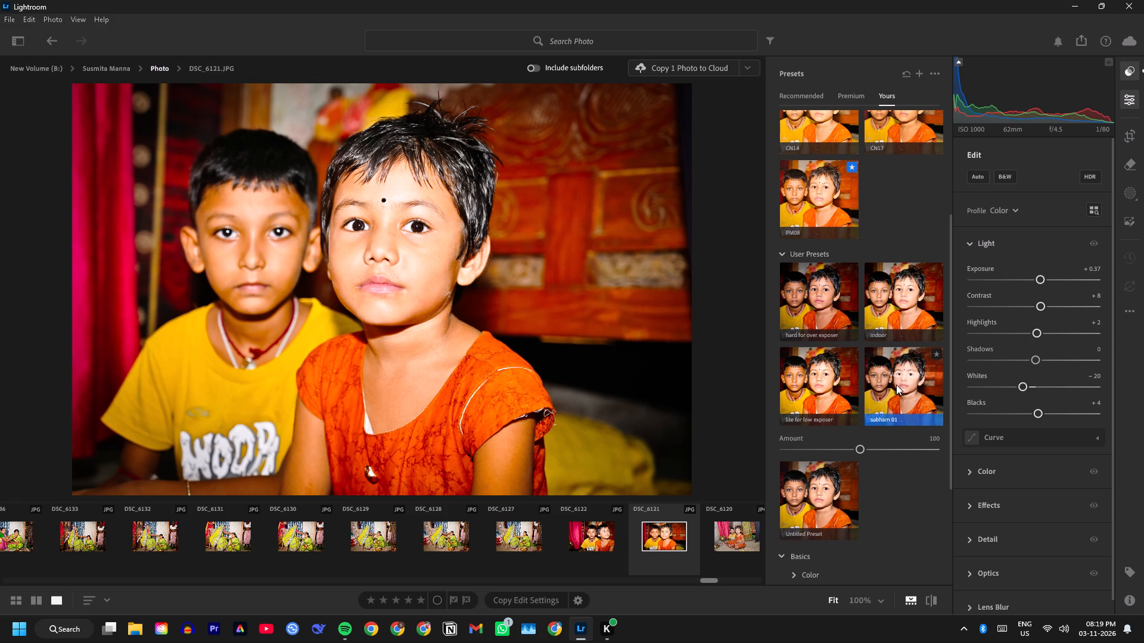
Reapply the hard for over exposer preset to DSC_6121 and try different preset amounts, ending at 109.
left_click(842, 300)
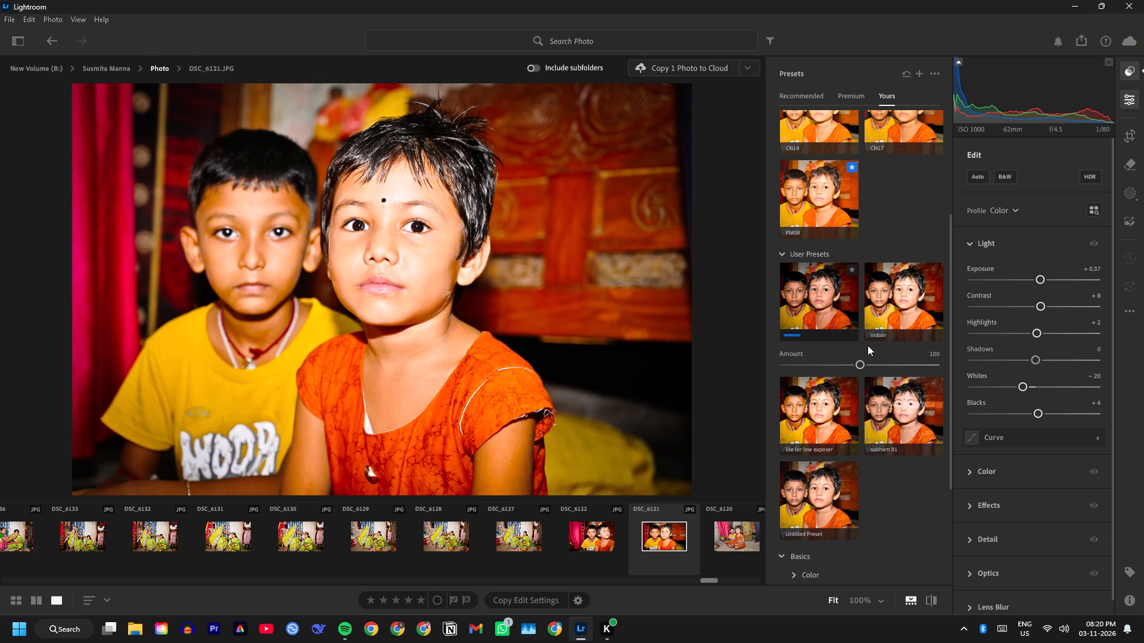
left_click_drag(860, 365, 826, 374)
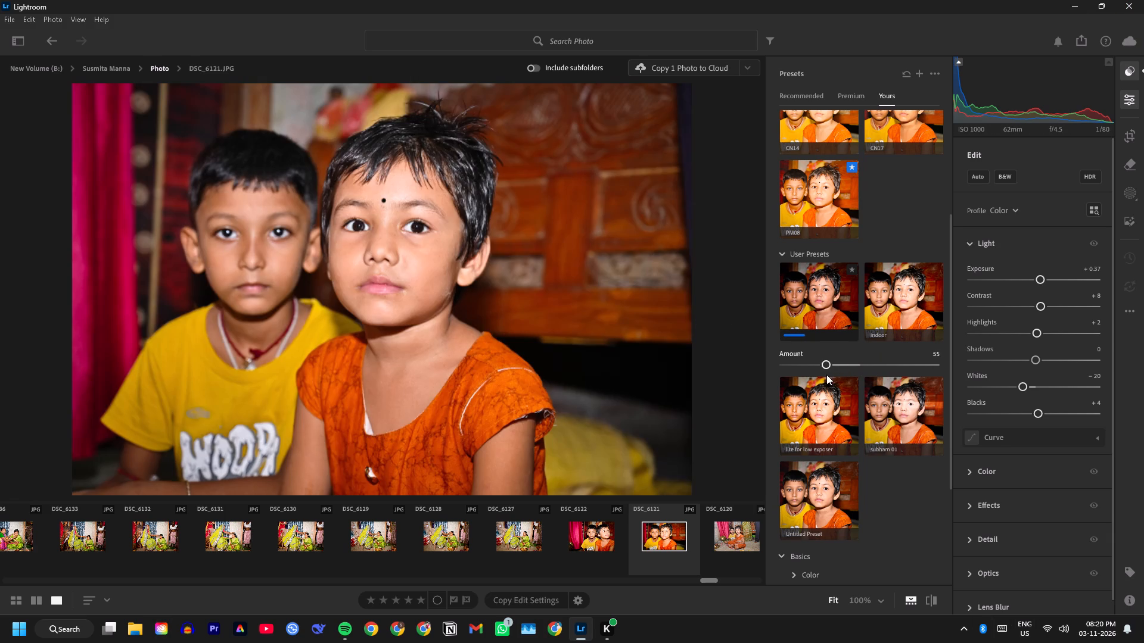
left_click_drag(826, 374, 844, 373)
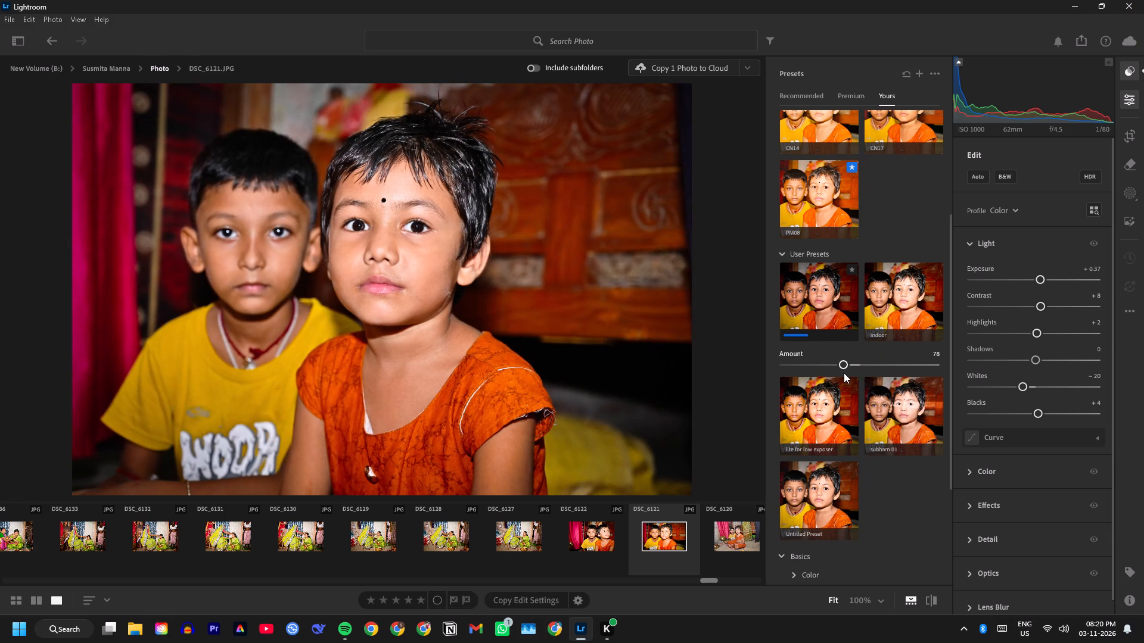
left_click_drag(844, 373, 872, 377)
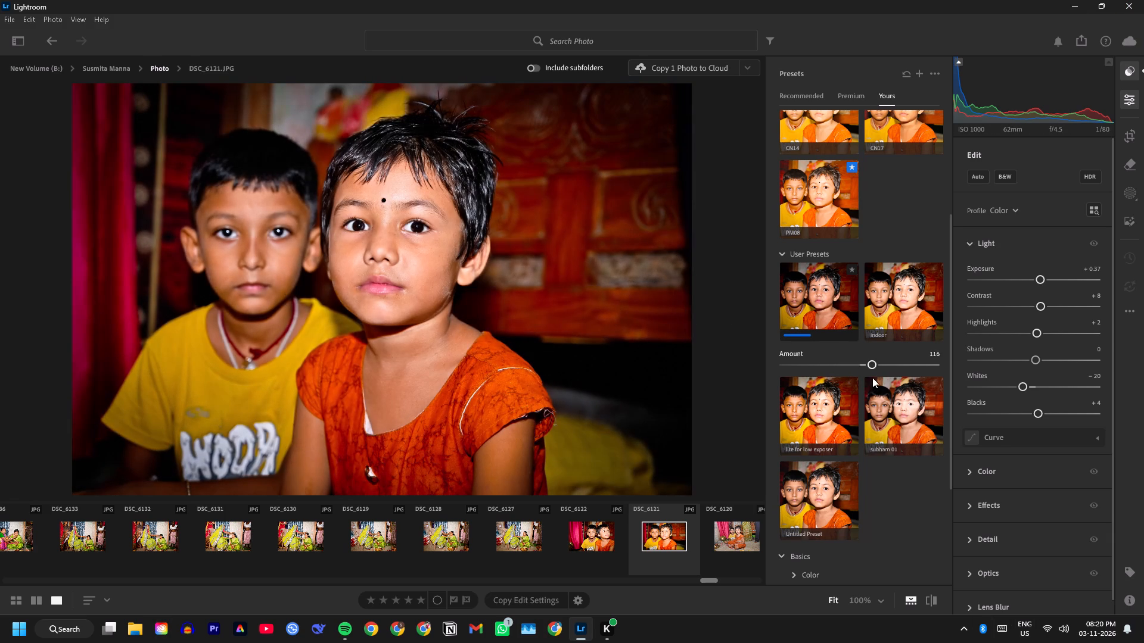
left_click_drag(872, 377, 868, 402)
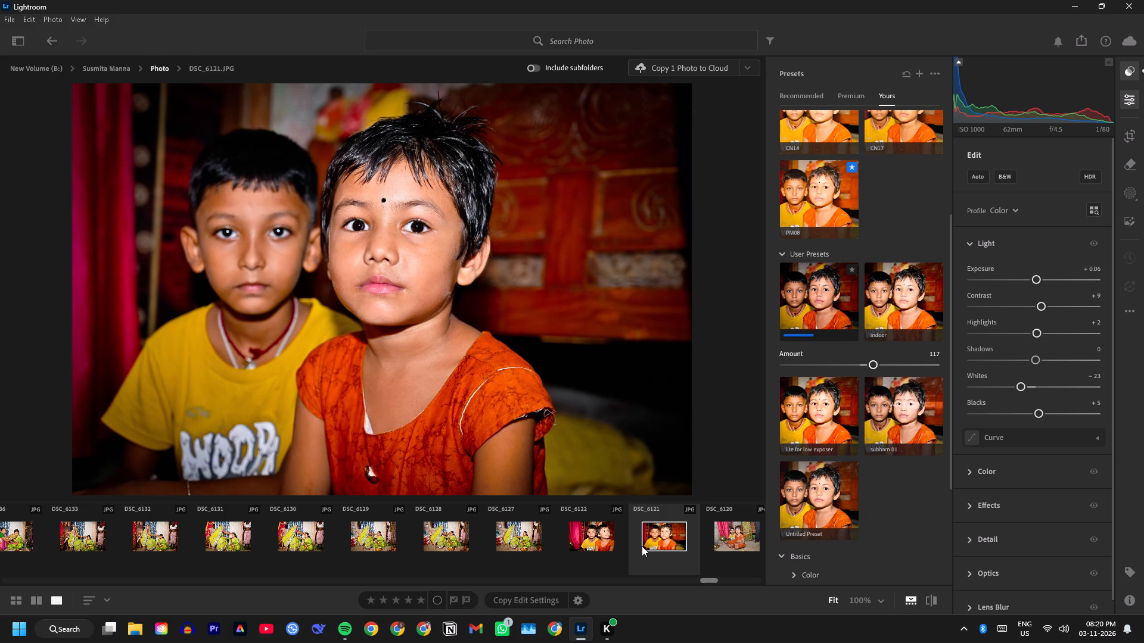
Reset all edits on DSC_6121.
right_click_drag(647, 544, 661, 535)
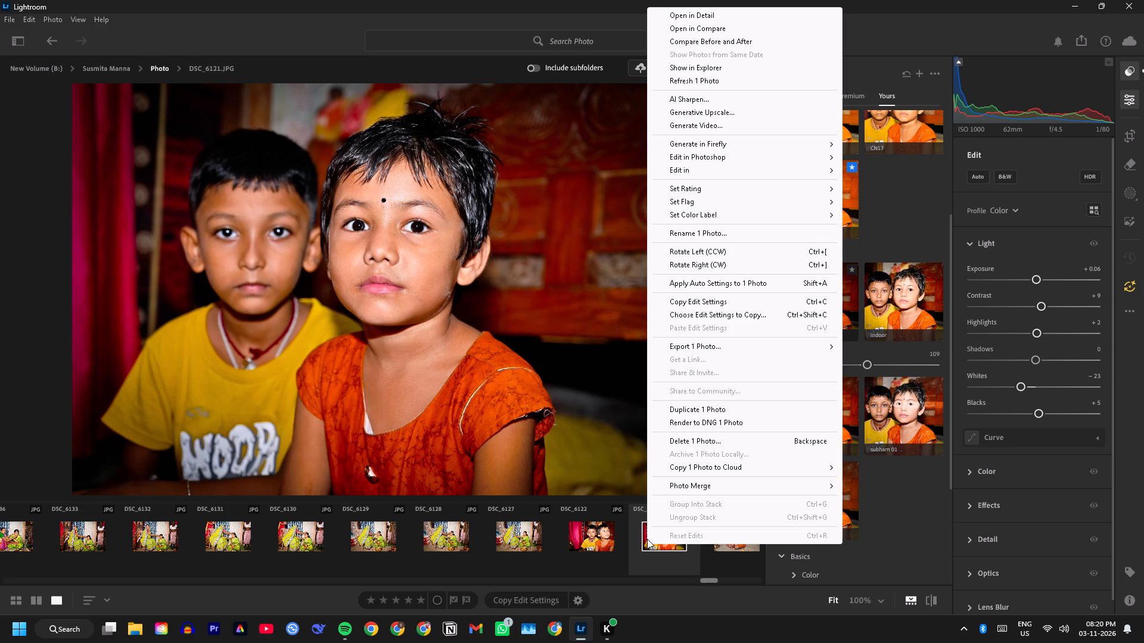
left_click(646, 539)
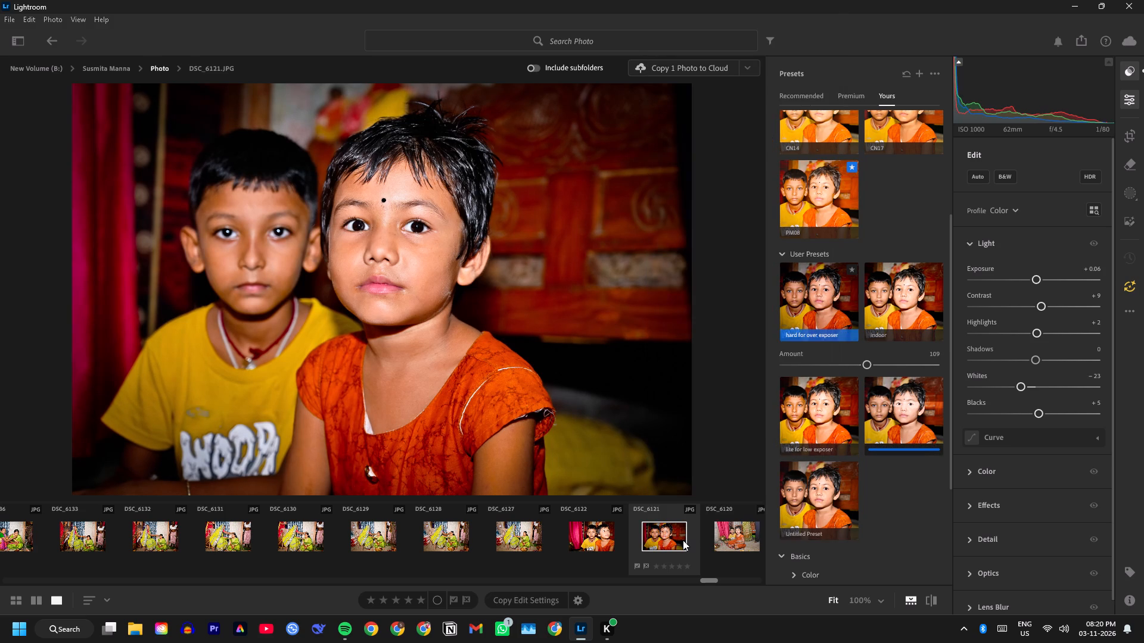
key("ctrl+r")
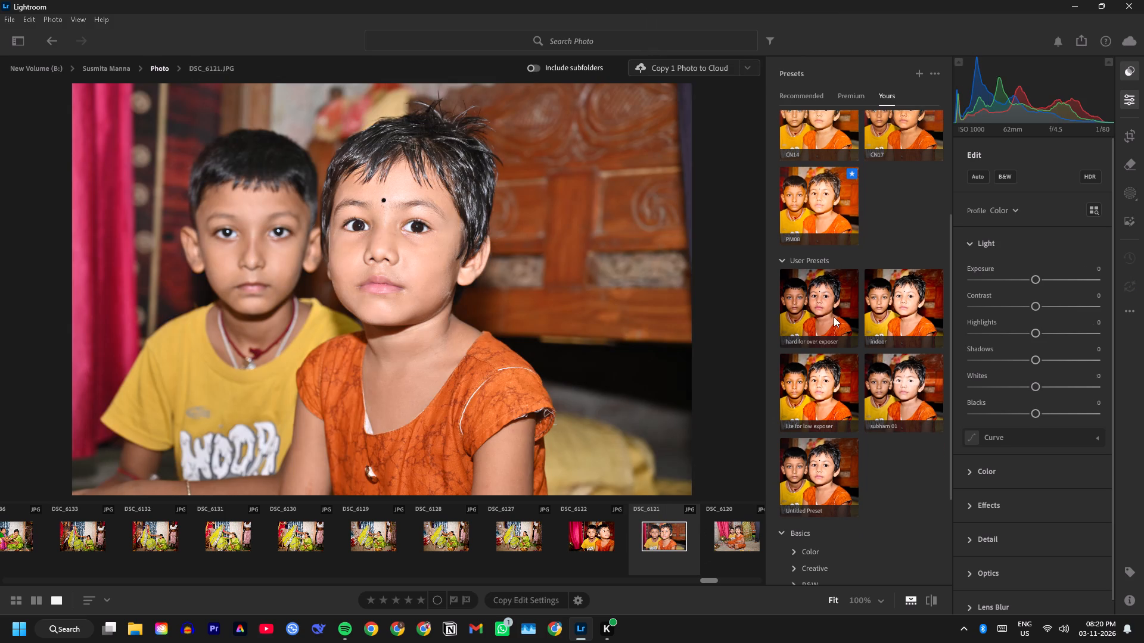
Apply the hard for over exposer user preset to DSC_6121 and export it as JPG (Small) to the aiburobhat folder.
left_click(825, 311)
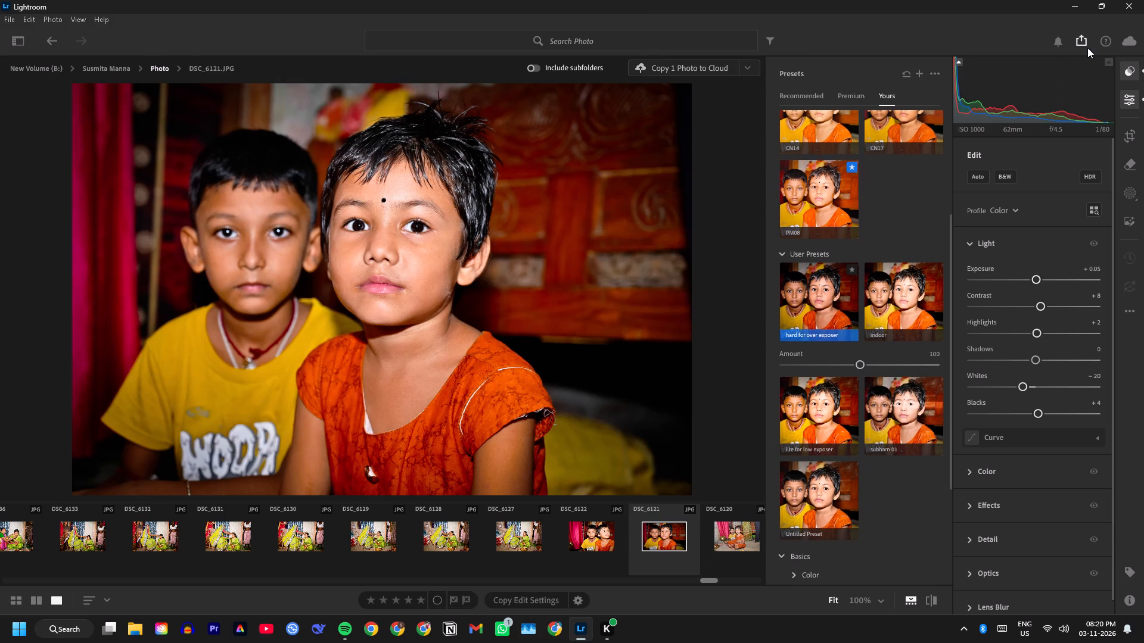
left_click(1086, 45)
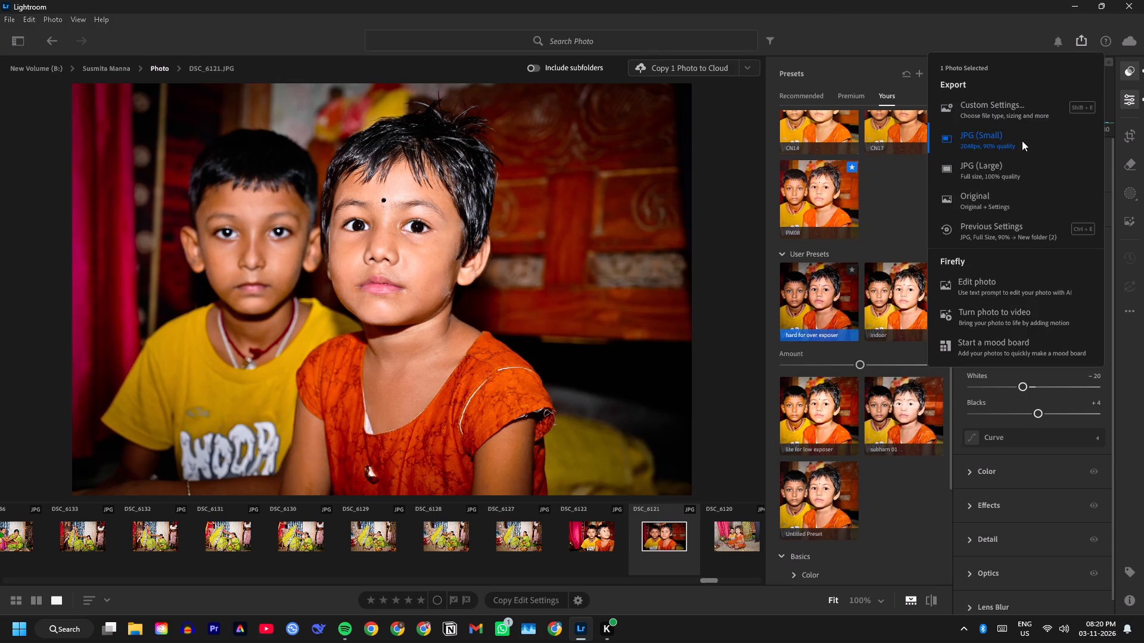
left_click(1022, 141)
left_click(764, 526)
Apply the hard for over exposer user preset to DSC_6120 and export it as JPG (Small) to the aiburobhat folder.
left_click(728, 539)
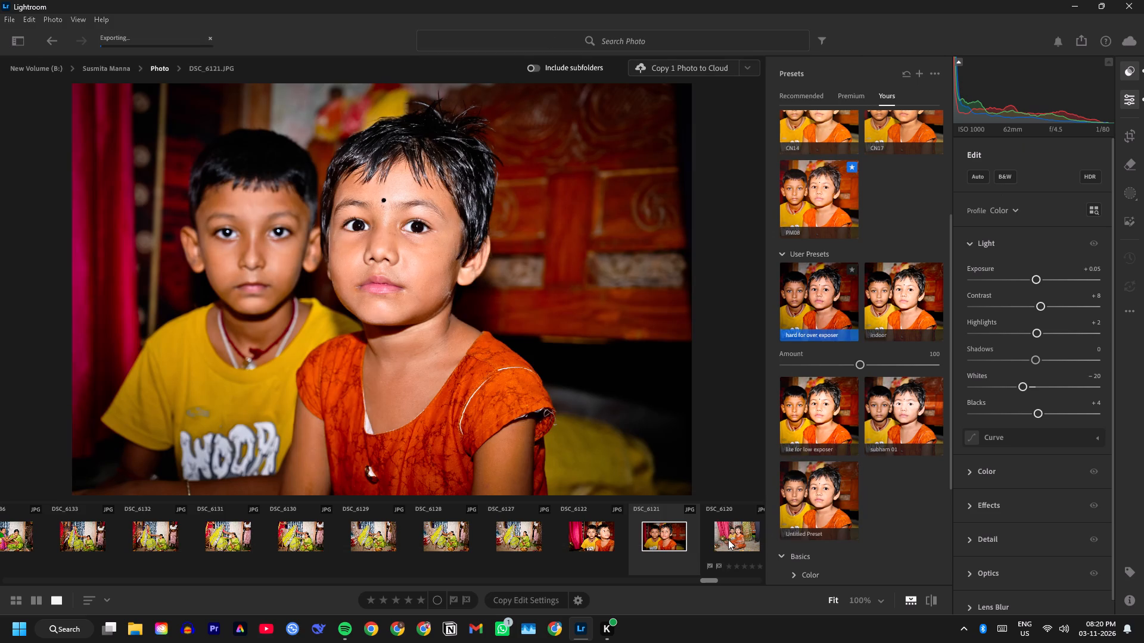
left_click(828, 292)
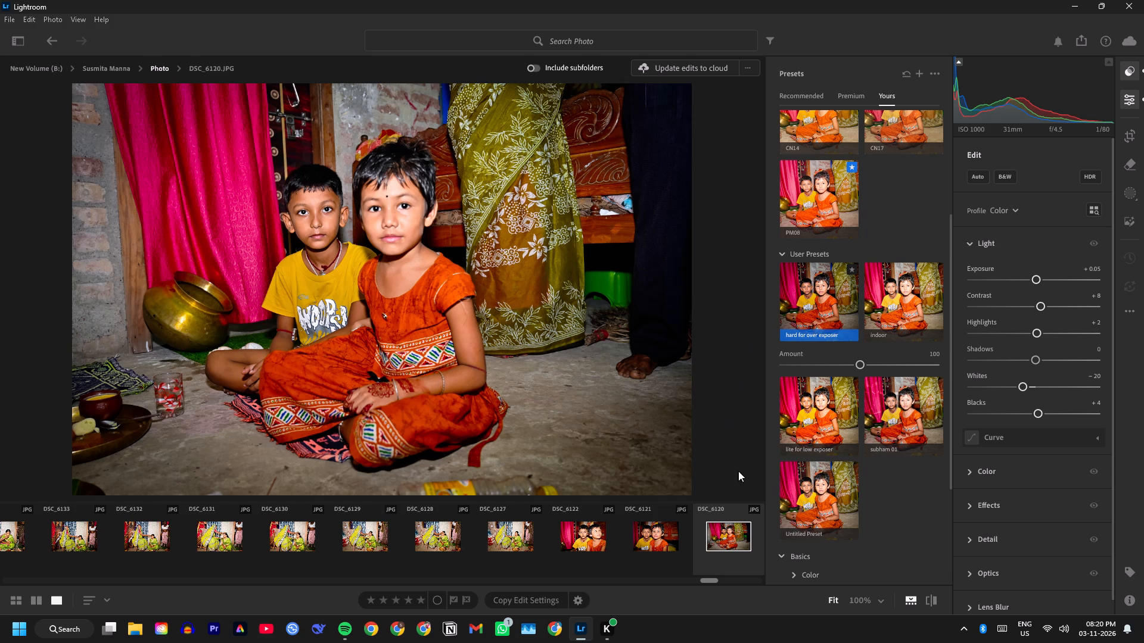
left_click(1078, 43)
left_click(1006, 152)
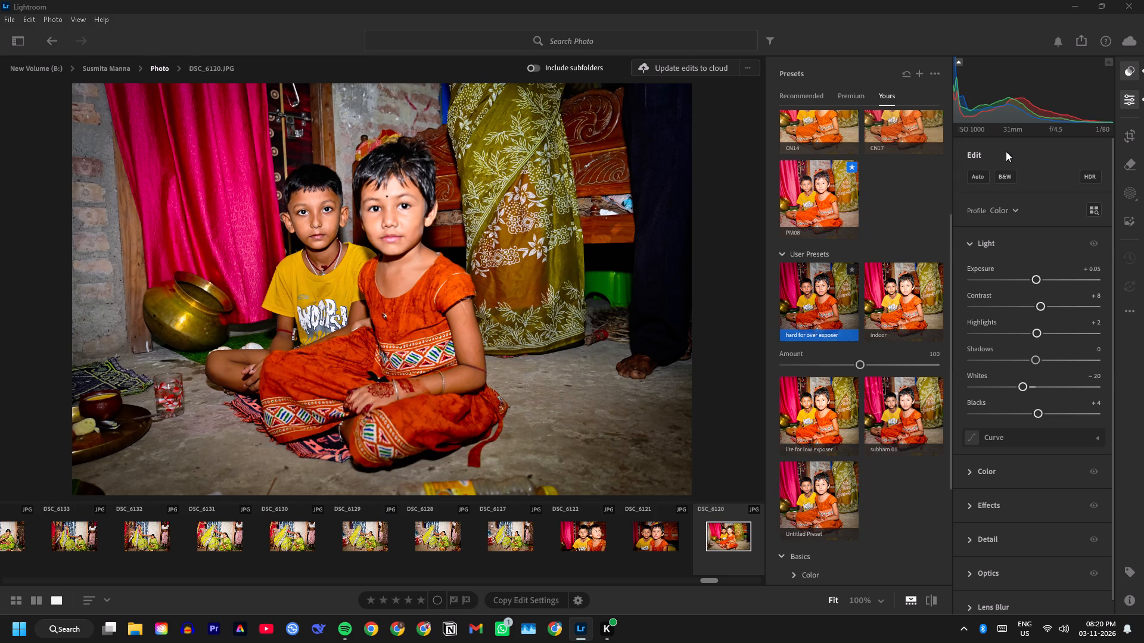
left_click(772, 524)
Apply the indoor user preset to DSC_6114 and export it as JPG (Small) to the aiburobhat folder.
scroll(735, 534, "down", 3)
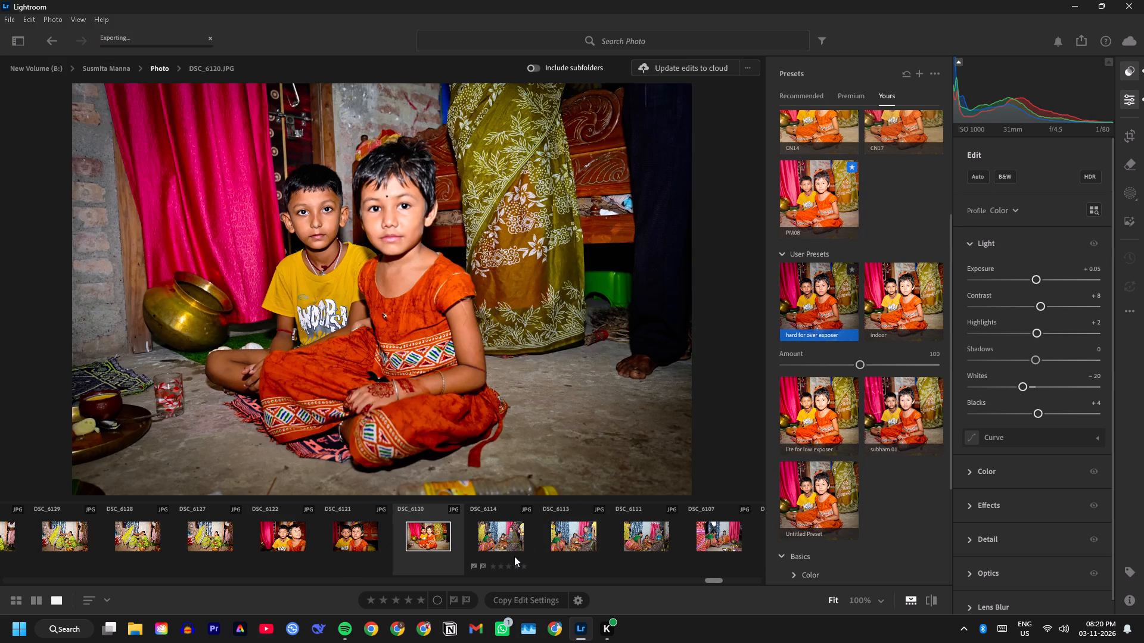
left_click(514, 556)
left_click(927, 323)
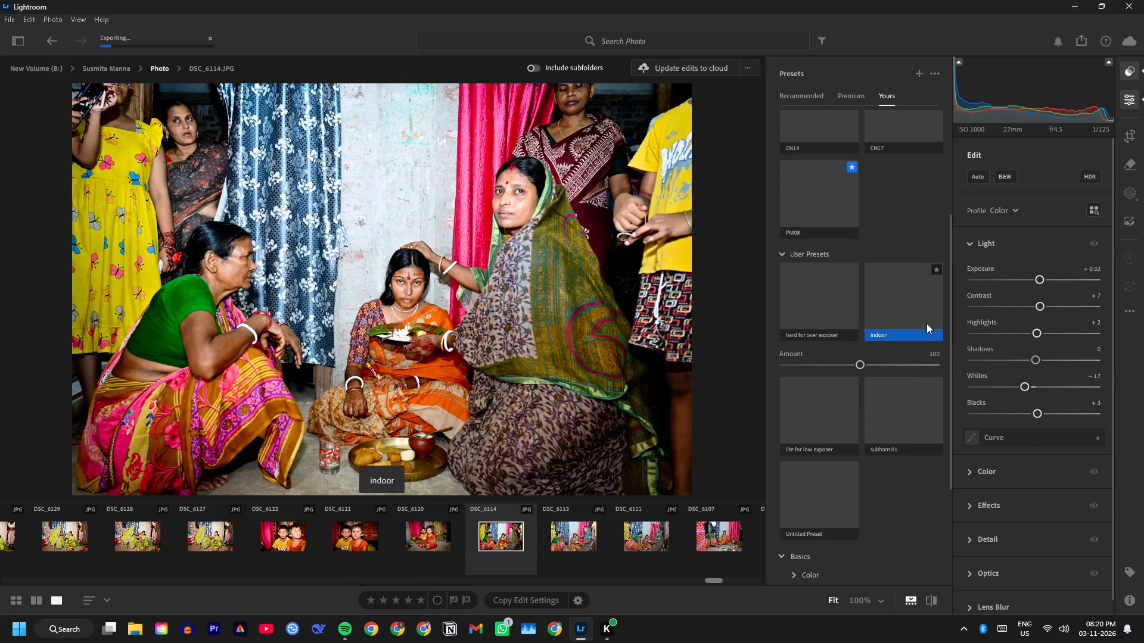
left_click(1086, 32)
left_click(1080, 40)
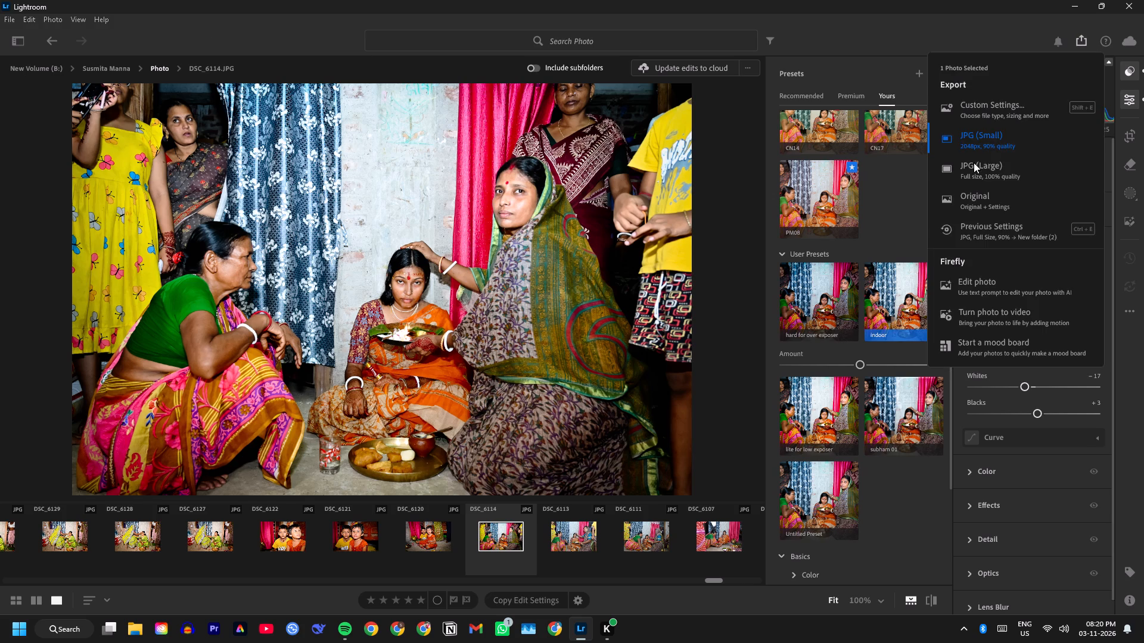
left_click(1021, 137)
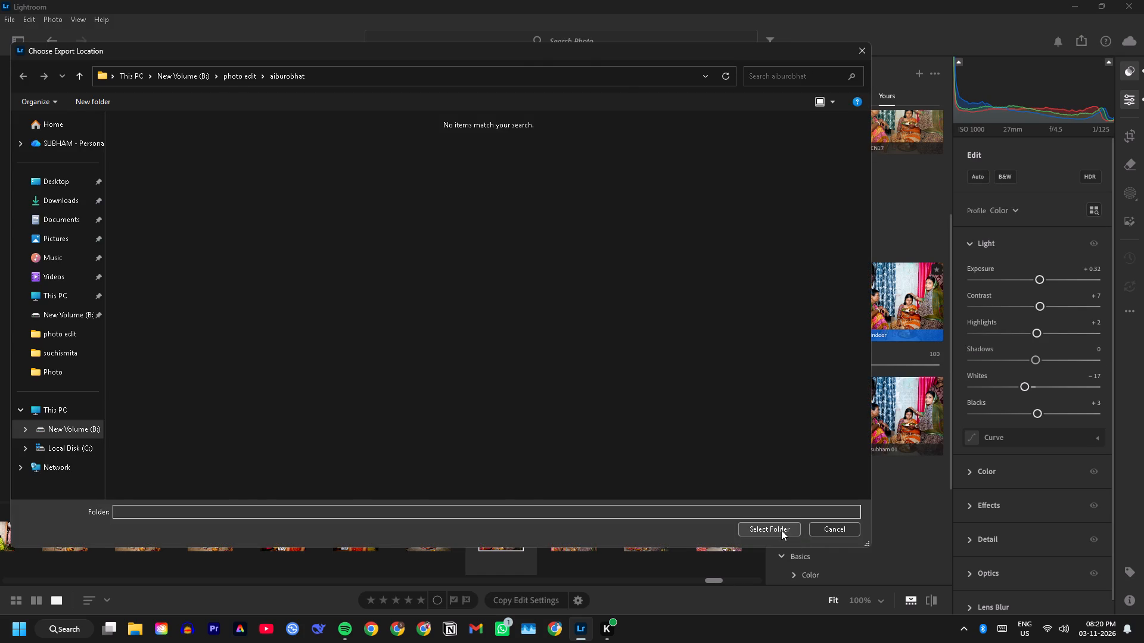
left_click(781, 530)
Apply the indoor user preset to DSC_6113 and export it as JPG (Small) to the aiburobhat folder.
left_click(600, 536)
left_click(924, 304)
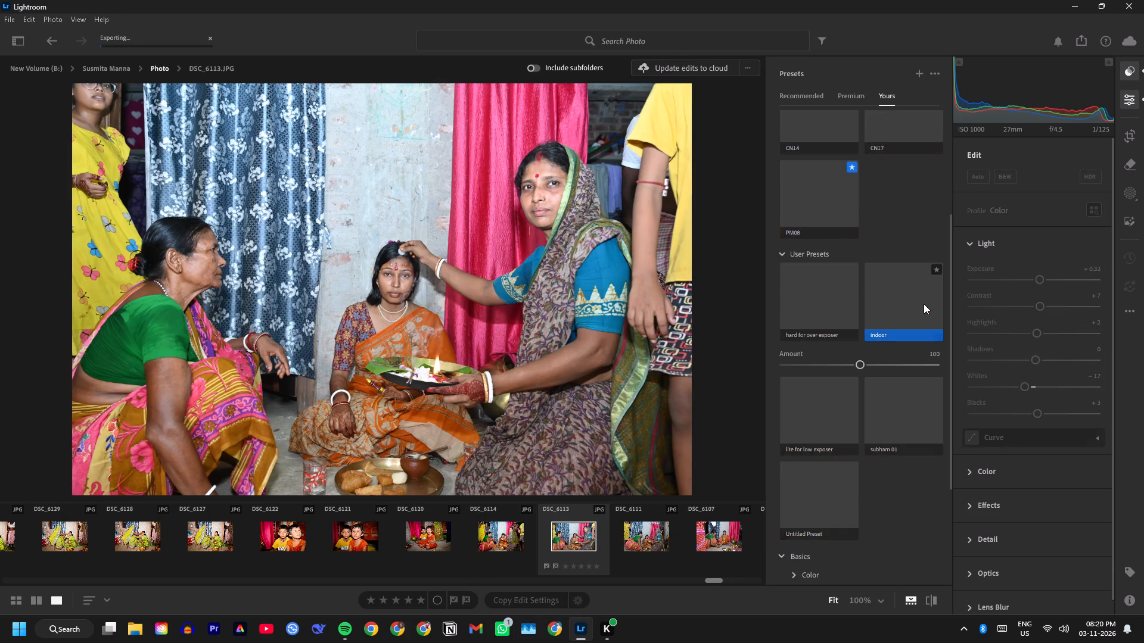
left_click(1078, 40)
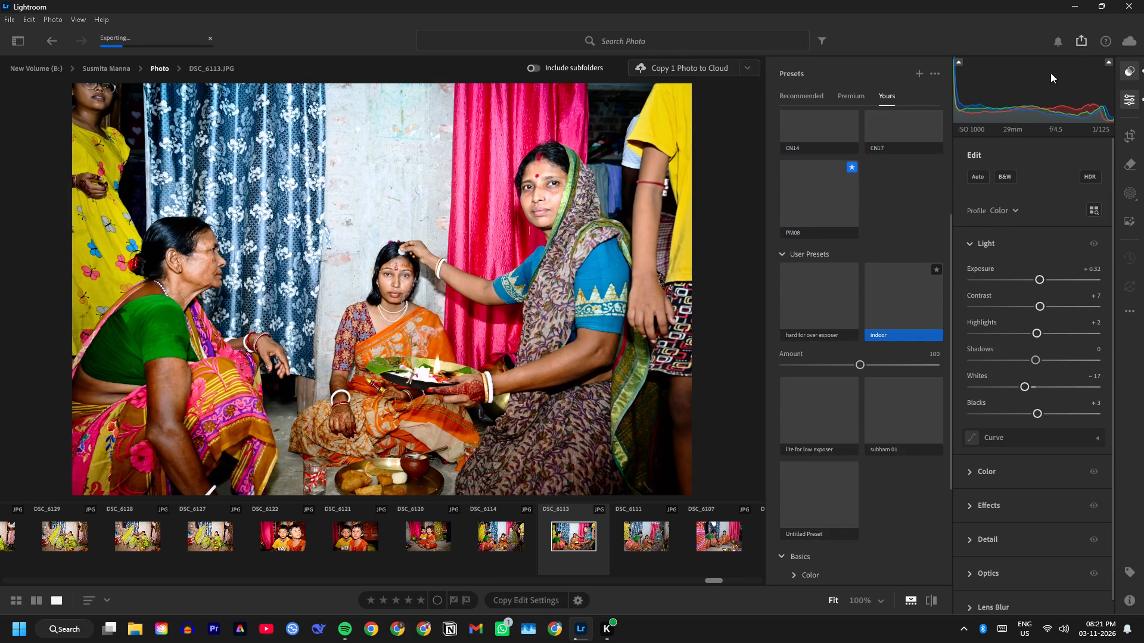
left_click(1006, 146)
left_click(771, 526)
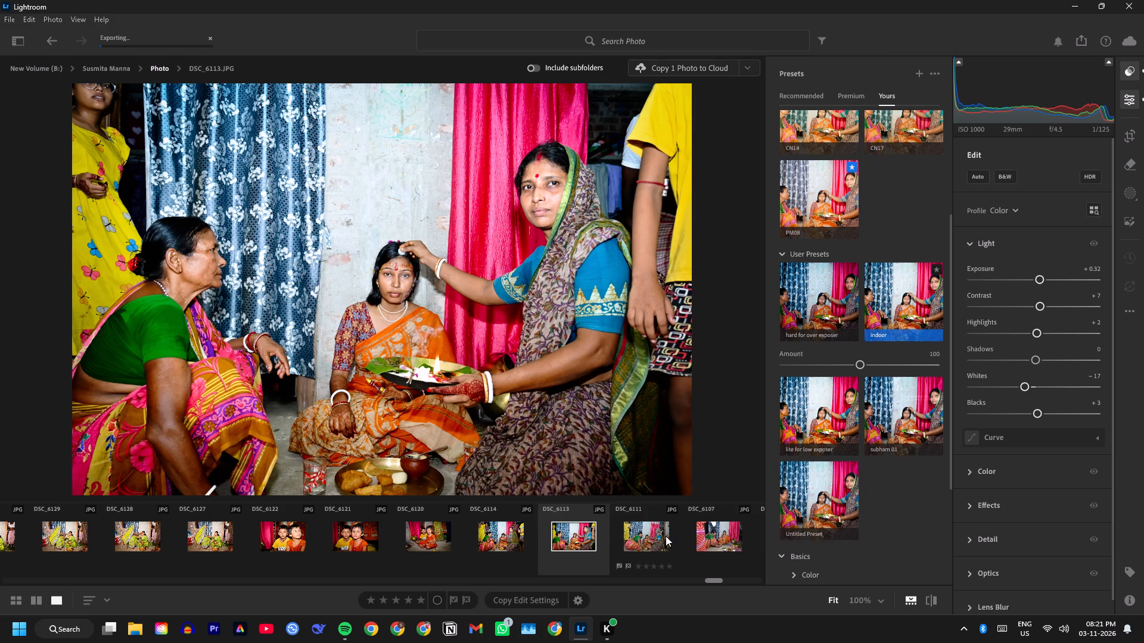
Apply the indoor user preset to DSC_6111 and export it as JPG (Small) to the aiburobhat folder.
left_click(659, 536)
left_click(907, 309)
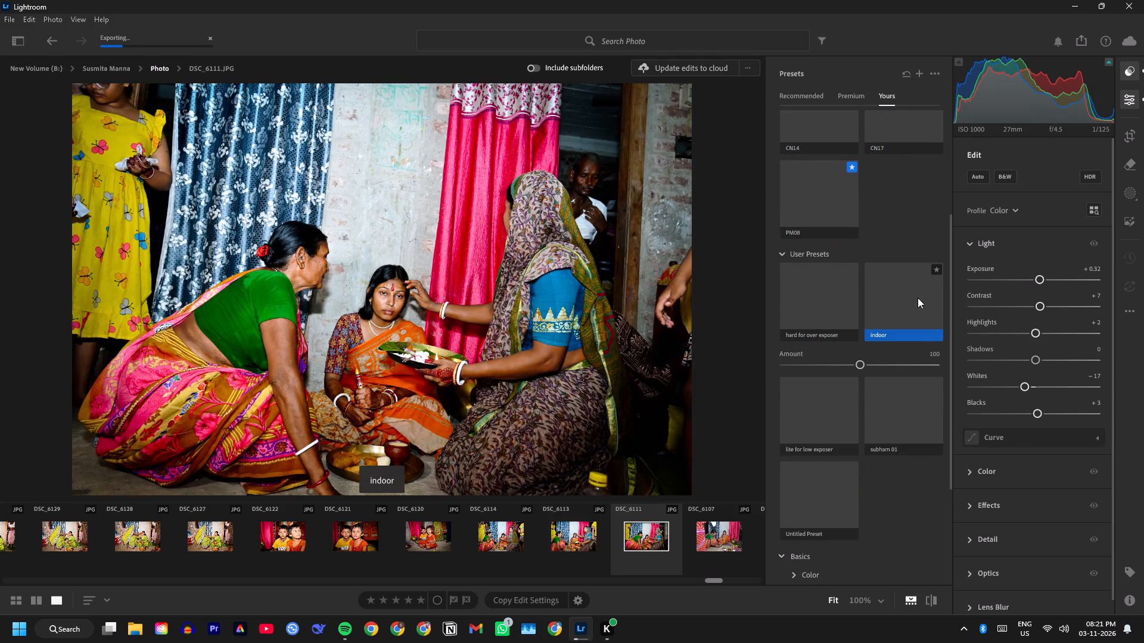
left_click(1082, 46)
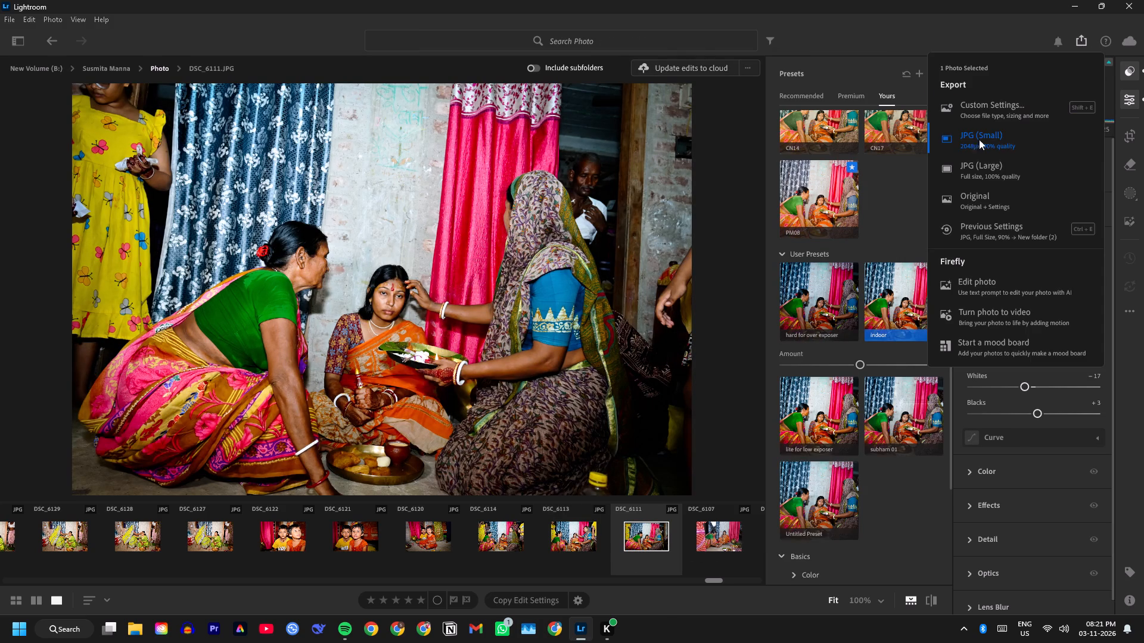
left_click(1019, 143)
left_click(773, 532)
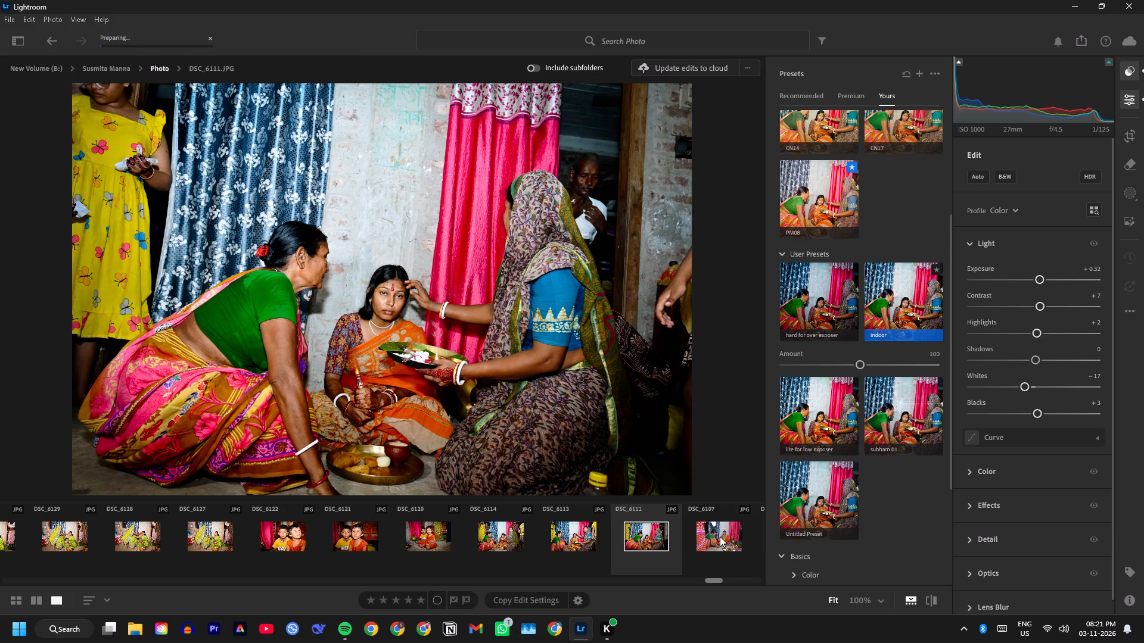
Apply the lite for low exposer user preset to DSC_6107 and export it as JPG (Small) to the aiburobhat folder.
left_click(722, 536)
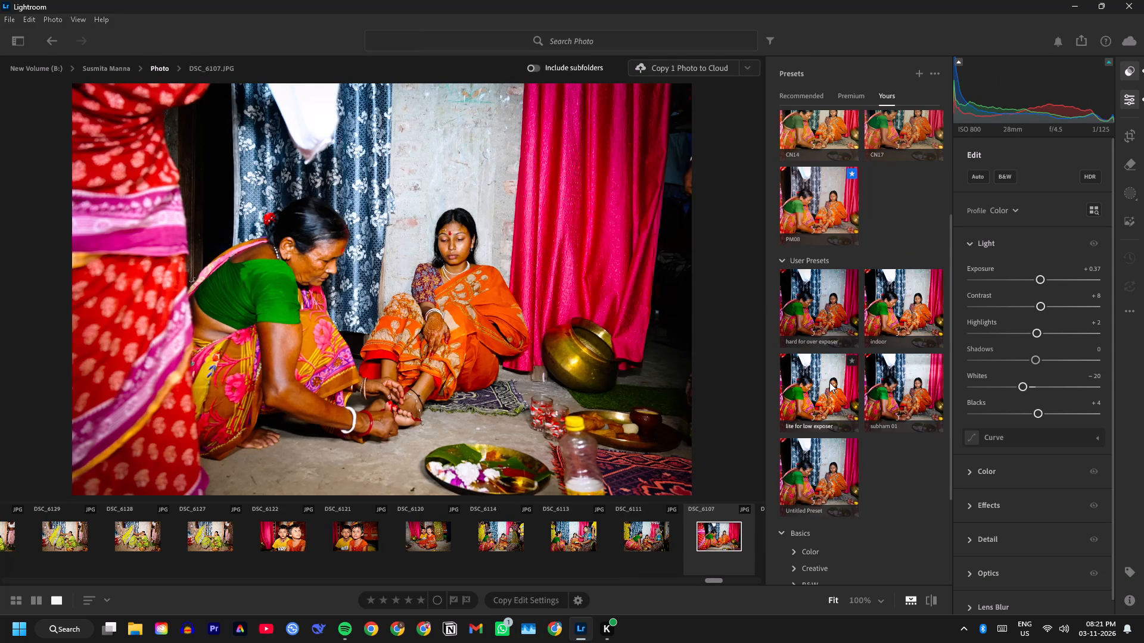
left_click(827, 383)
left_click(1084, 44)
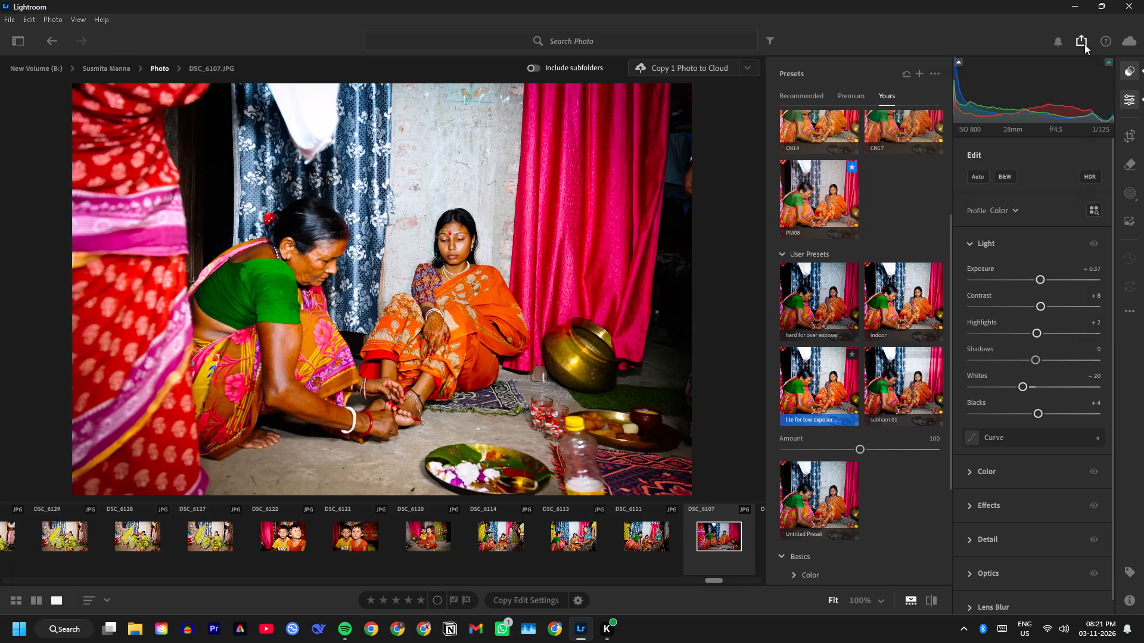
left_click(1031, 133)
left_click(768, 529)
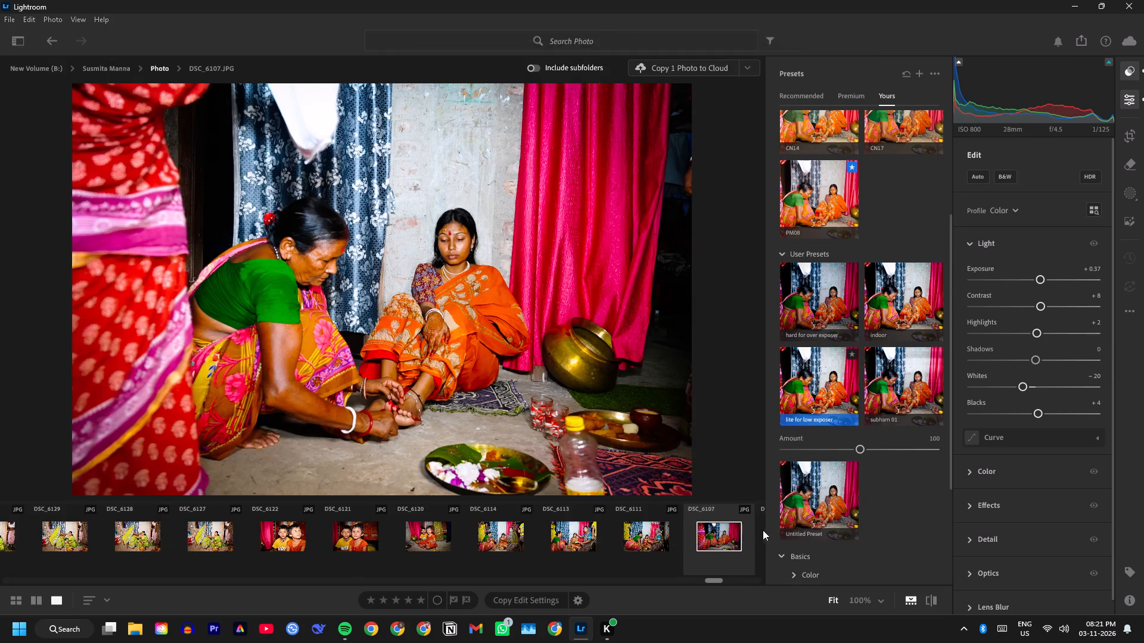
Apply the indoor user preset to DSC_6105 and export it as JPG (Small) to the aiburobhat folder.
scroll(695, 534, "down", 4)
left_click(403, 542)
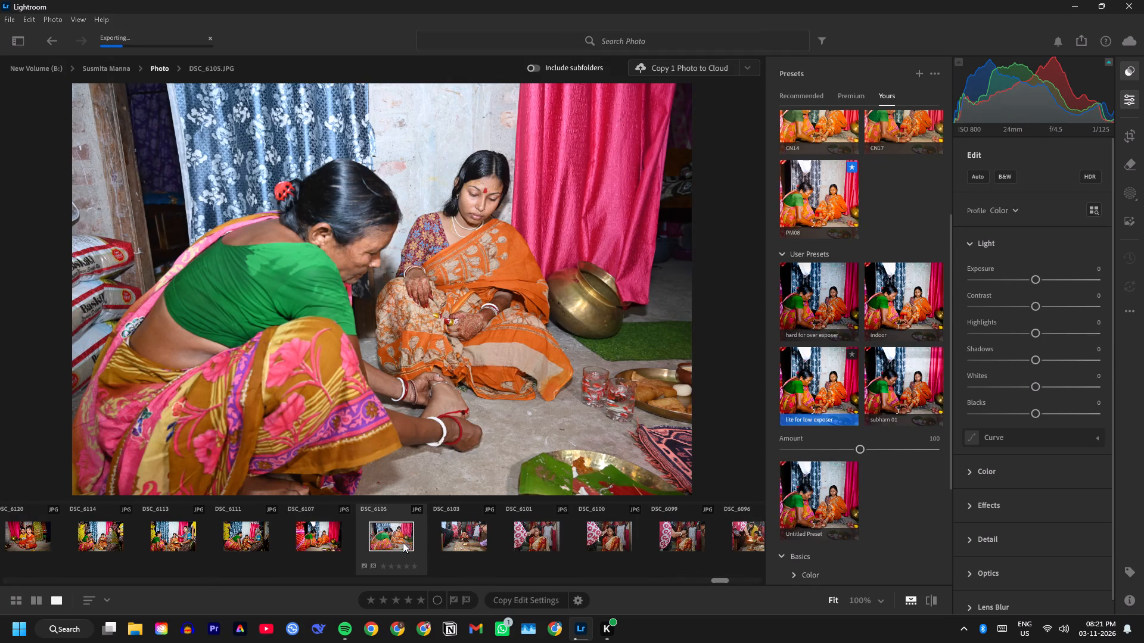
left_click(906, 298)
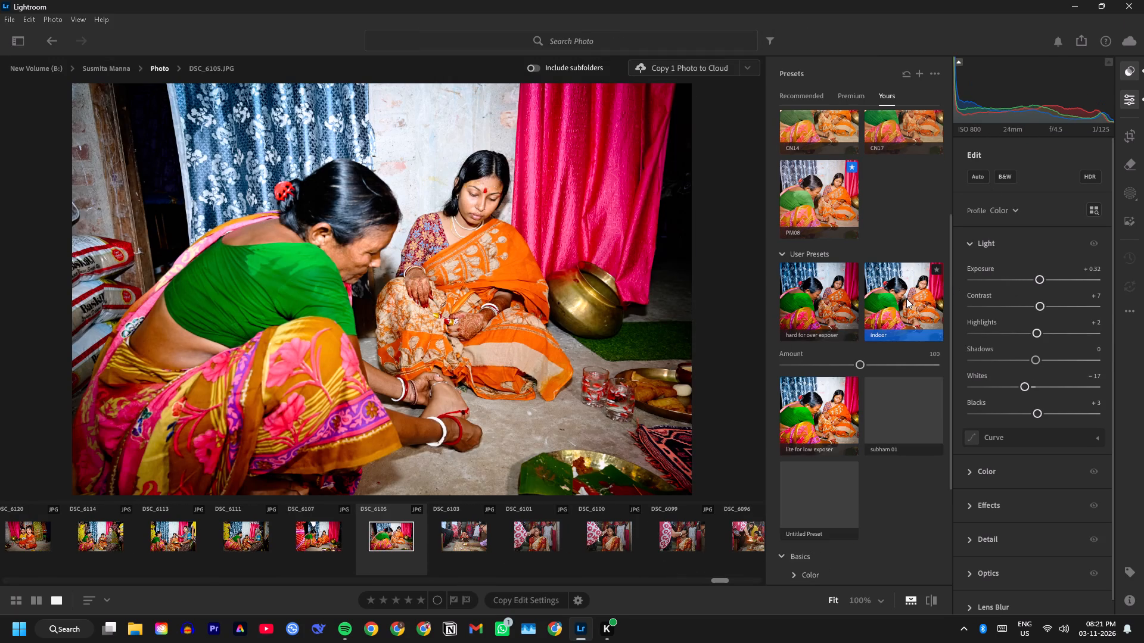
left_click(1079, 38)
left_click(1015, 144)
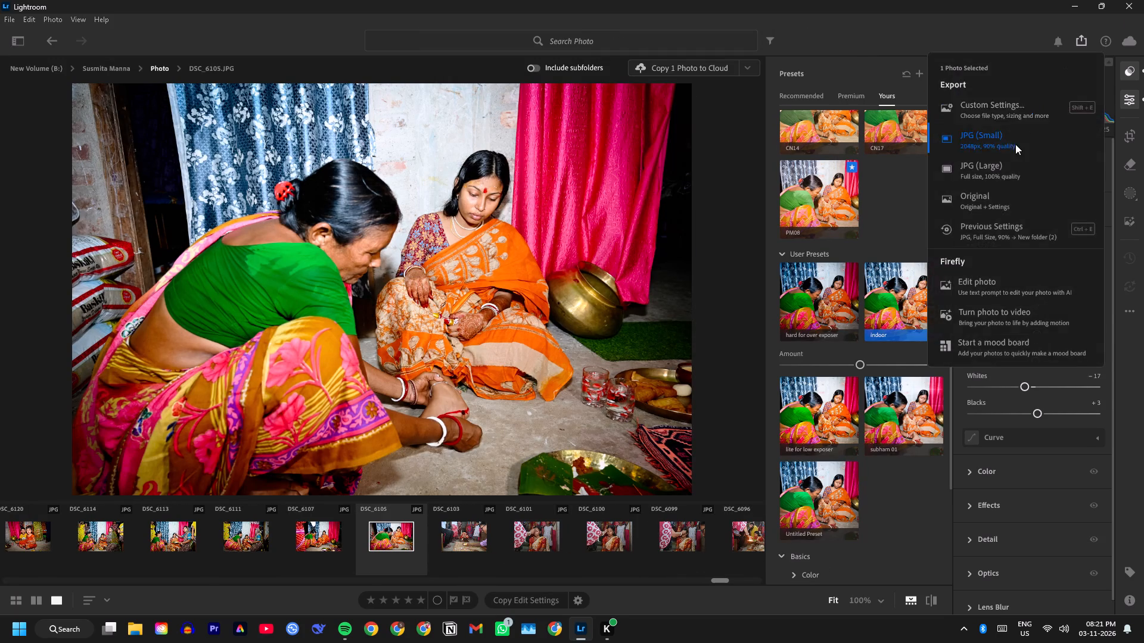
left_click_drag(785, 537, 788, 532)
left_click(788, 531)
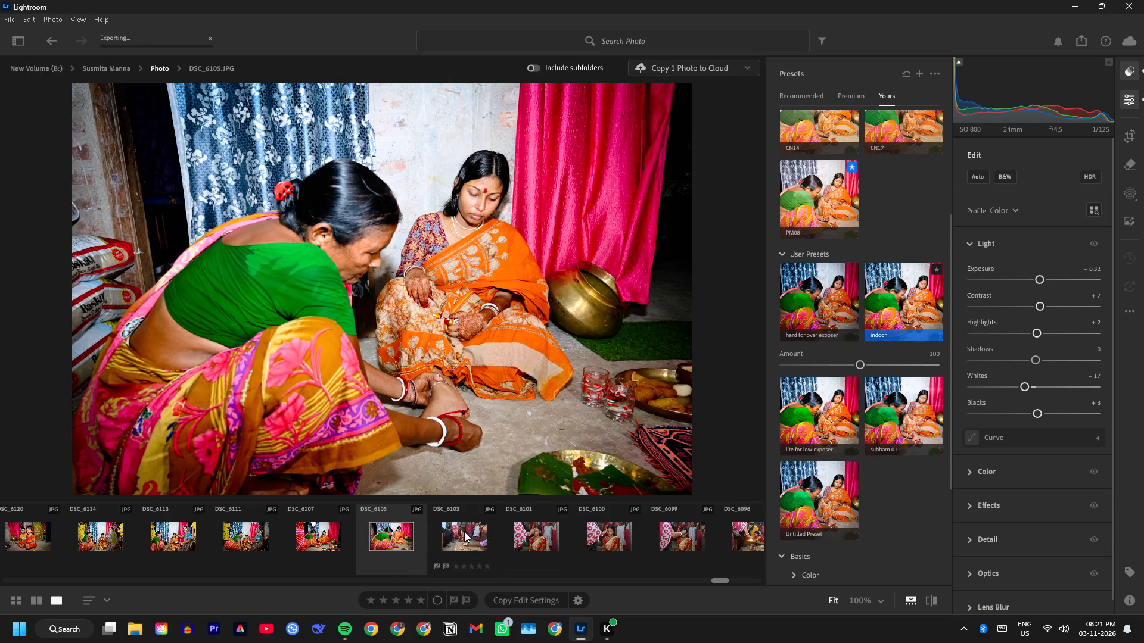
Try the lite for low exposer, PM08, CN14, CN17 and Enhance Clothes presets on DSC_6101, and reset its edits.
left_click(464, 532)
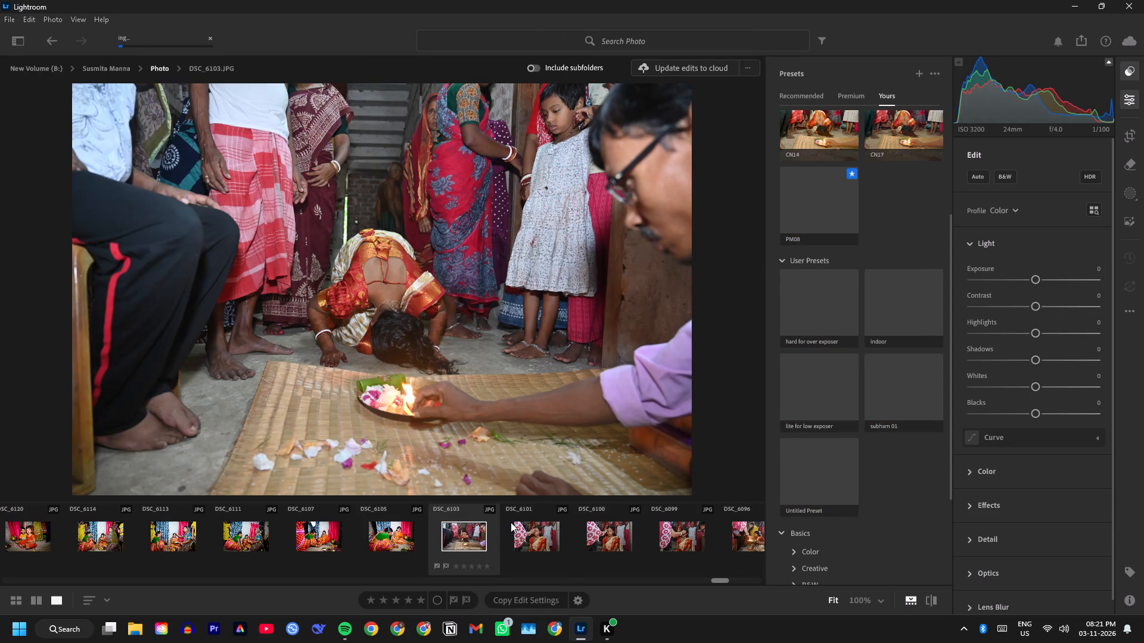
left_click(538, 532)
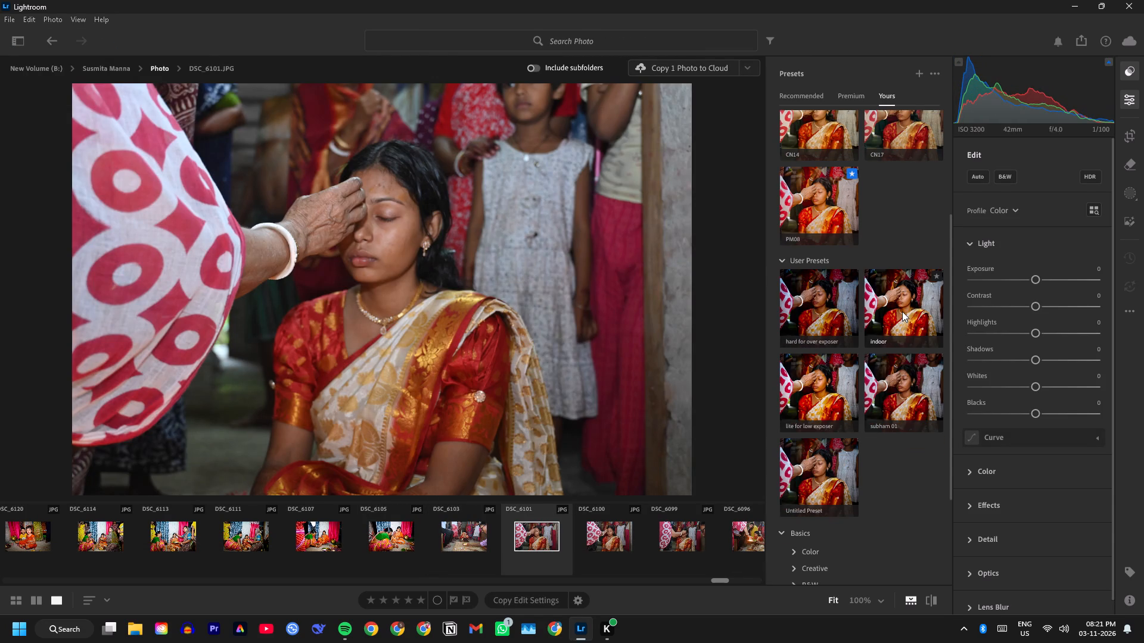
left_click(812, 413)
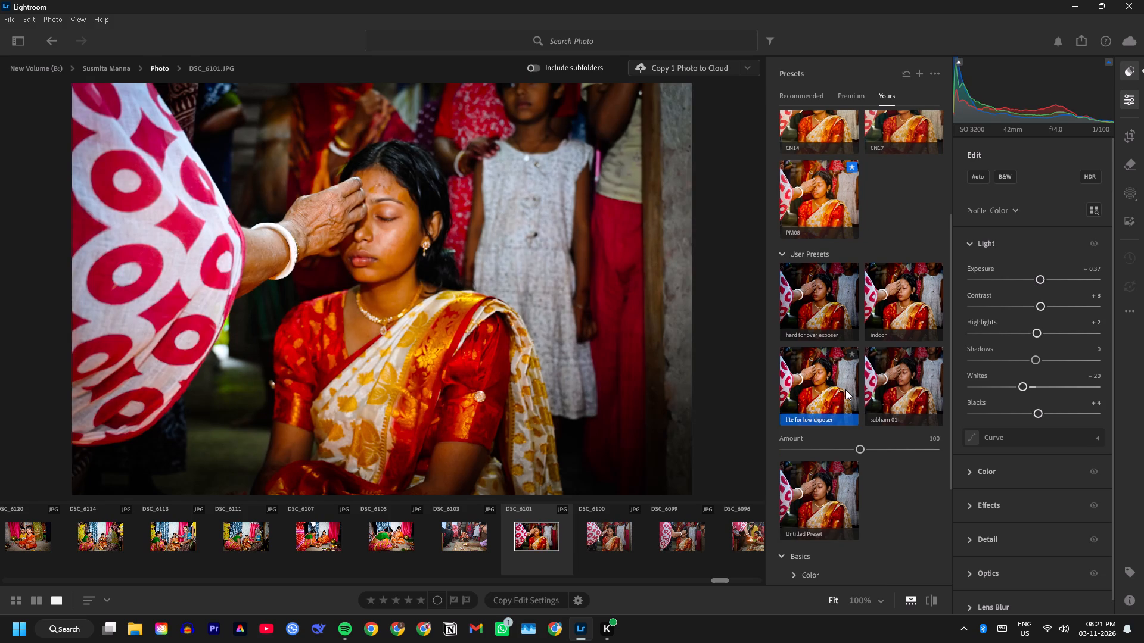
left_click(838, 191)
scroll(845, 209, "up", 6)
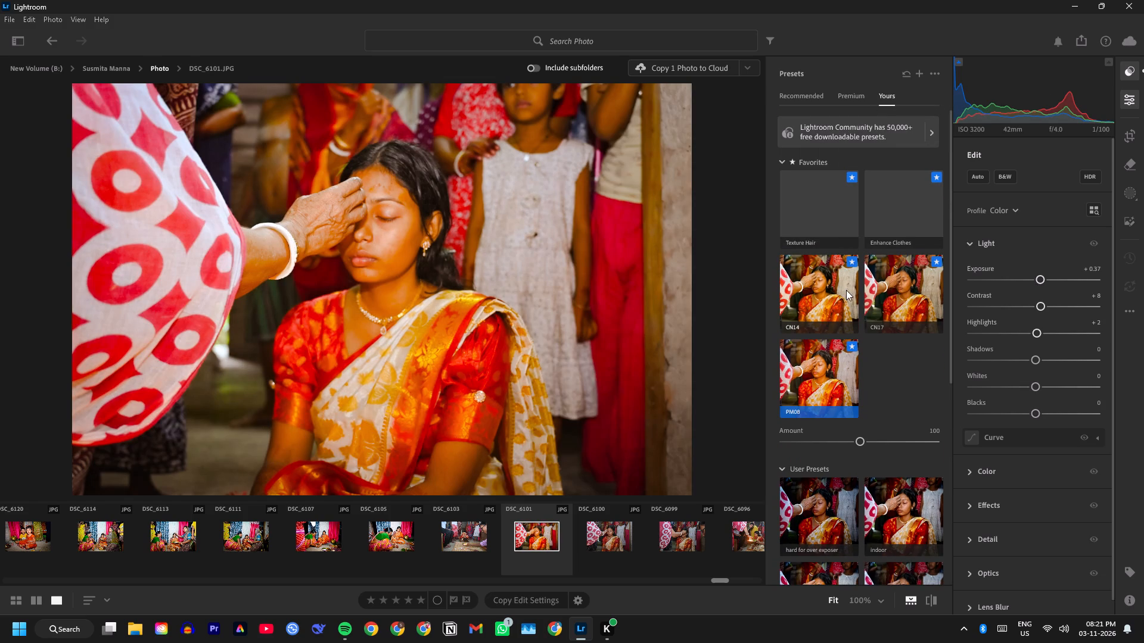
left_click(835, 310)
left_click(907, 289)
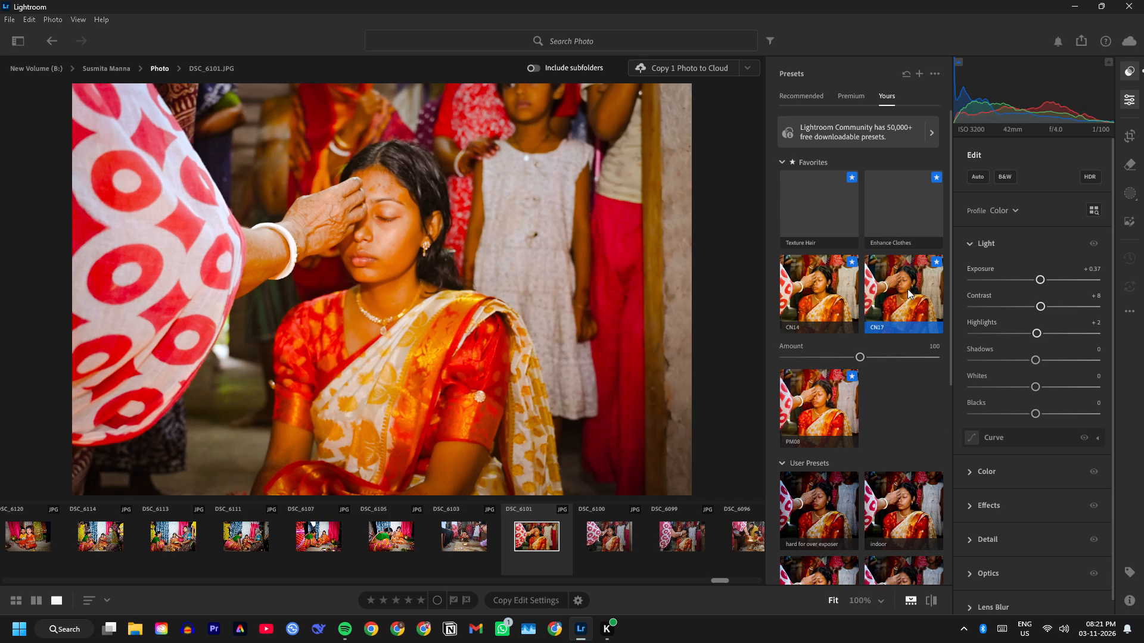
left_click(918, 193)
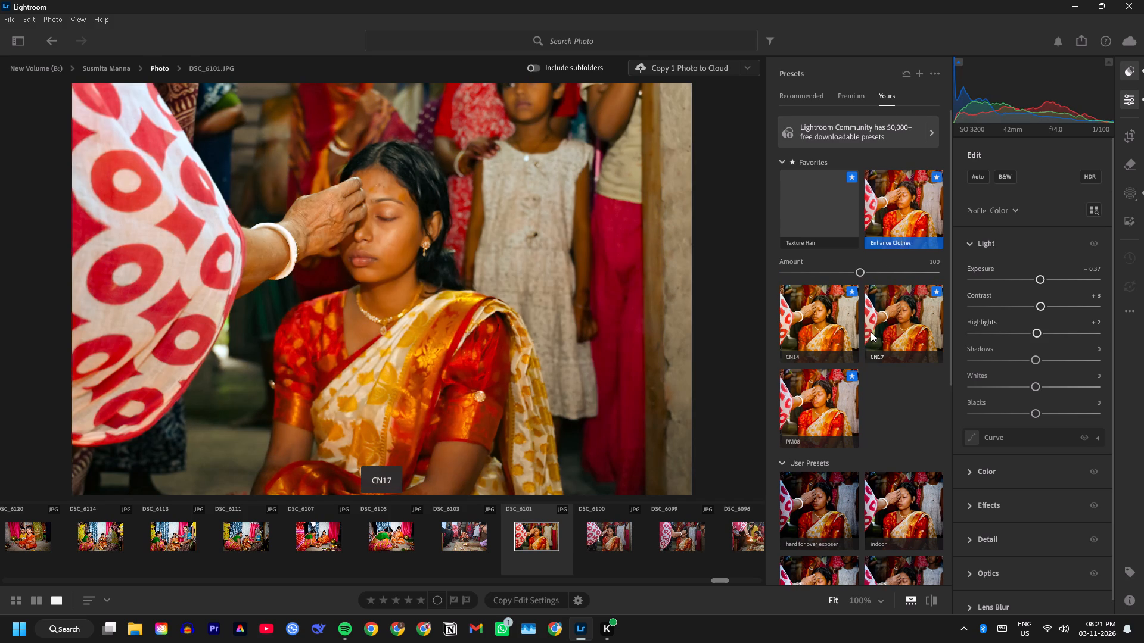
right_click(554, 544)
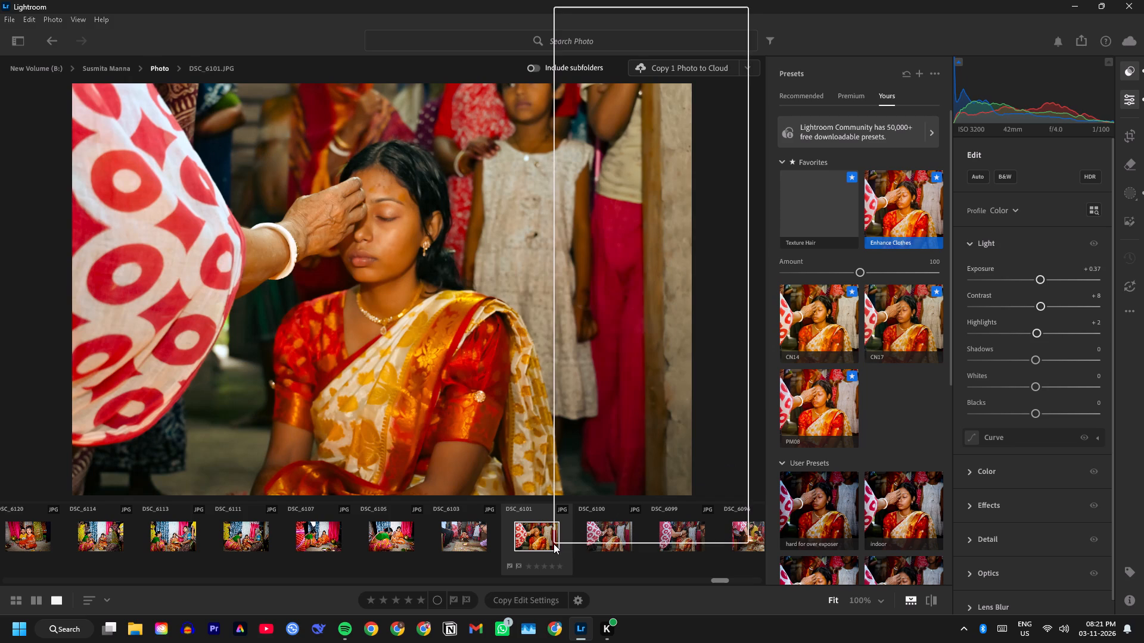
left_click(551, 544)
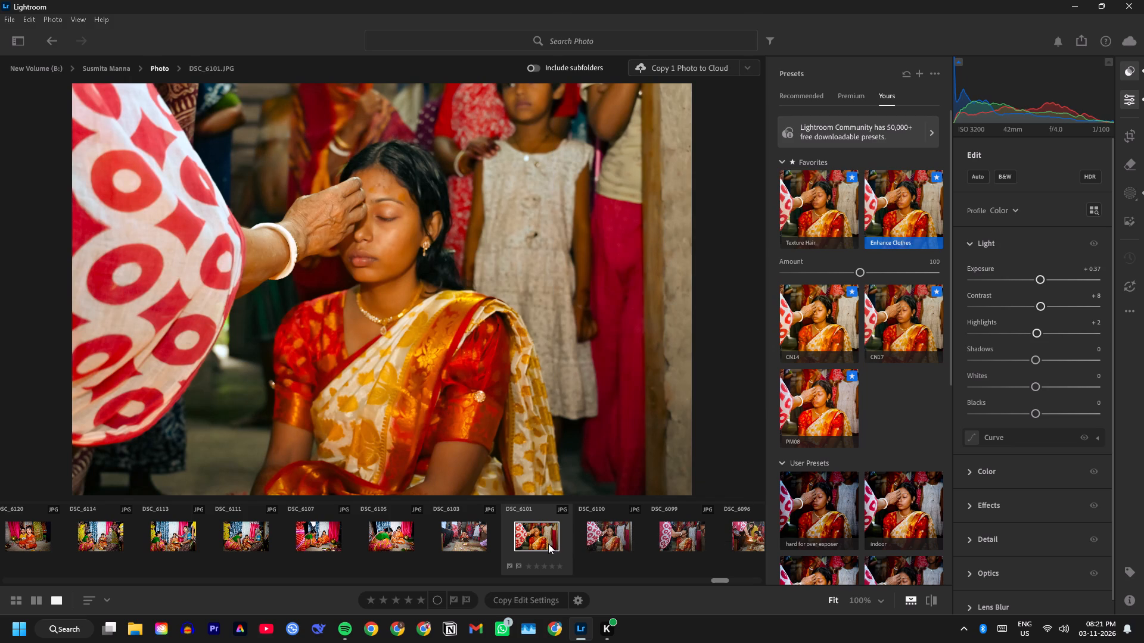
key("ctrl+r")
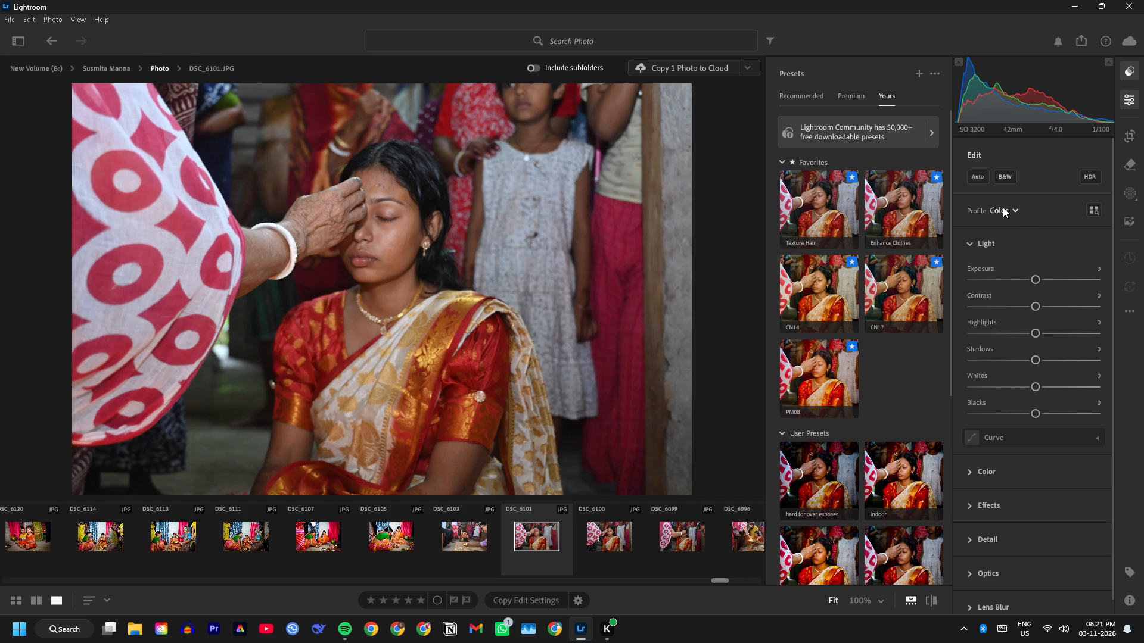
Adjust DSC_6101's light settings to Blacks −22, Whites +19 and Contrast +17.
left_click(602, 537)
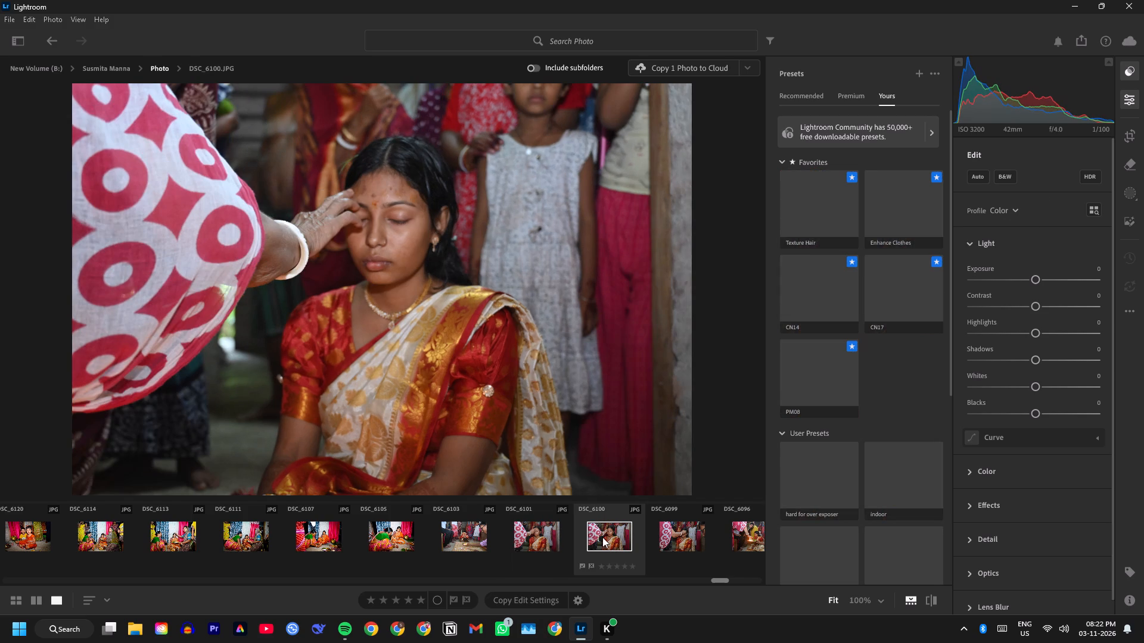
left_click(529, 540)
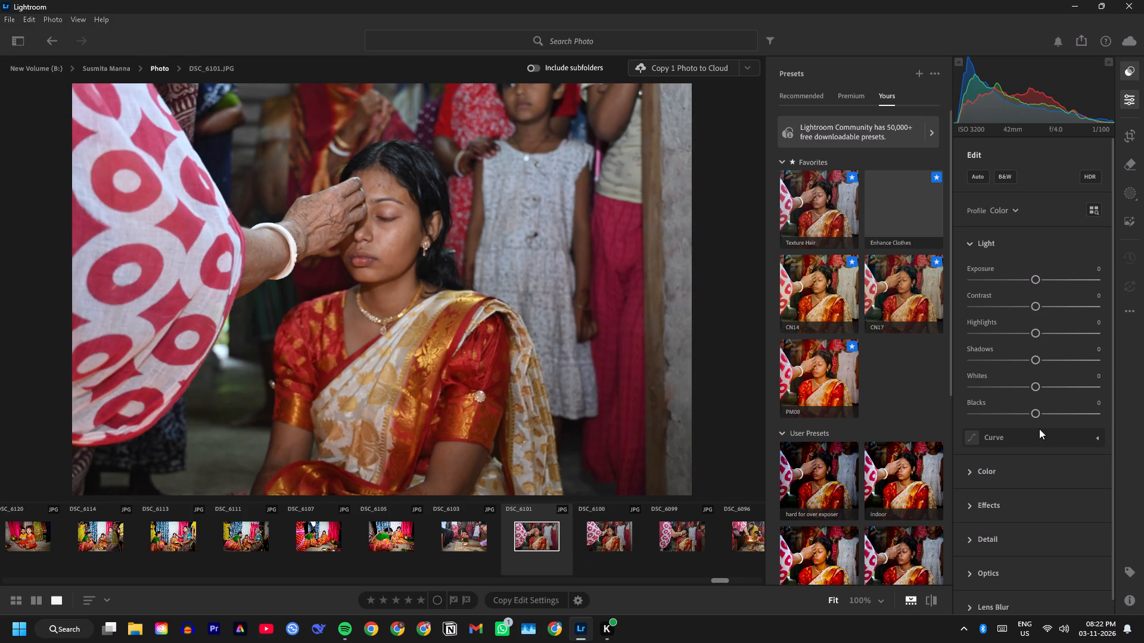
left_click_drag(1037, 411, 1022, 426)
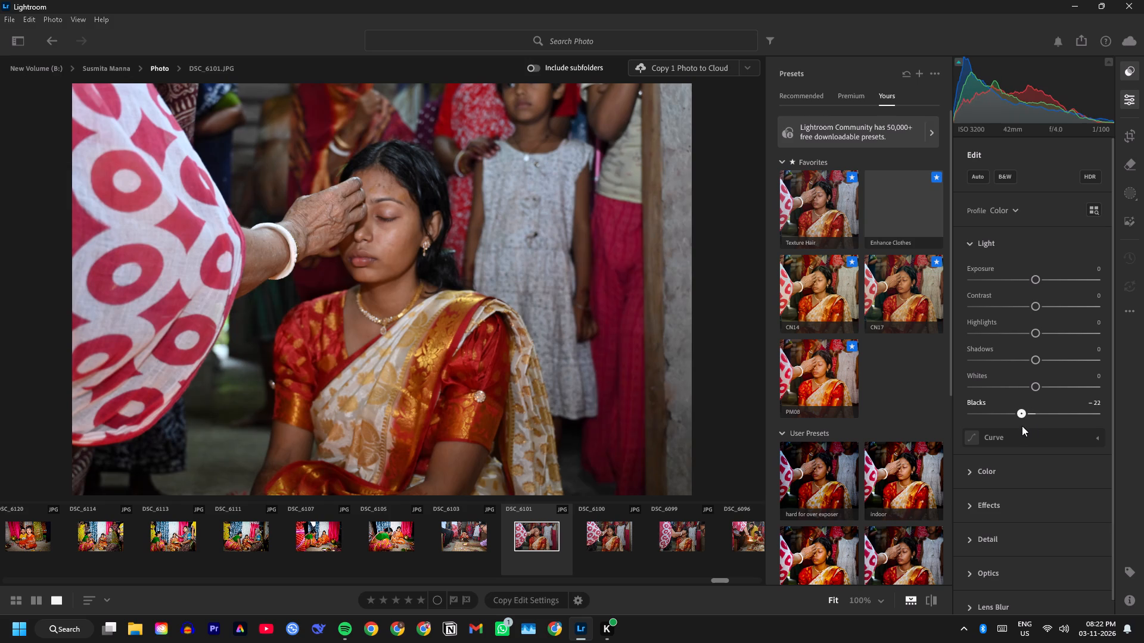
left_click_drag(1022, 426, 1022, 427)
left_click_drag(1033, 381, 1019, 390)
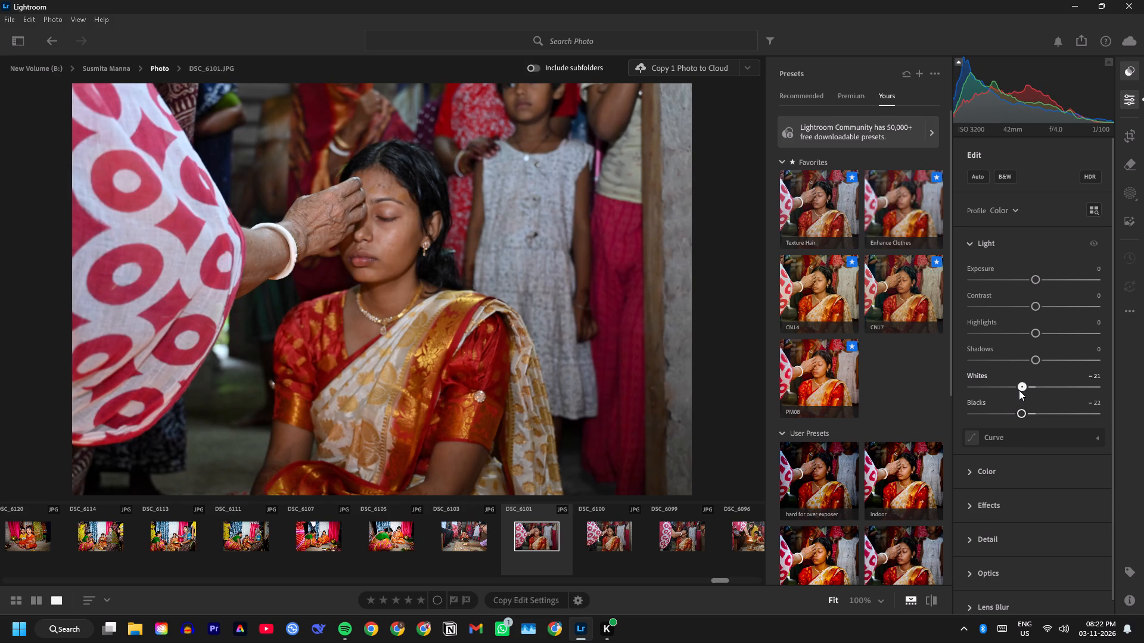
left_click_drag(1019, 390, 1044, 396)
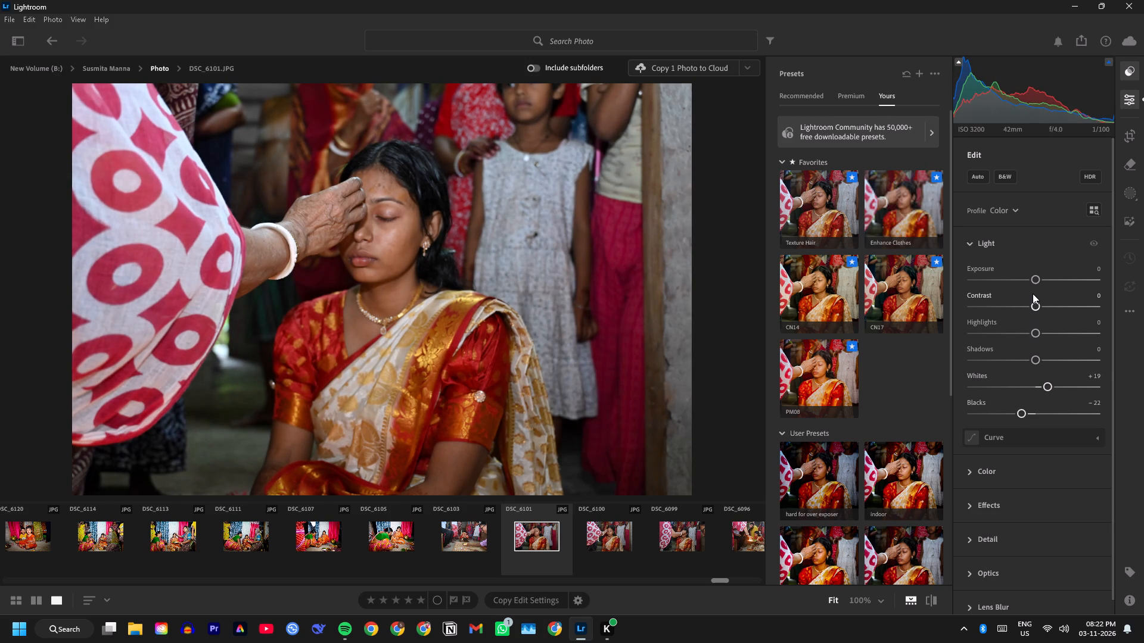
left_click_drag(1033, 302, 1043, 312)
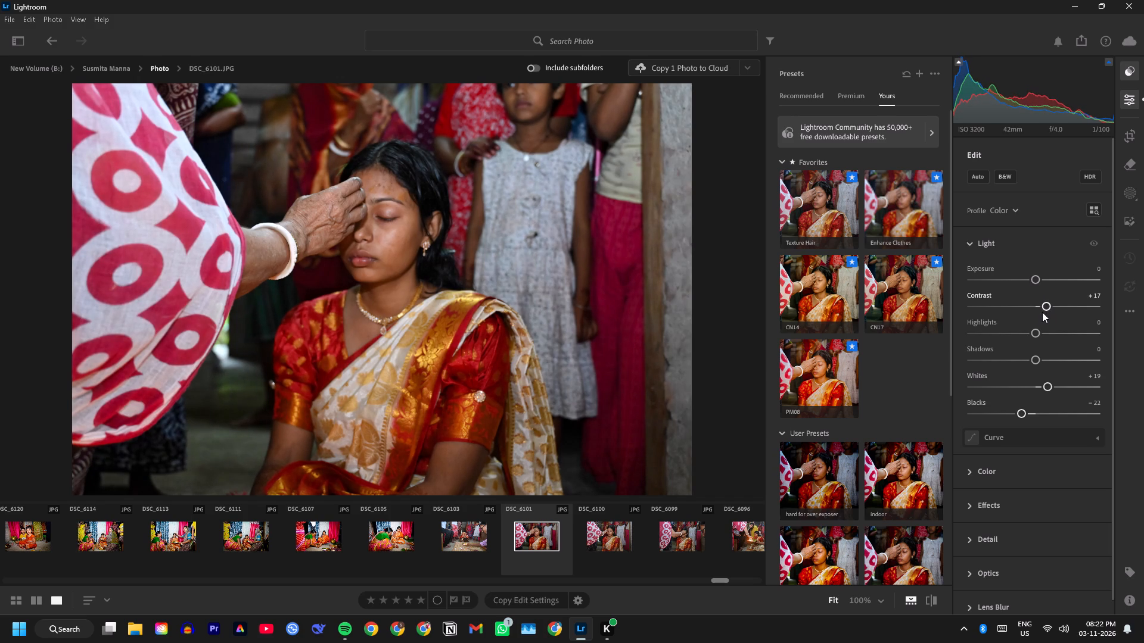
Set DSC_6101's color adjustments to Temp 0, Vibrance +6 and Saturation +10.
scroll(988, 456, "down", 5)
left_click(977, 459)
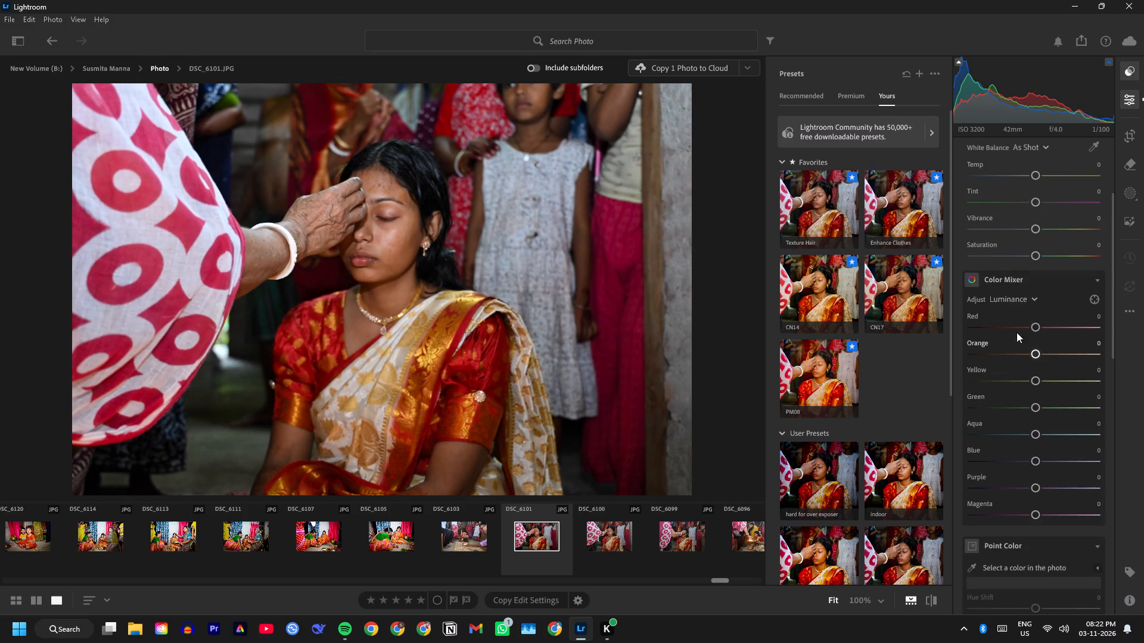
left_click(1031, 169)
left_click_drag(1034, 172, 1030, 181)
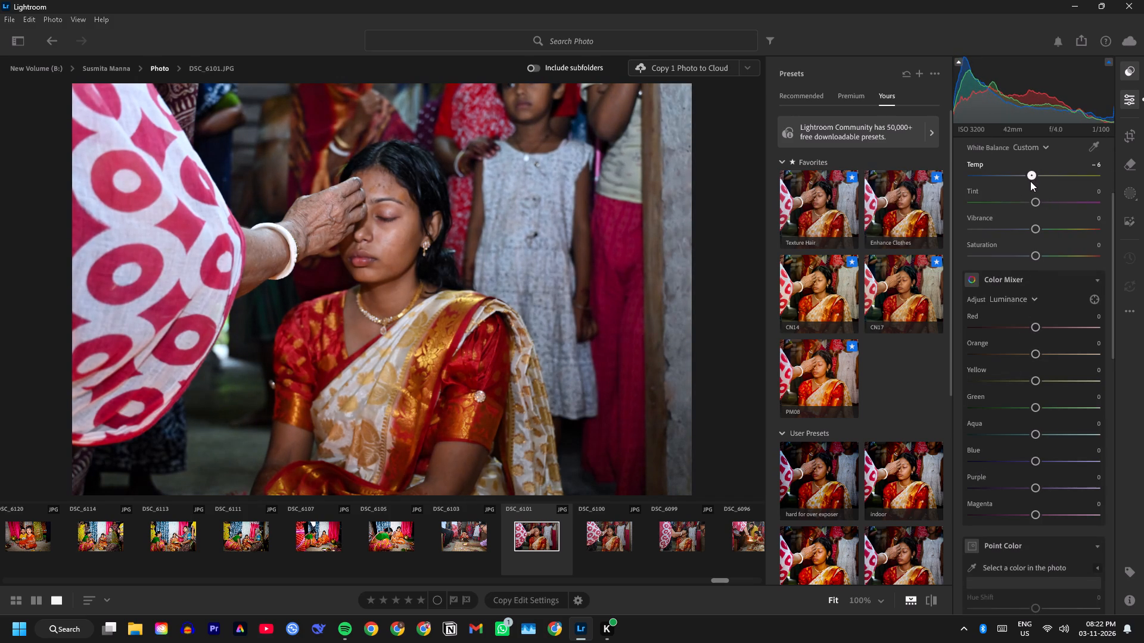
left_click_drag(1030, 181, 1030, 184)
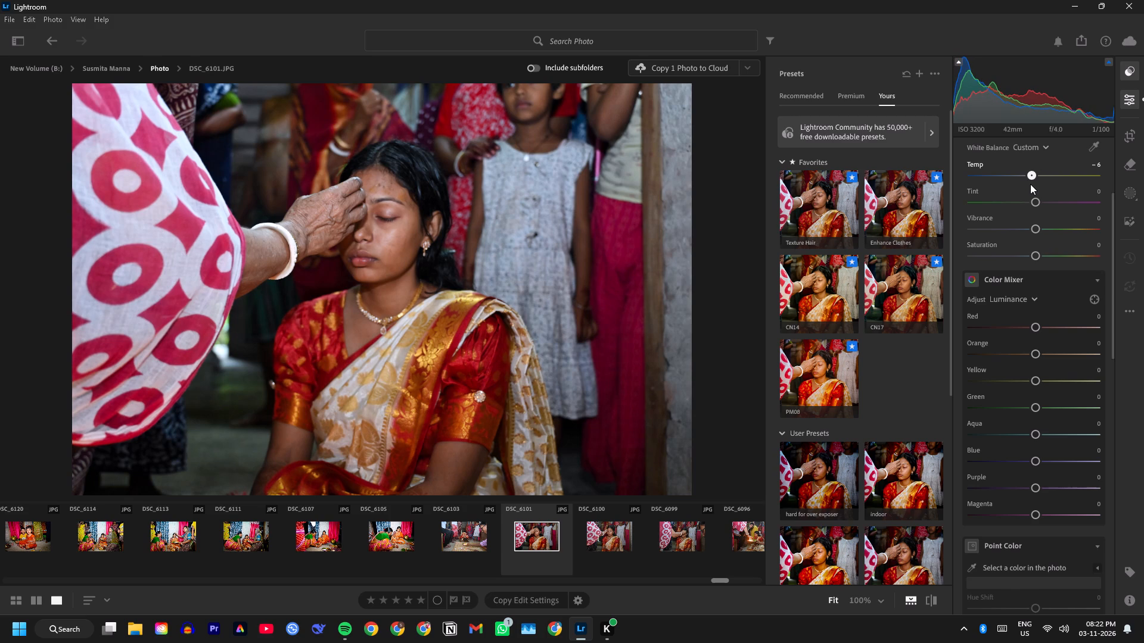
left_click_drag(1030, 184, 1034, 186)
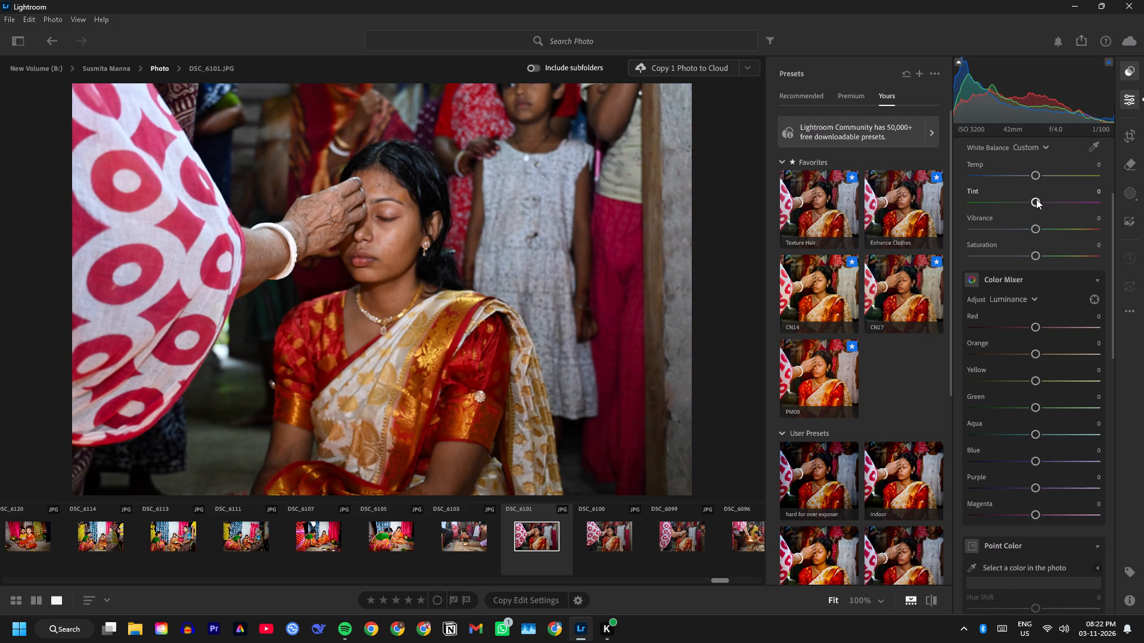
left_click_drag(1036, 199, 1036, 223)
left_click_drag(1036, 228, 1044, 234)
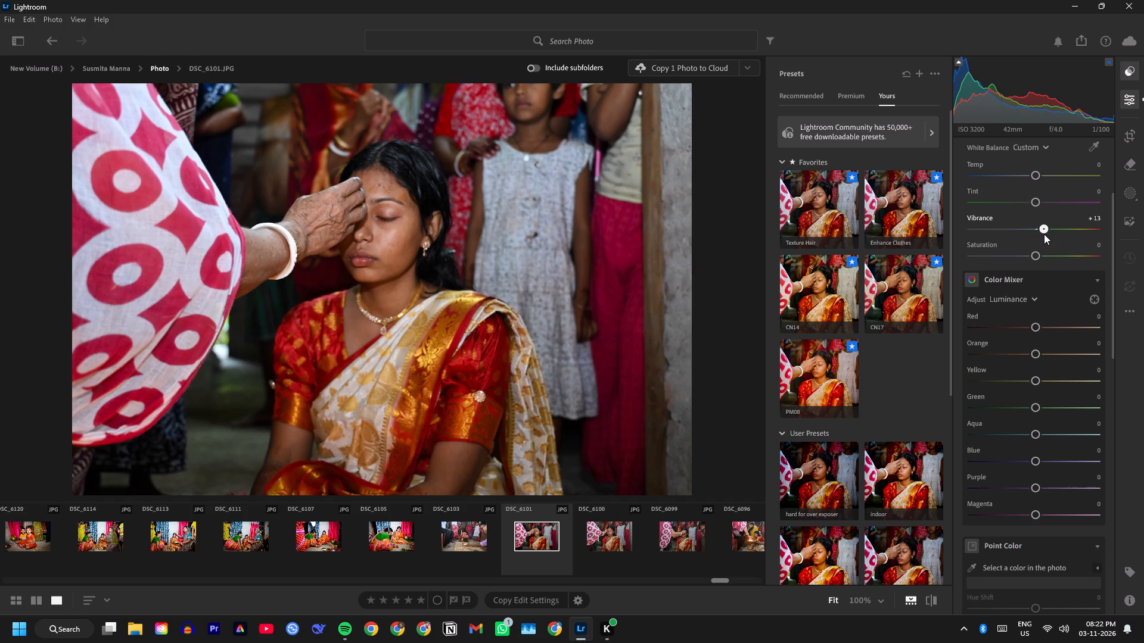
left_click_drag(1044, 234, 1039, 238)
left_click_drag(1035, 255, 1036, 255)
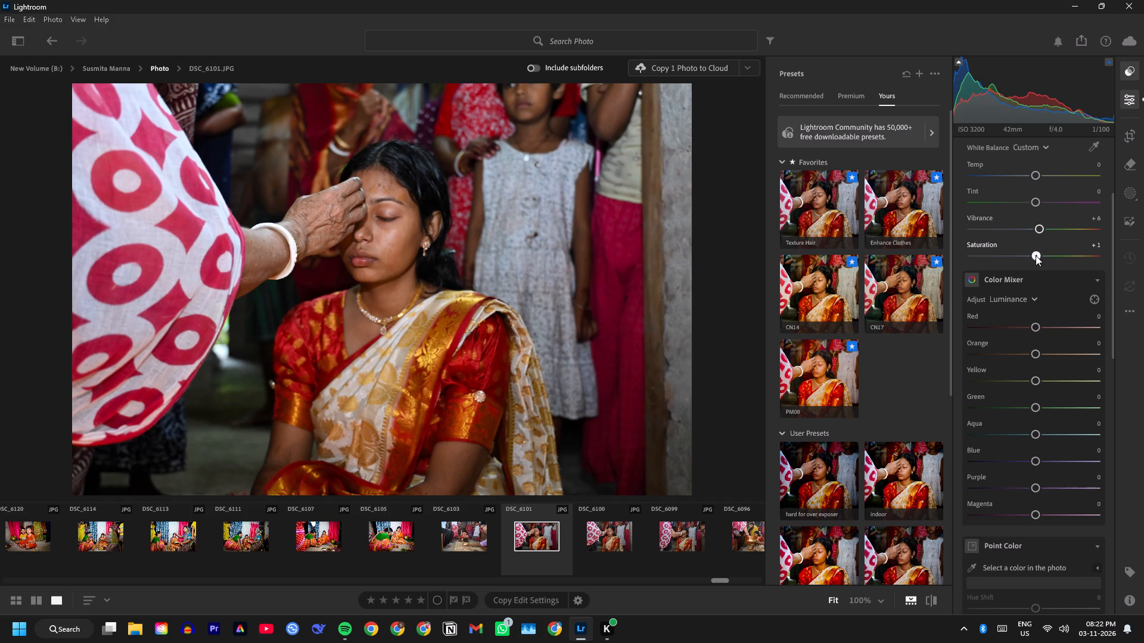
left_click_drag(1036, 255, 1042, 255)
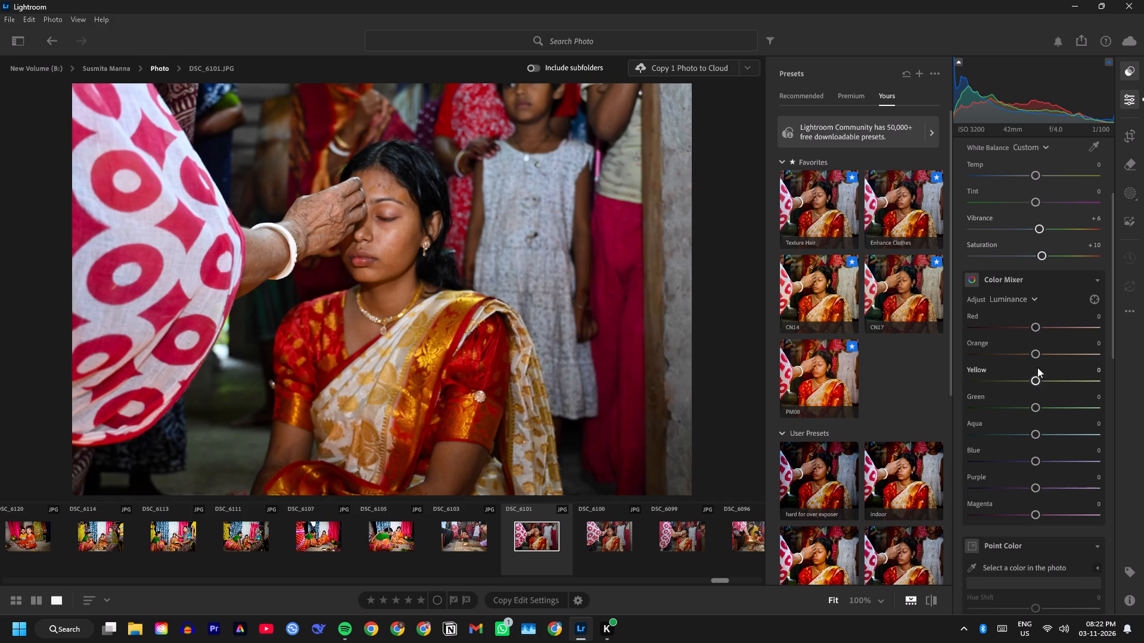
Set DSC_6101's Color Mixer luminance to Red +12, Orange +3 and Green +2.
left_click_drag(1034, 354, 1012, 367)
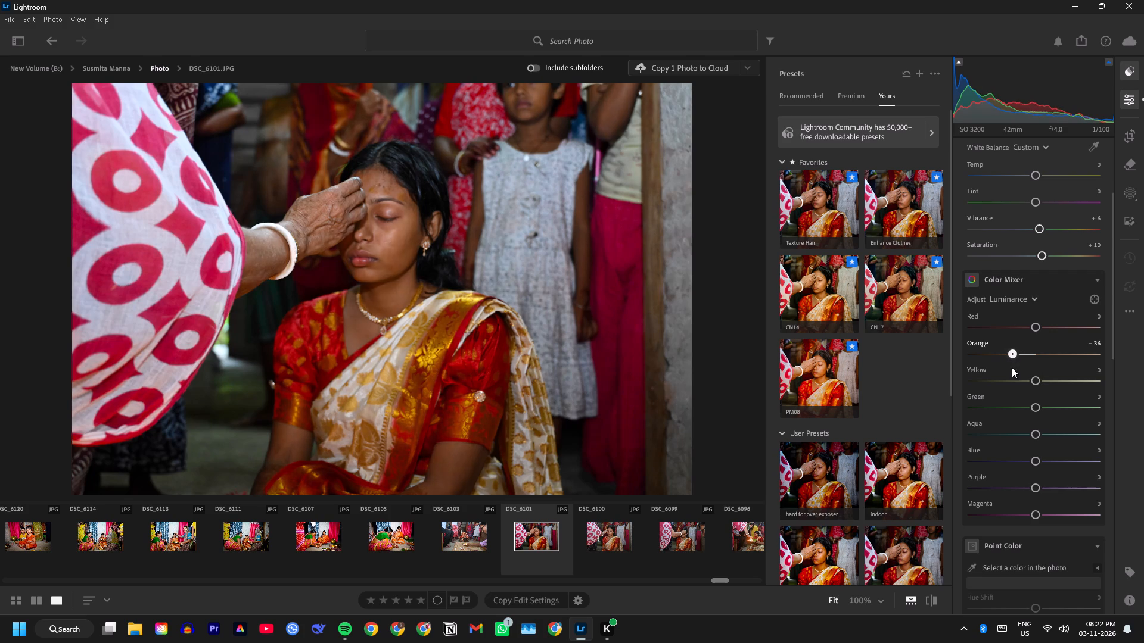
left_click_drag(1012, 367, 1034, 361)
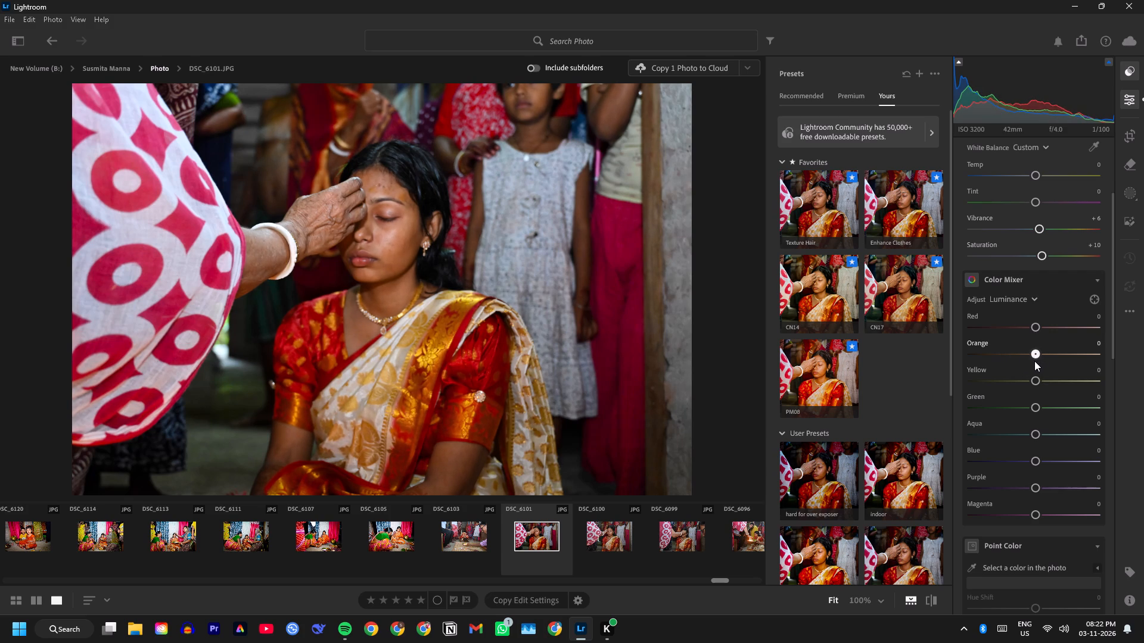
left_click_drag(1034, 361, 1036, 360)
left_click_drag(1036, 327, 1049, 324)
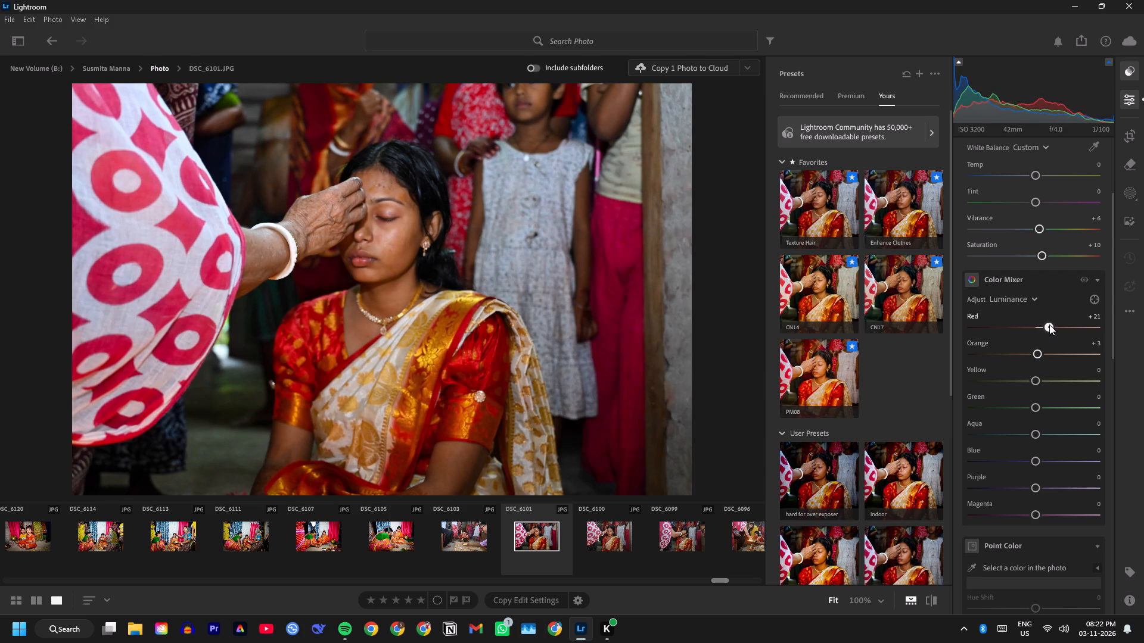
left_click_drag(1049, 324, 1043, 326)
left_click_drag(1032, 402, 1046, 403)
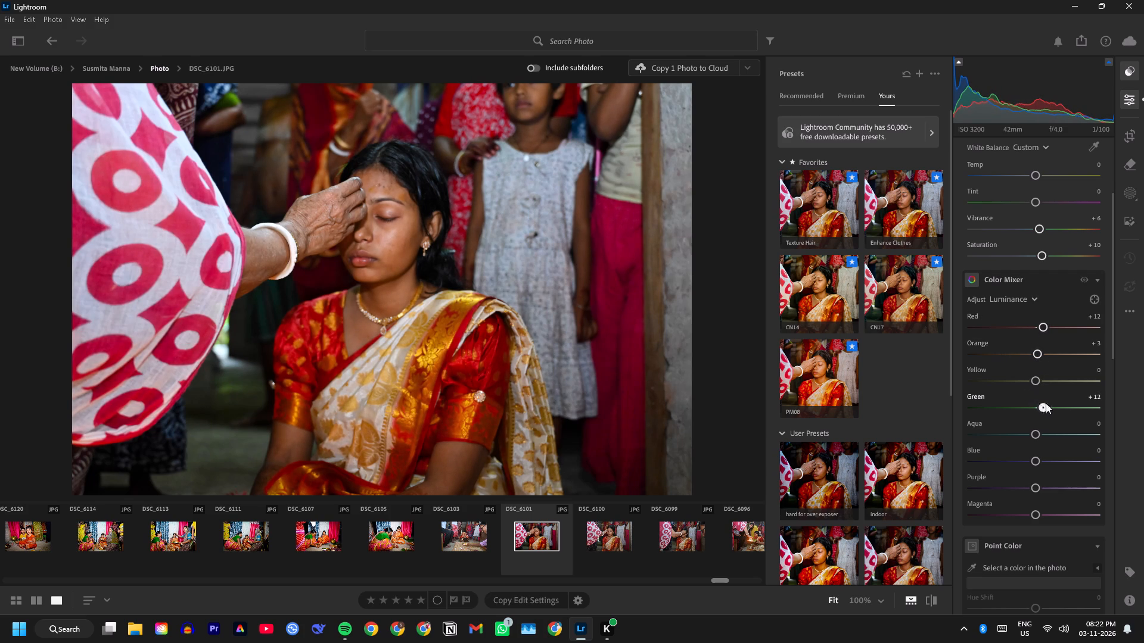
left_click_drag(1046, 403, 1033, 413)
Set DSC_6101's Color Mixer saturation to Orange −11 and Yellow +11, keeping Green at 0.
scroll(1003, 505, "down", 3)
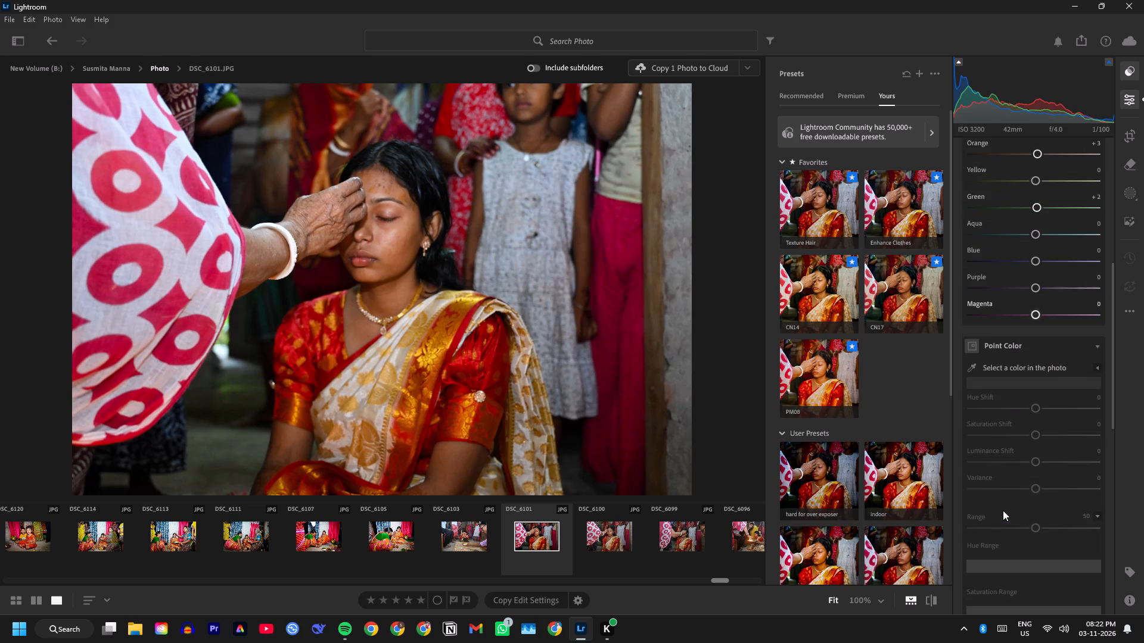
scroll(1011, 491, "up", 7)
scroll(1007, 422, "down", 2)
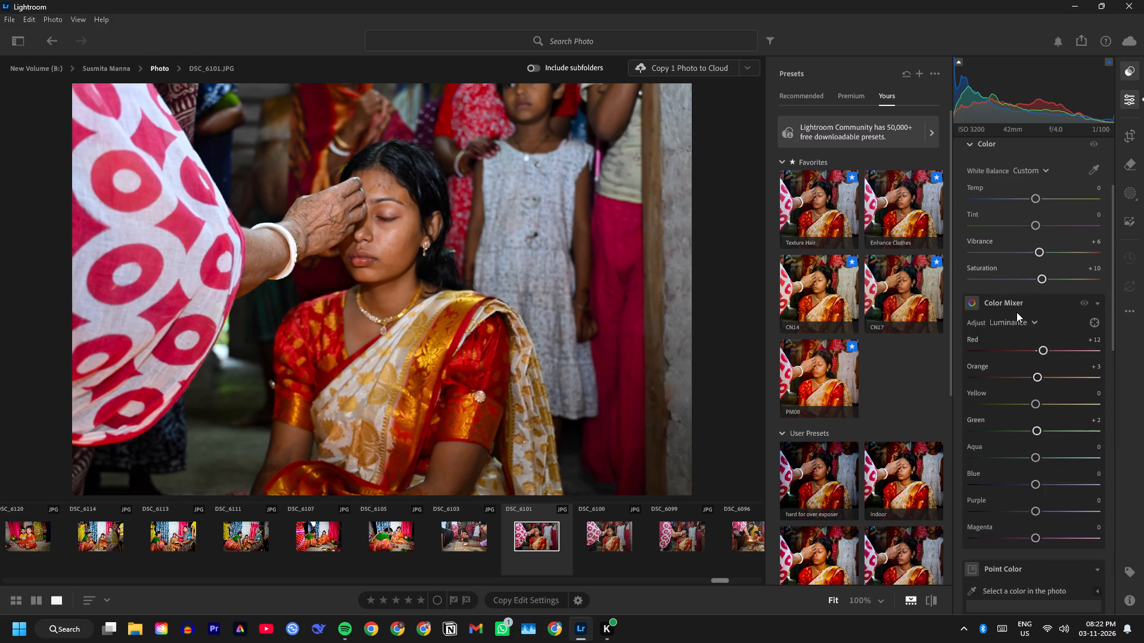
left_click(1016, 312)
left_click(1014, 319)
left_click(1016, 317)
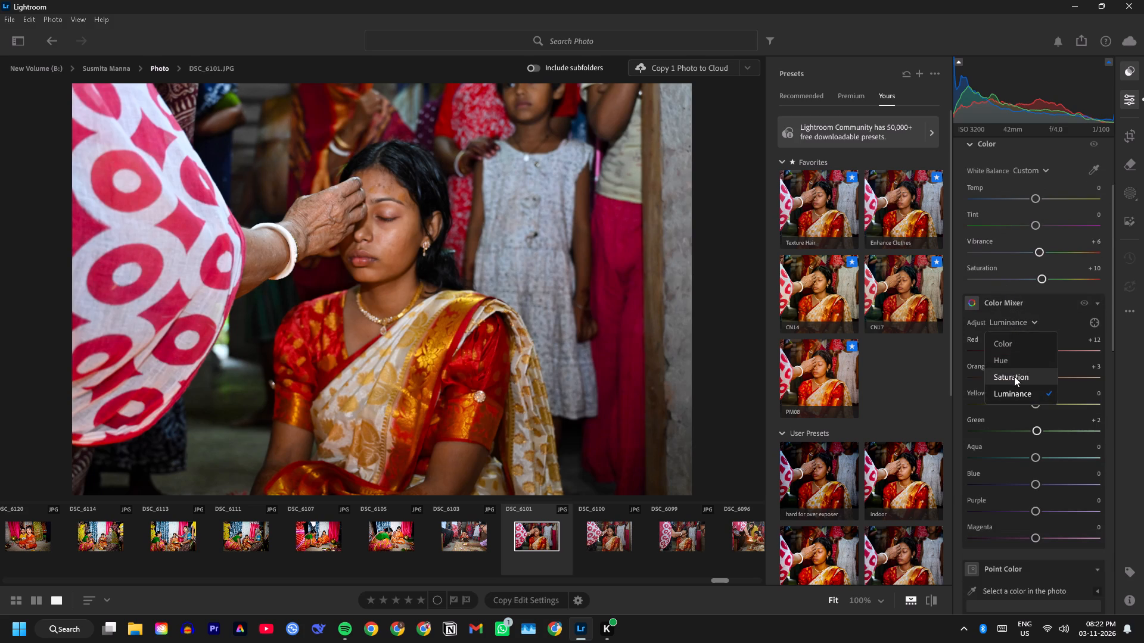
left_click(1014, 376)
left_click_drag(1035, 371, 1049, 371)
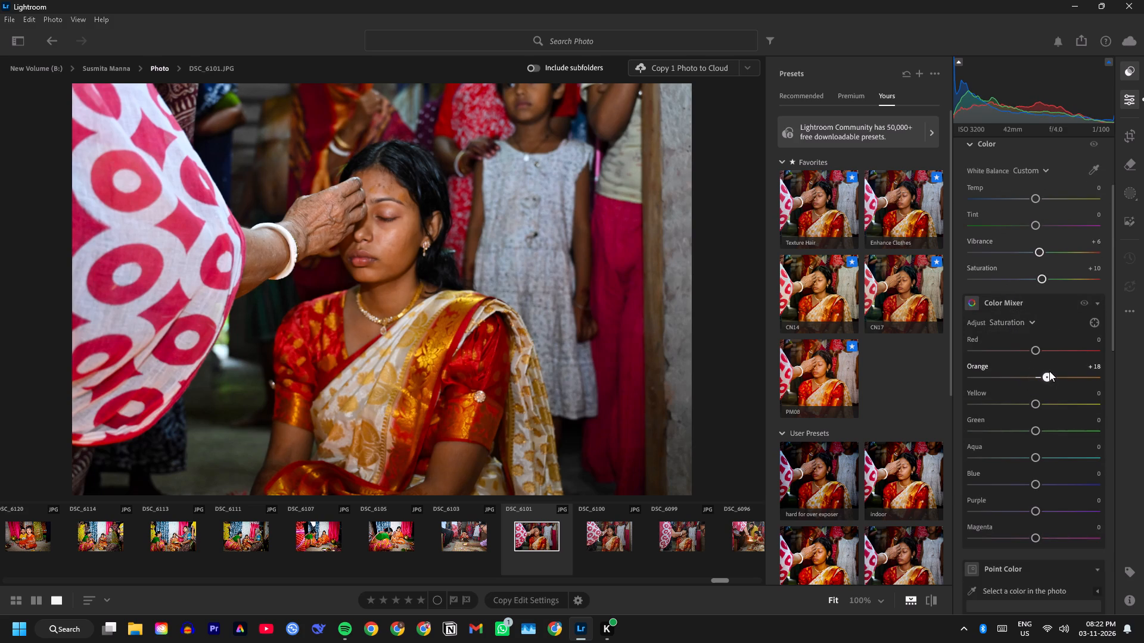
left_click_drag(1049, 371, 1037, 395)
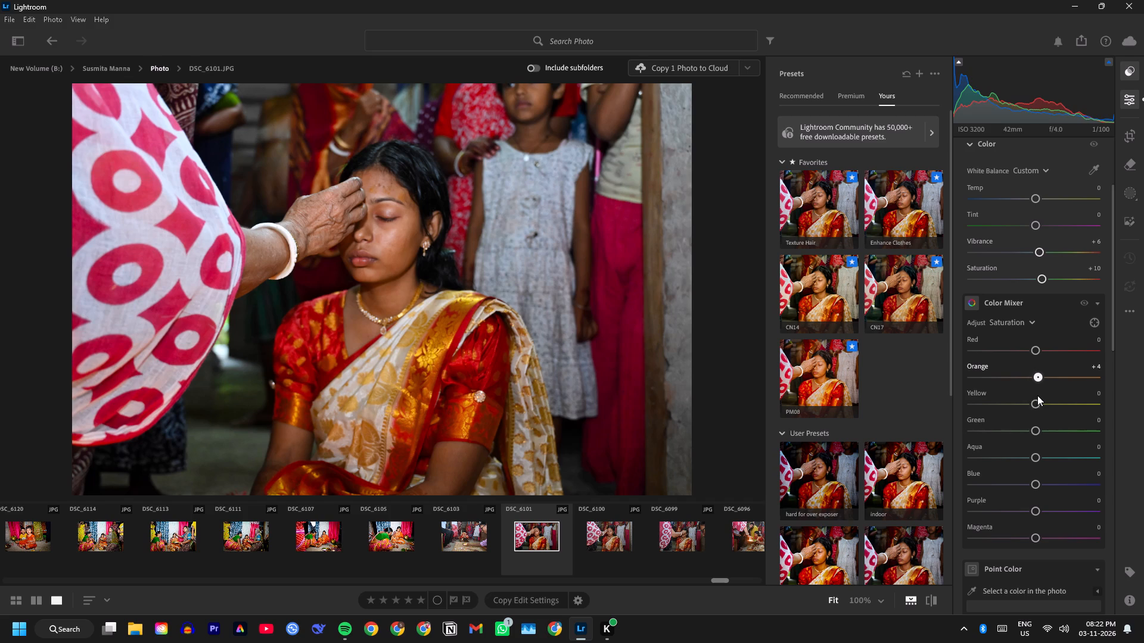
left_click_drag(1037, 395, 1028, 413)
left_click_drag(1034, 404, 1053, 407)
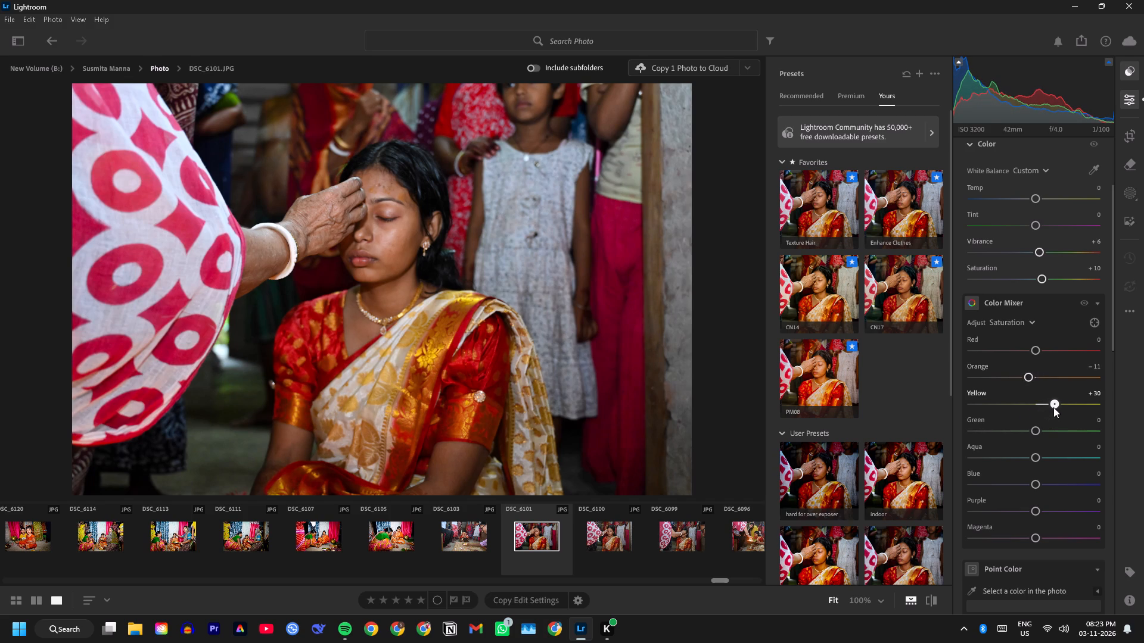
left_click_drag(1053, 407, 1042, 416)
left_click(1037, 422)
left_click_drag(1033, 428, 1034, 427)
left_click_drag(1034, 427, 1033, 439)
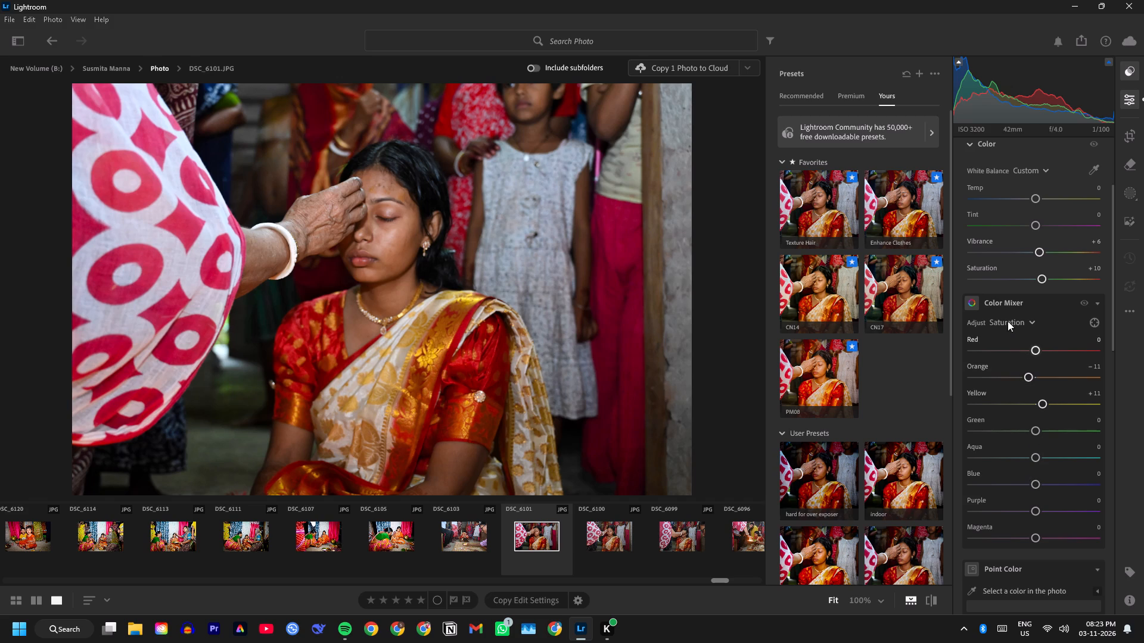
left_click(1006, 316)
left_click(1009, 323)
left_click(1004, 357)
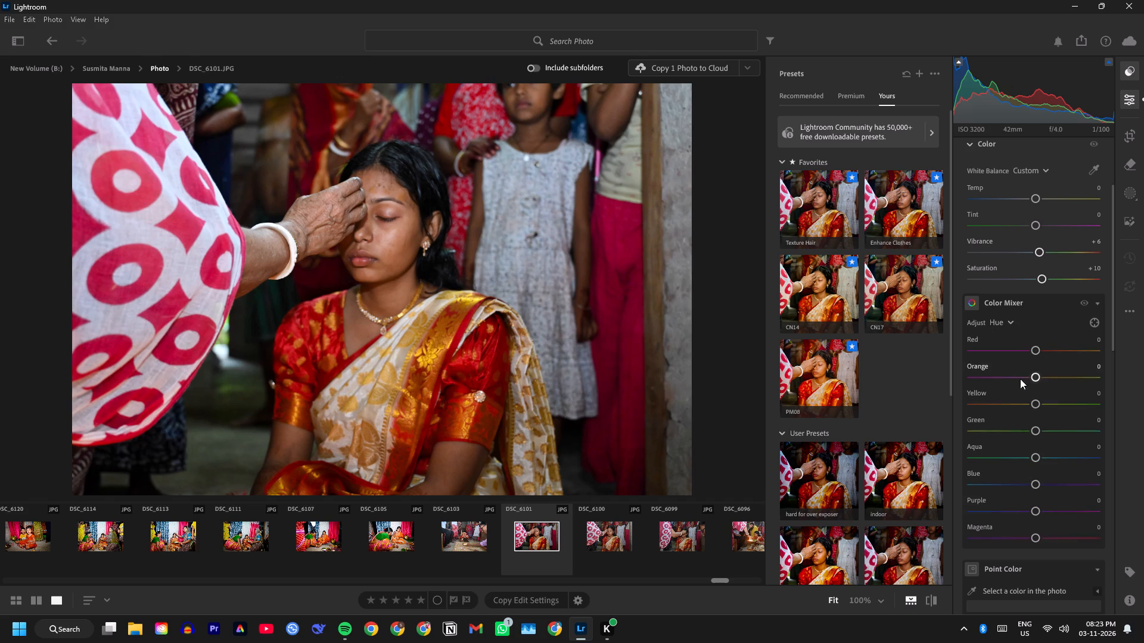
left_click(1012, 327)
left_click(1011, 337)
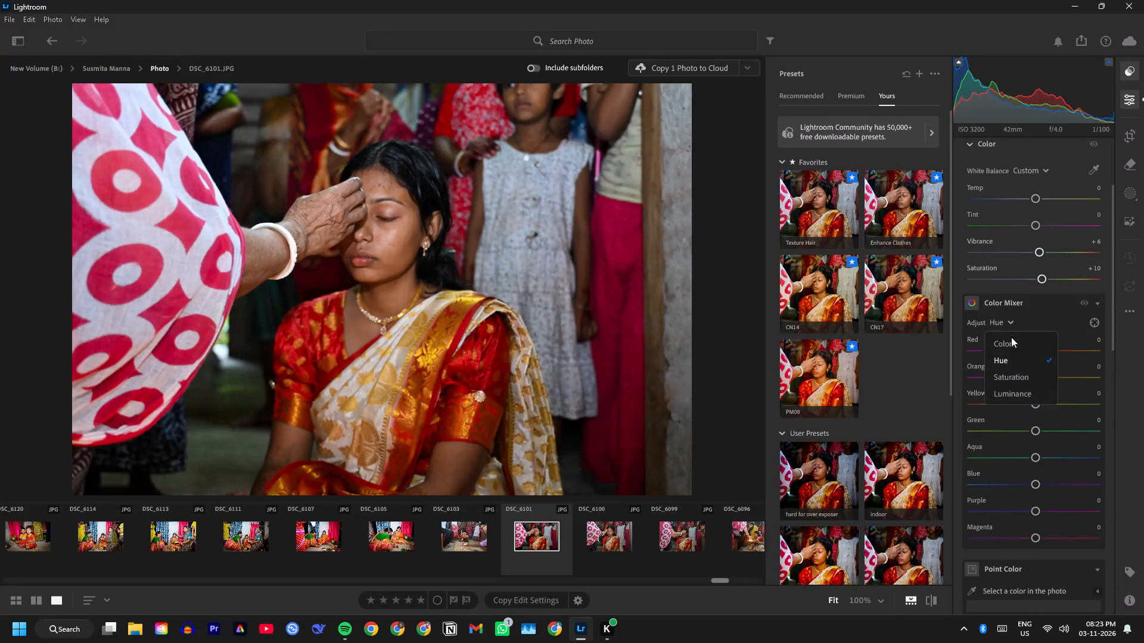
Fine-tune the Color Grading luminance of DSC_6101's midtones, shadows and highlights, keeping each close to neutral.
scroll(1022, 472, "down", 4)
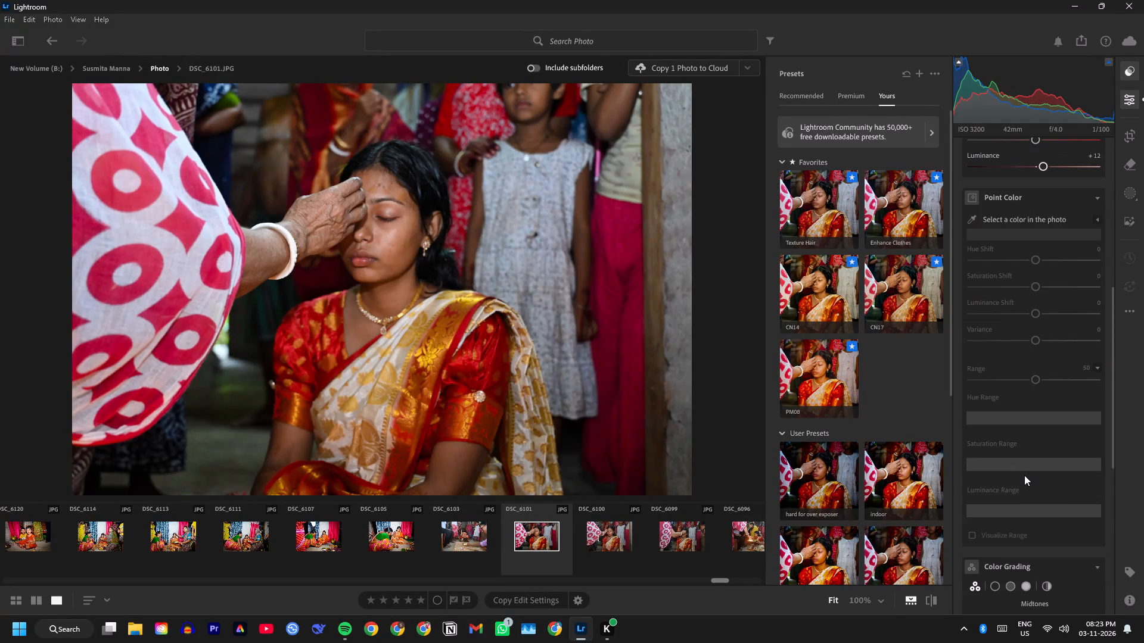
scroll(1027, 470, "down", 3)
left_click_drag(1034, 472, 1025, 481)
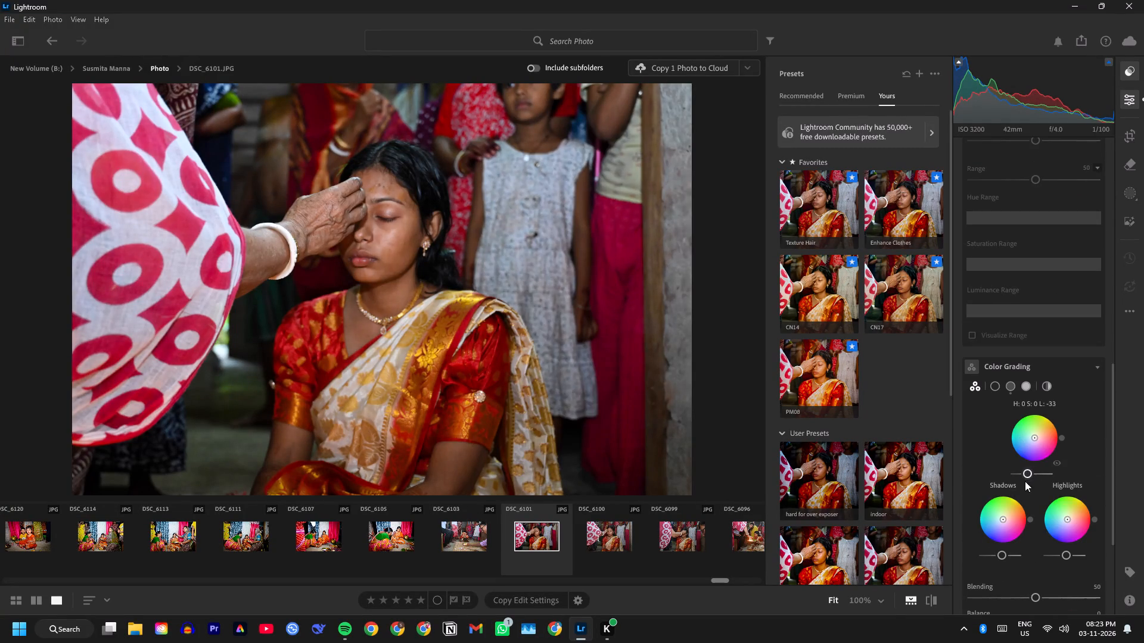
left_click_drag(1025, 481, 1044, 483)
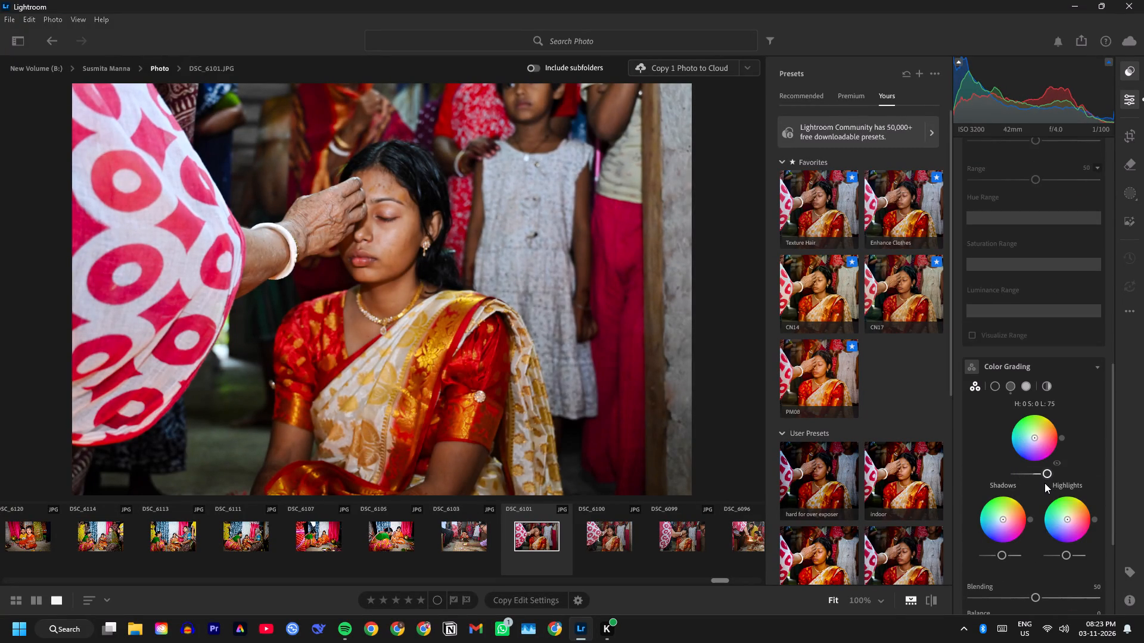
left_click_drag(1044, 483, 1036, 490)
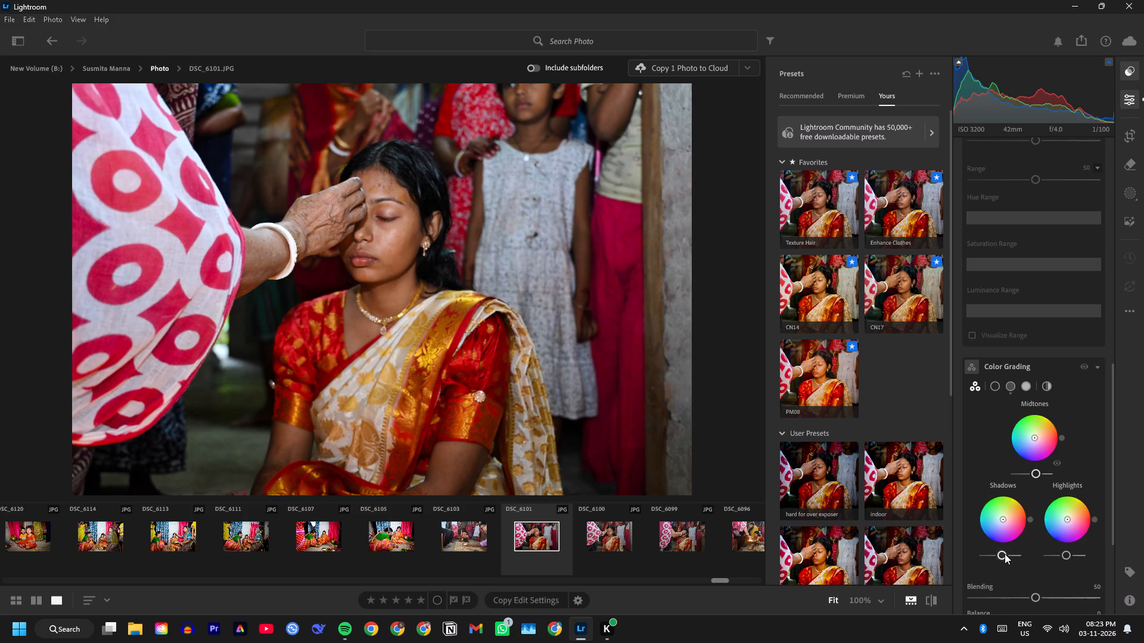
left_click_drag(1005, 554, 1012, 560)
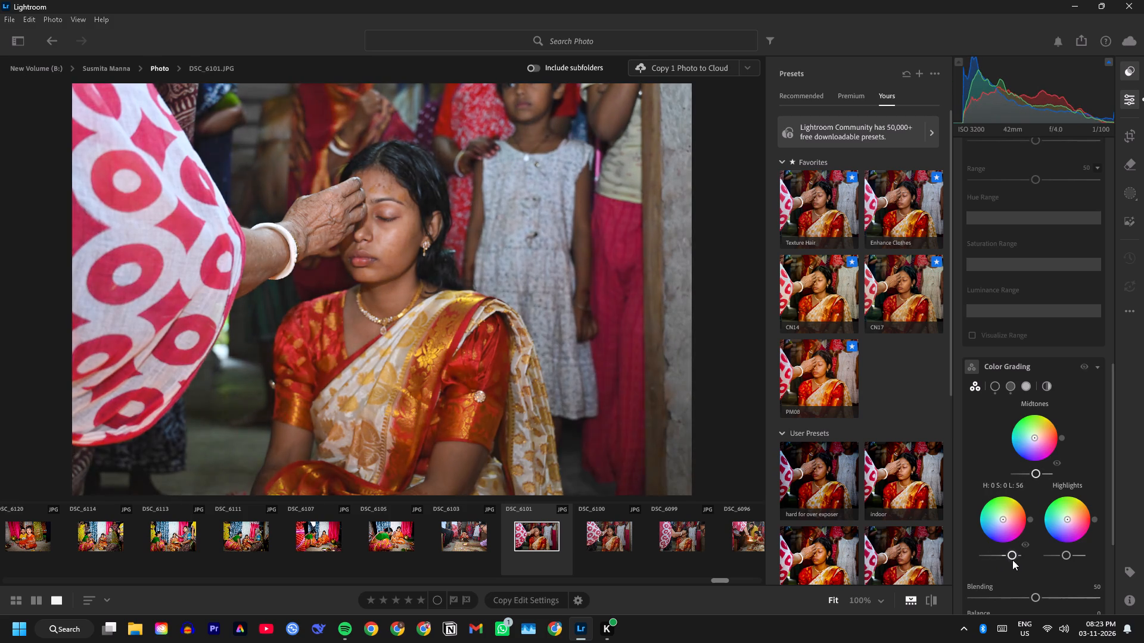
left_click_drag(1012, 560, 1006, 566)
left_click(1059, 555)
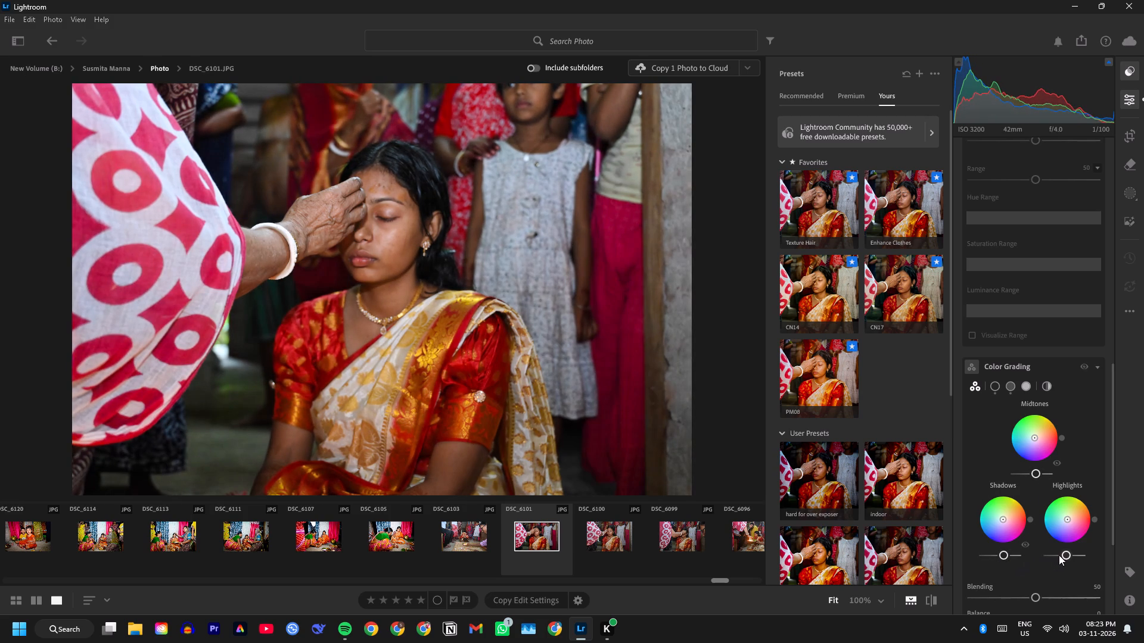
left_click_drag(1064, 555, 1051, 564)
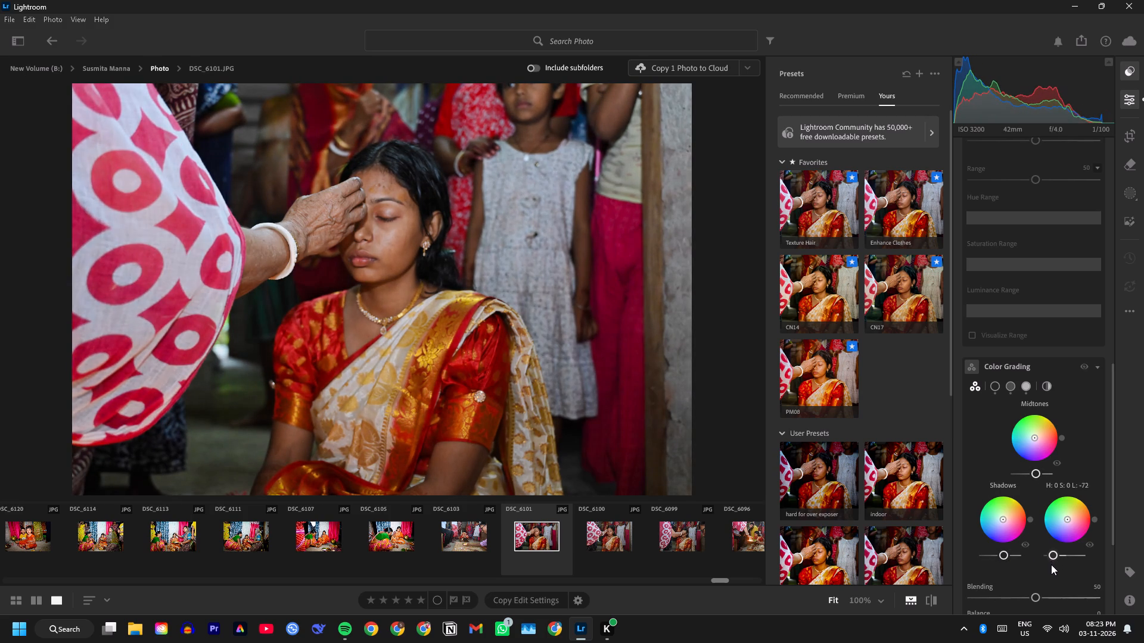
left_click_drag(1051, 564, 1062, 567)
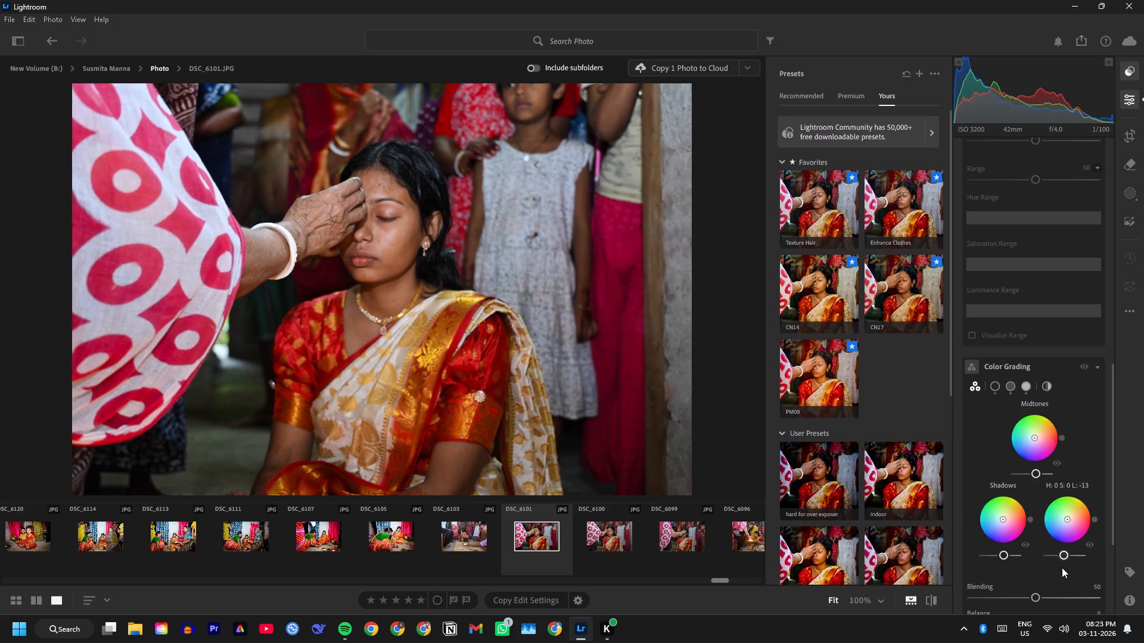
left_click_drag(1062, 567, 1064, 567)
Export DSC_6101 as JPG (Small) to the aiburobhat folder.
left_click(1085, 43)
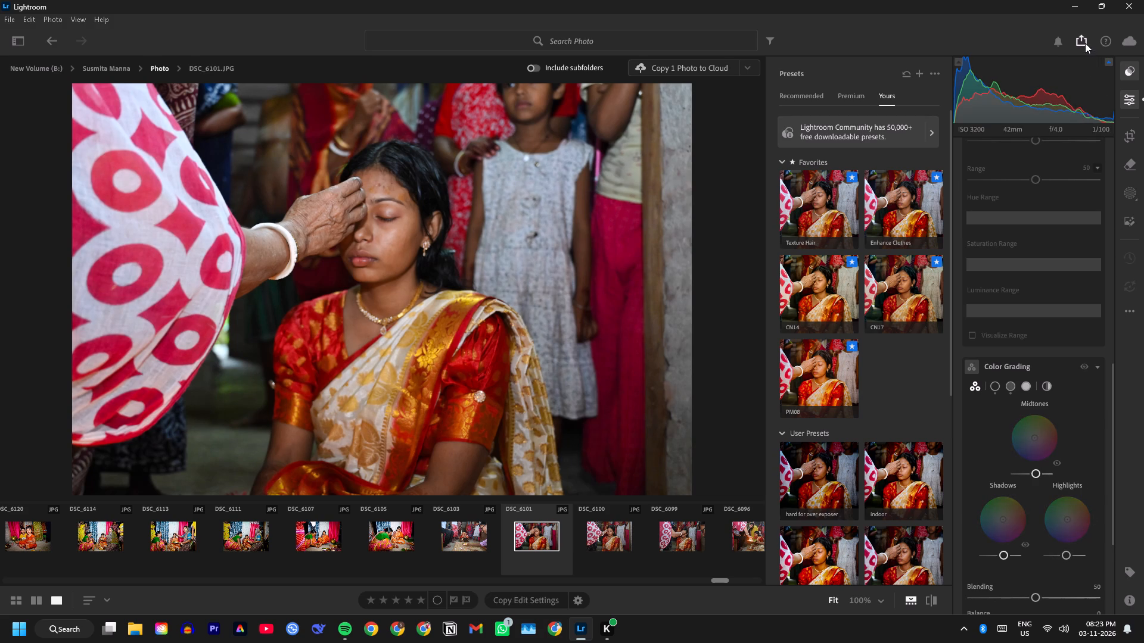
left_click(998, 139)
left_click(757, 527)
Save DSC_6101's edit settings as a new preset named indoor 2 in the User Presets group.
left_click(921, 70)
key("BackSpace")
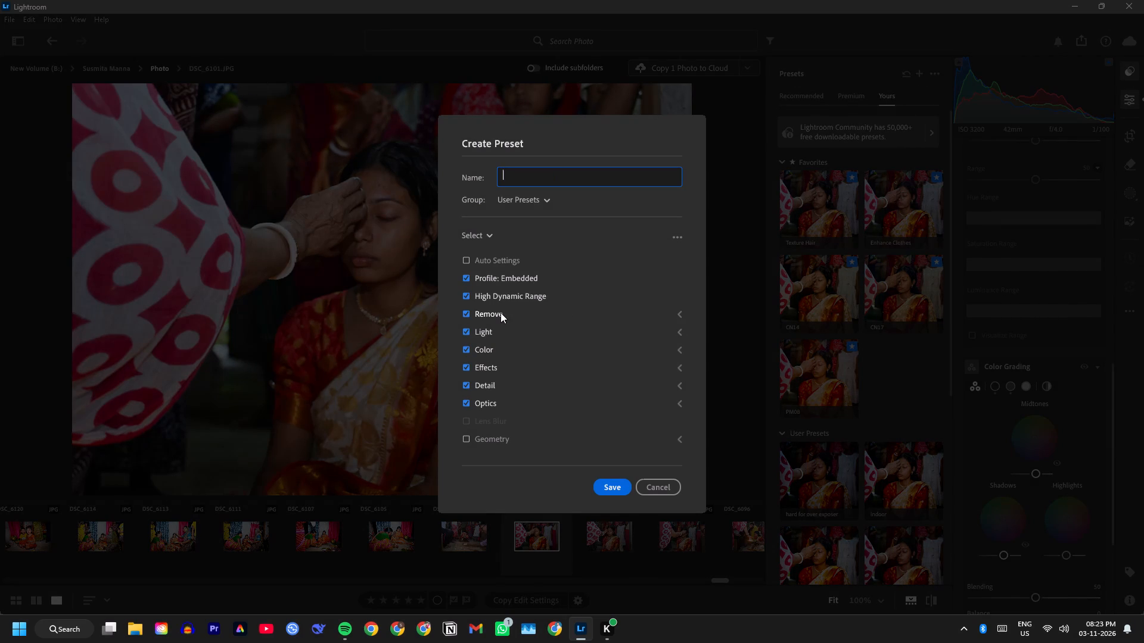
type("indoor")
key("space")
key("2")
left_click(605, 489)
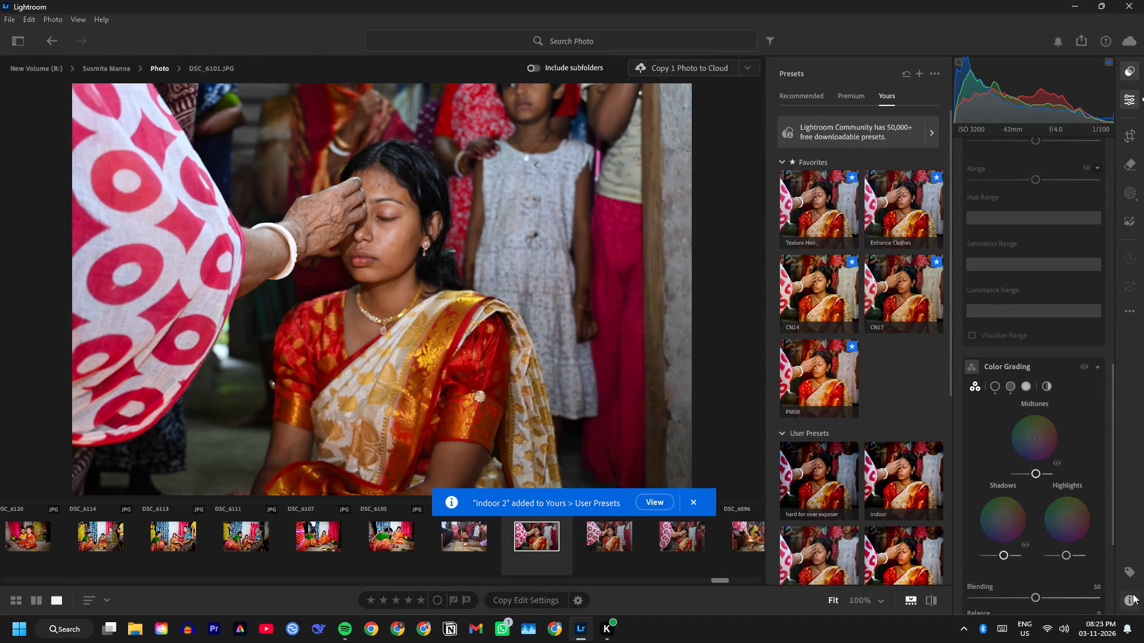
Apply the indoor 2 user preset to DSC_6100 and export it as JPG (Small) to the aiburobhat folder.
scroll(893, 407, "down", 4)
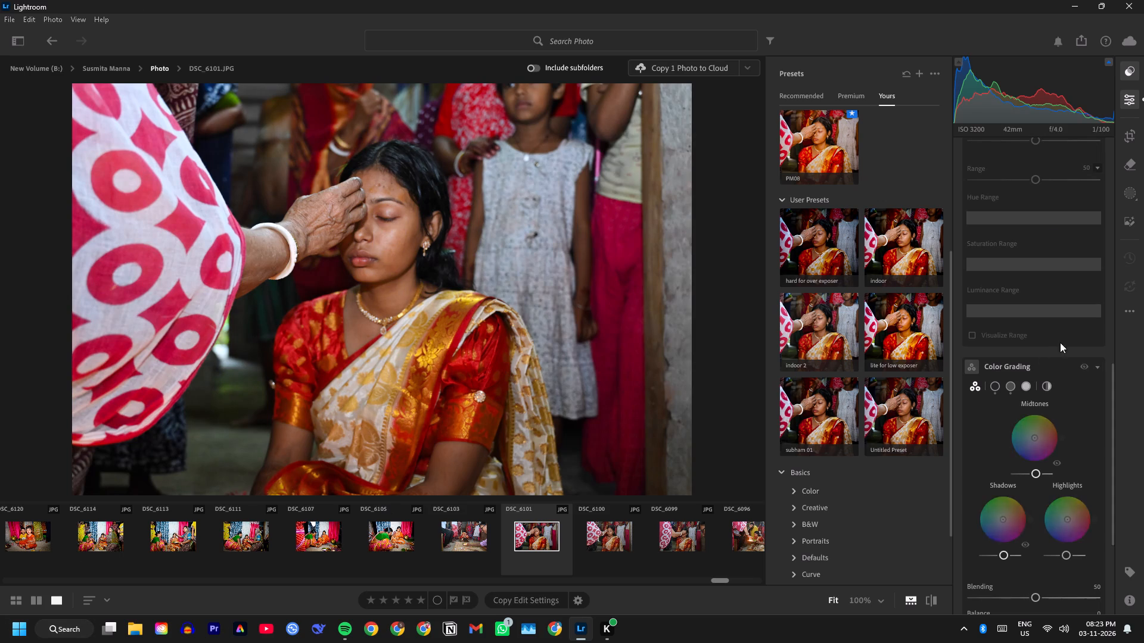
left_click(602, 542)
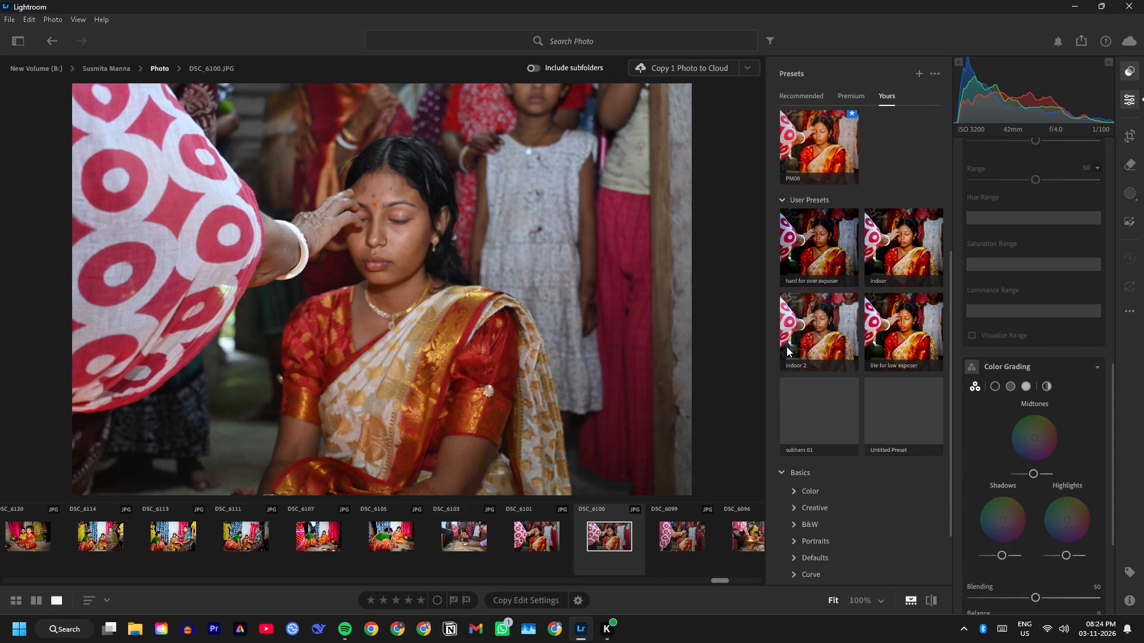
left_click(812, 334)
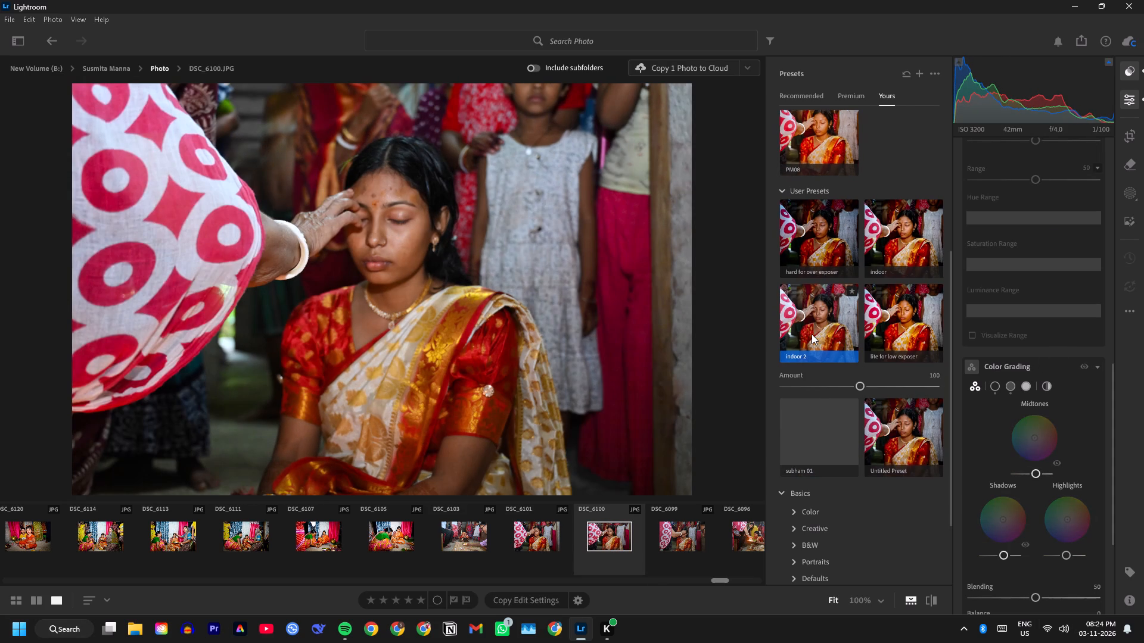
left_click(1081, 34)
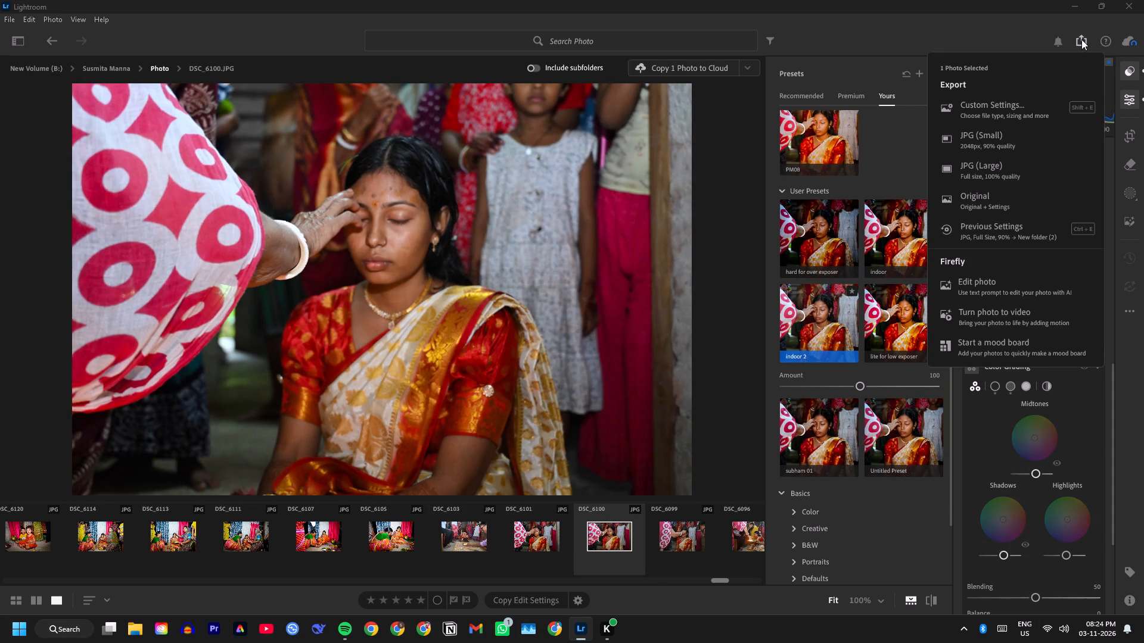
left_click(1030, 145)
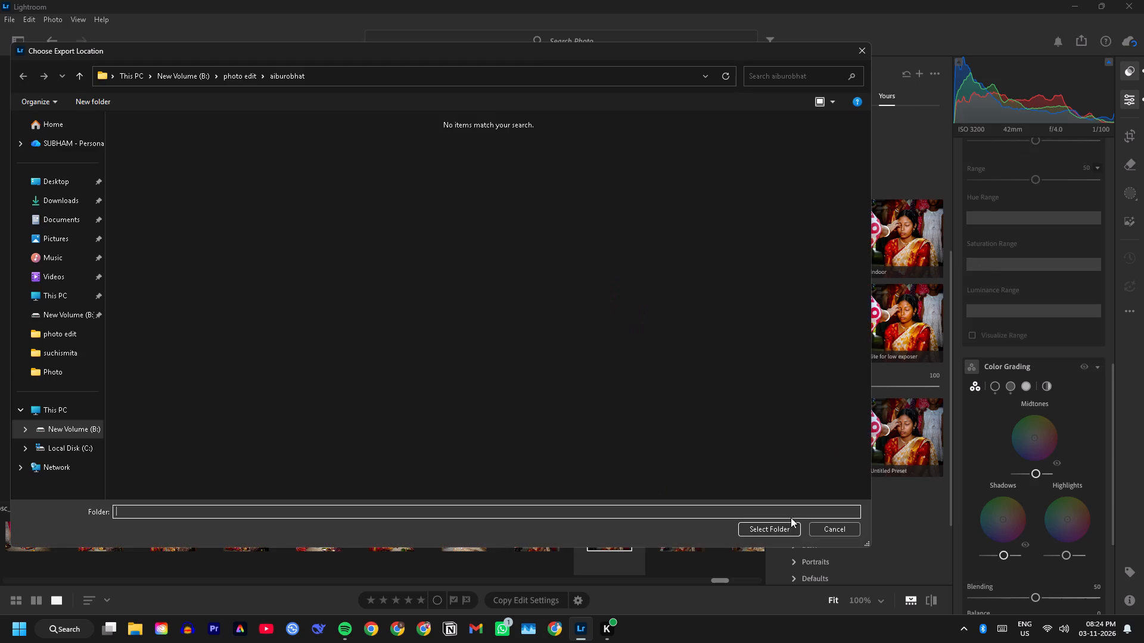
left_click(782, 528)
Apply the indoor 2 user preset to DSC_6096 and export it as JPG (Small) to the aiburobhat folder.
left_click(674, 530)
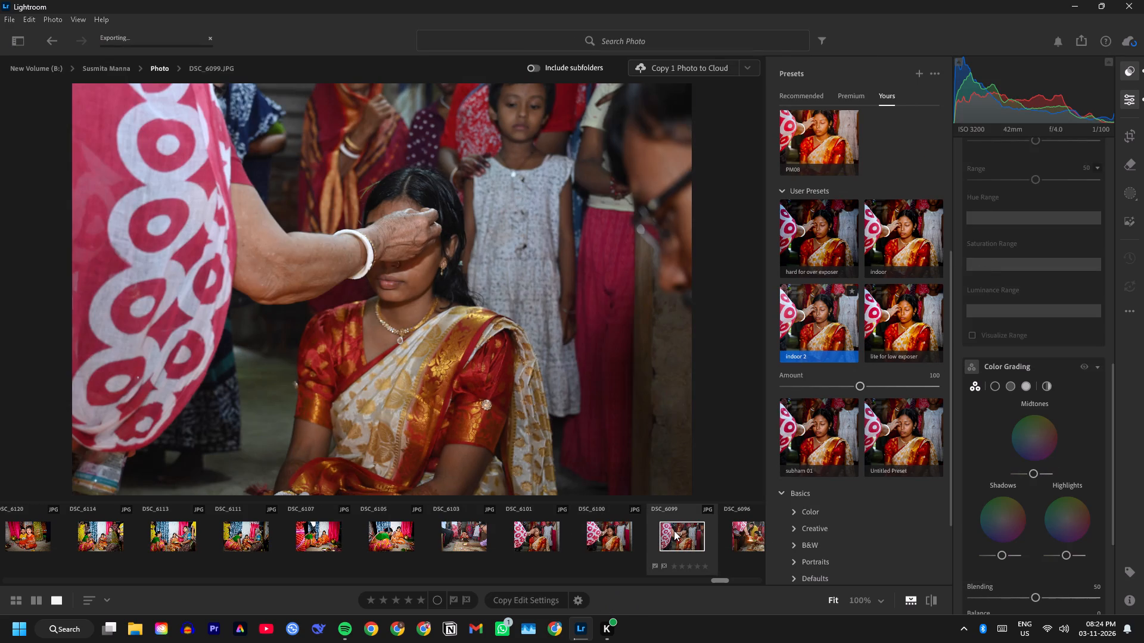
left_click(735, 530)
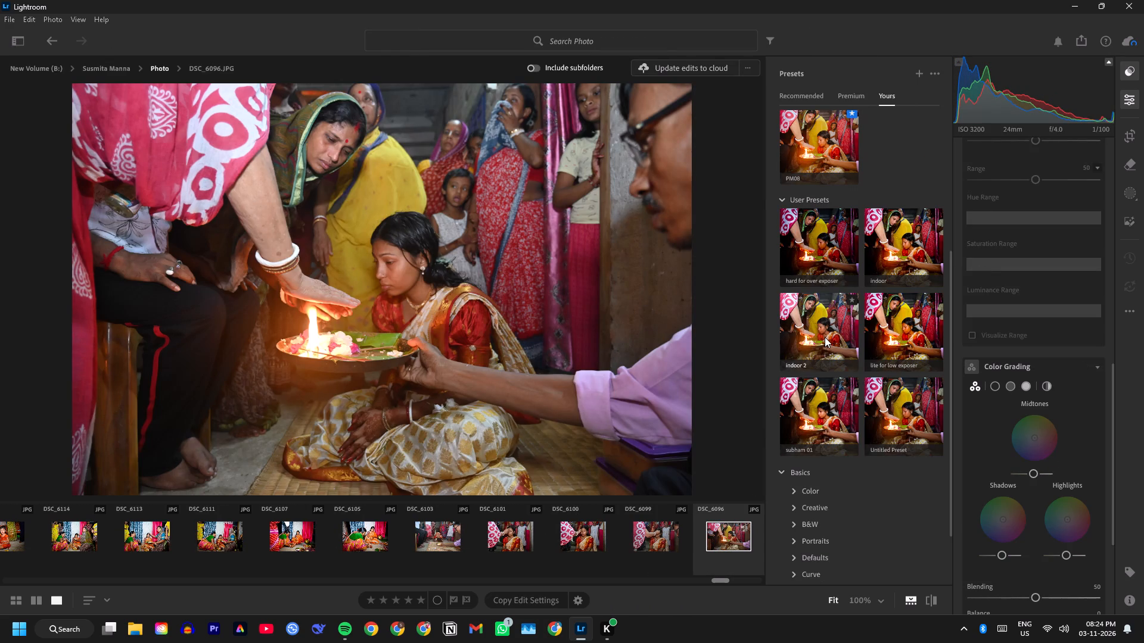
left_click(825, 337)
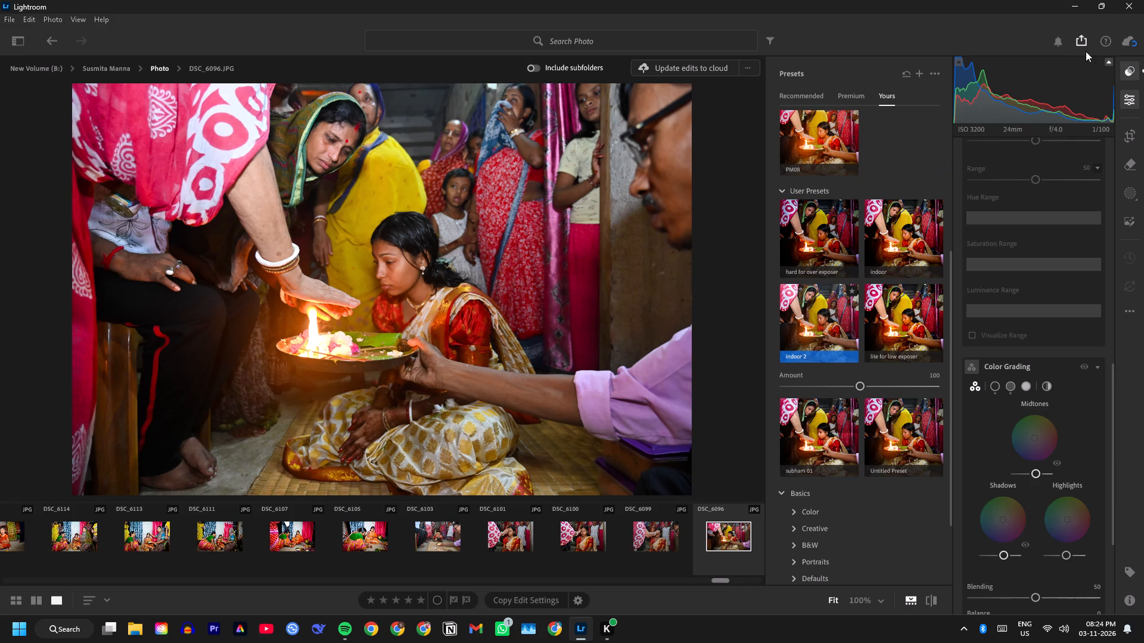
left_click(1085, 45)
left_click(984, 135)
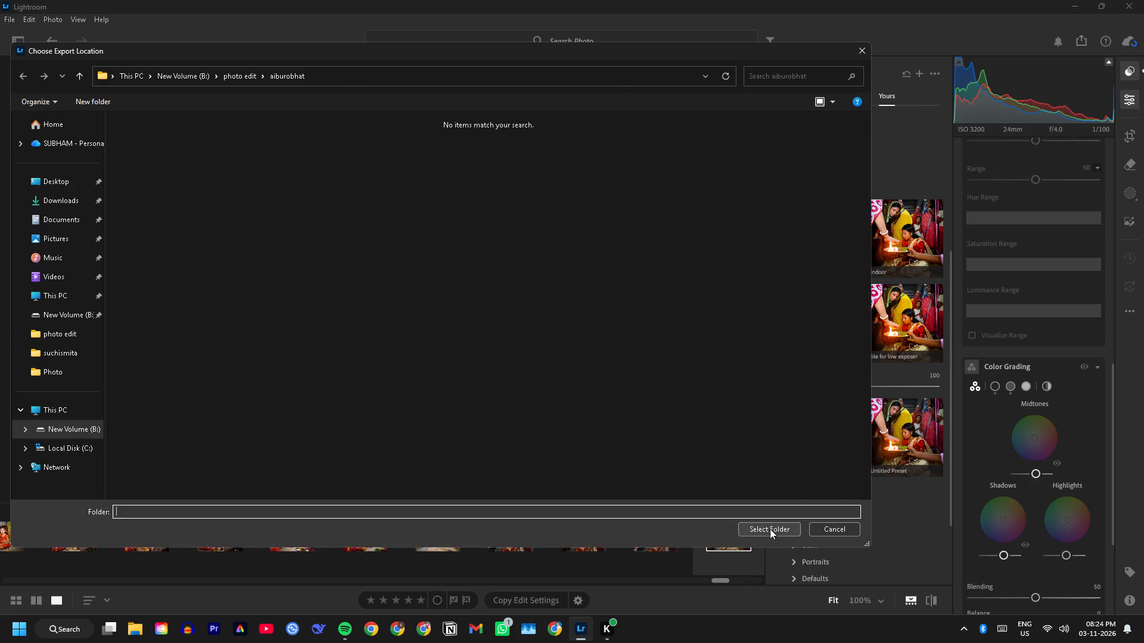
left_click(770, 529)
Apply the indoor 2 user preset to DSC_6095 and export it as JPG (Small) to the aiburobhat folder.
scroll(745, 536, "down", 3)
left_click(486, 527)
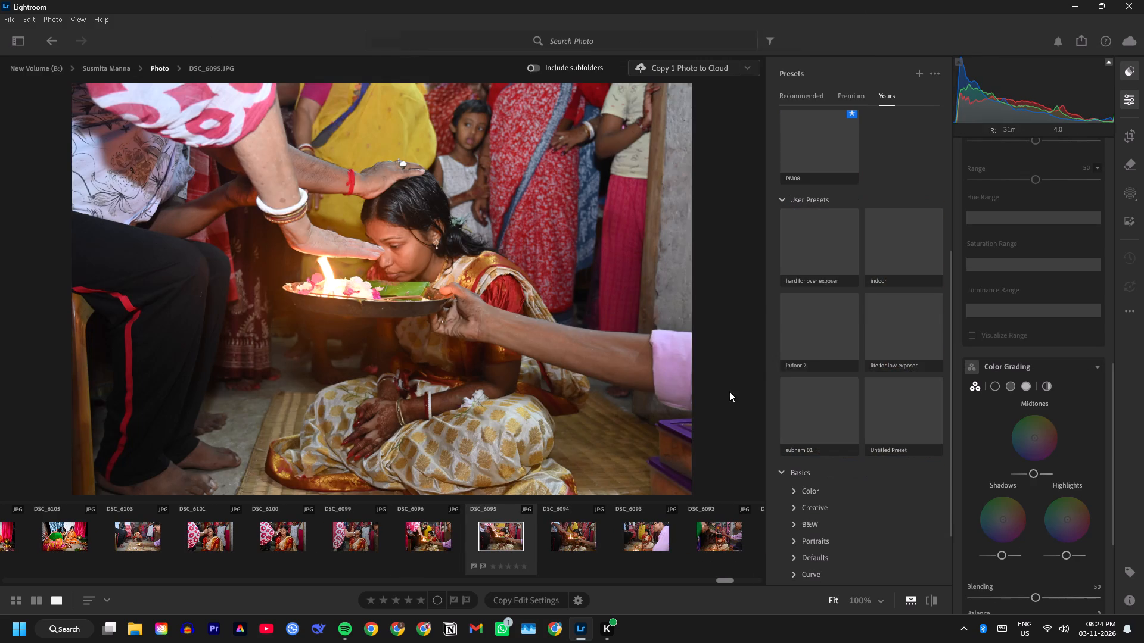
left_click(823, 332)
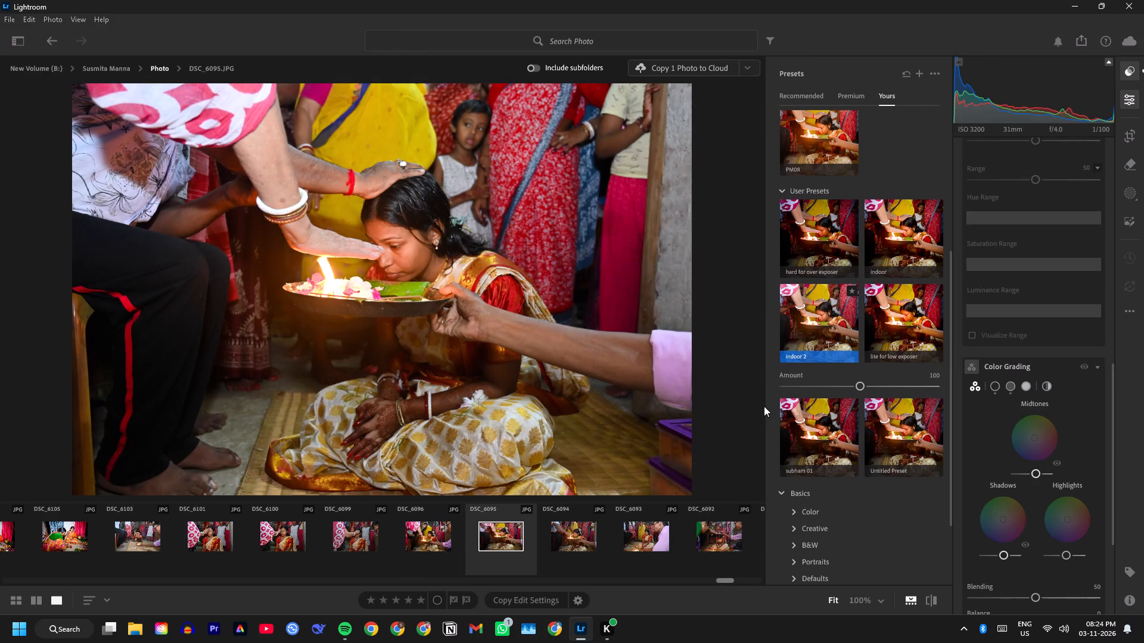
left_click(1081, 42)
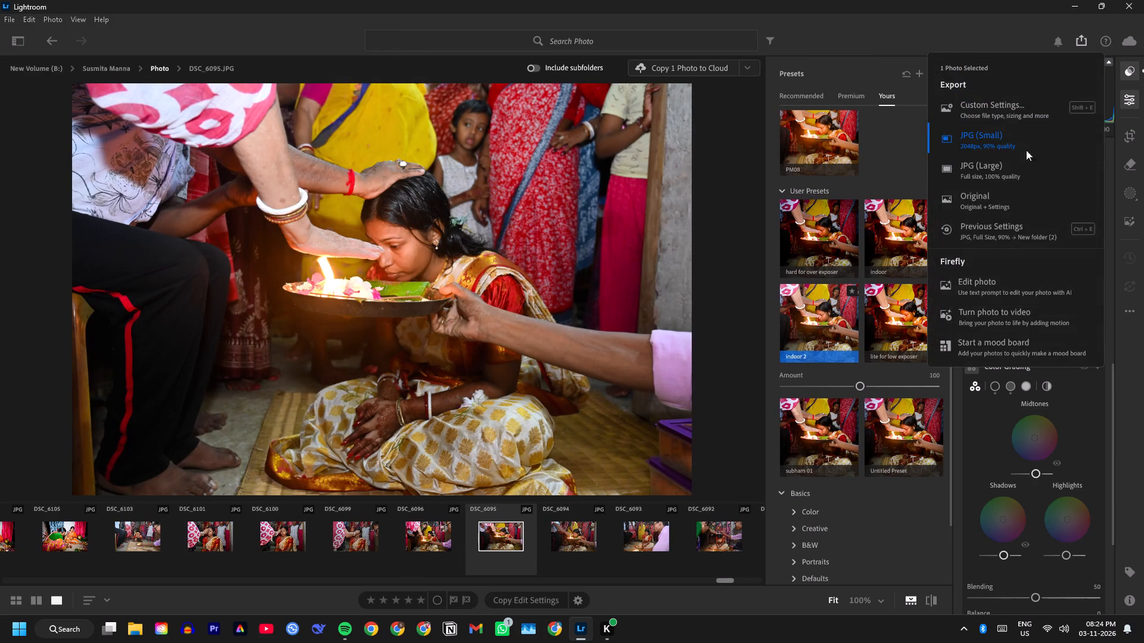
left_click(1032, 141)
left_click(776, 532)
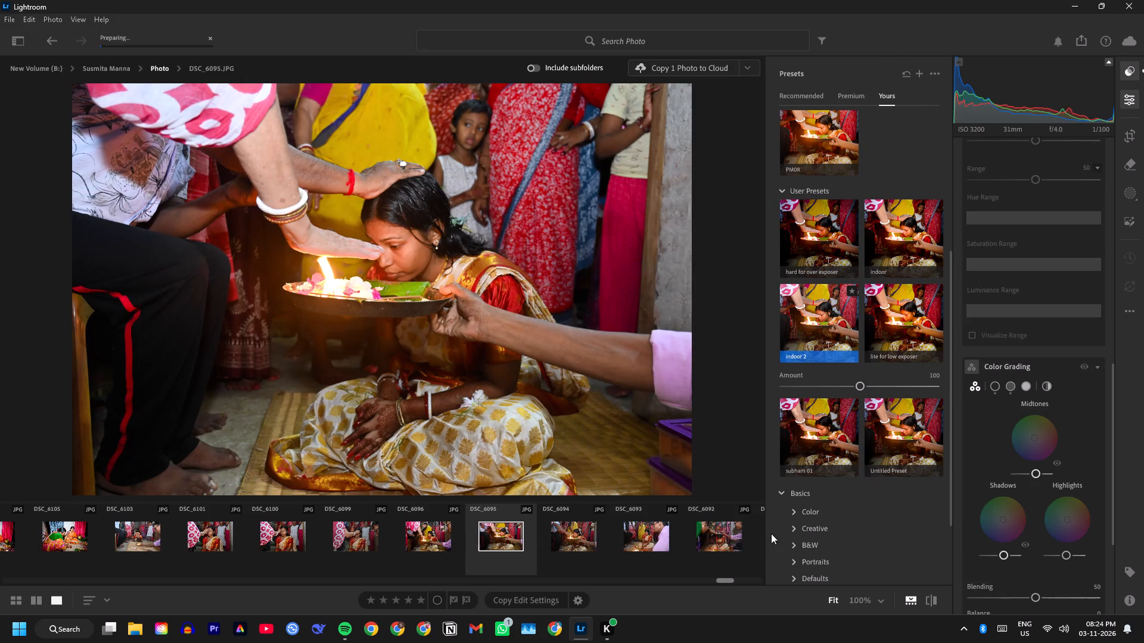
Apply the indoor 2 user preset to DSC_6094 and export it as JPG (Small) to the aiburobhat folder.
left_click(569, 540)
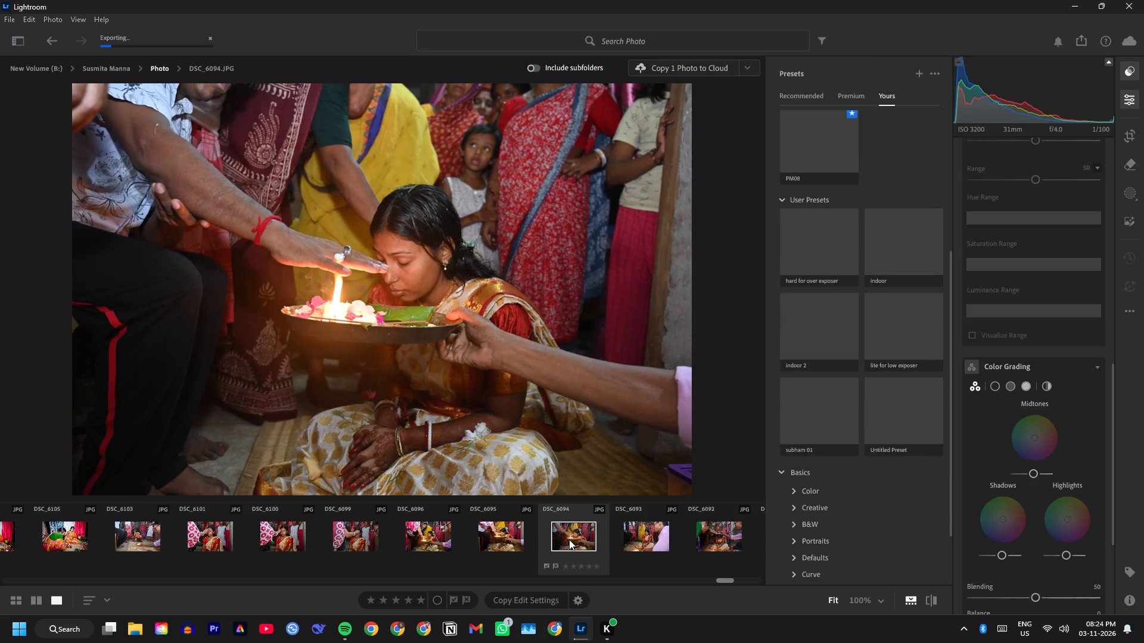
left_click(815, 319)
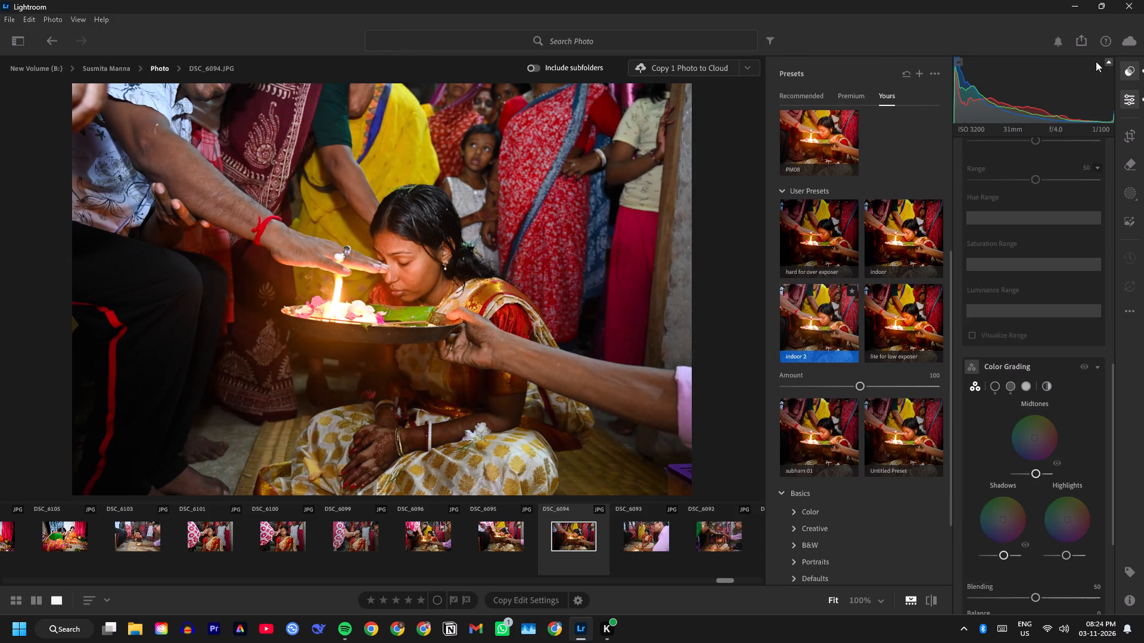
left_click(1089, 40)
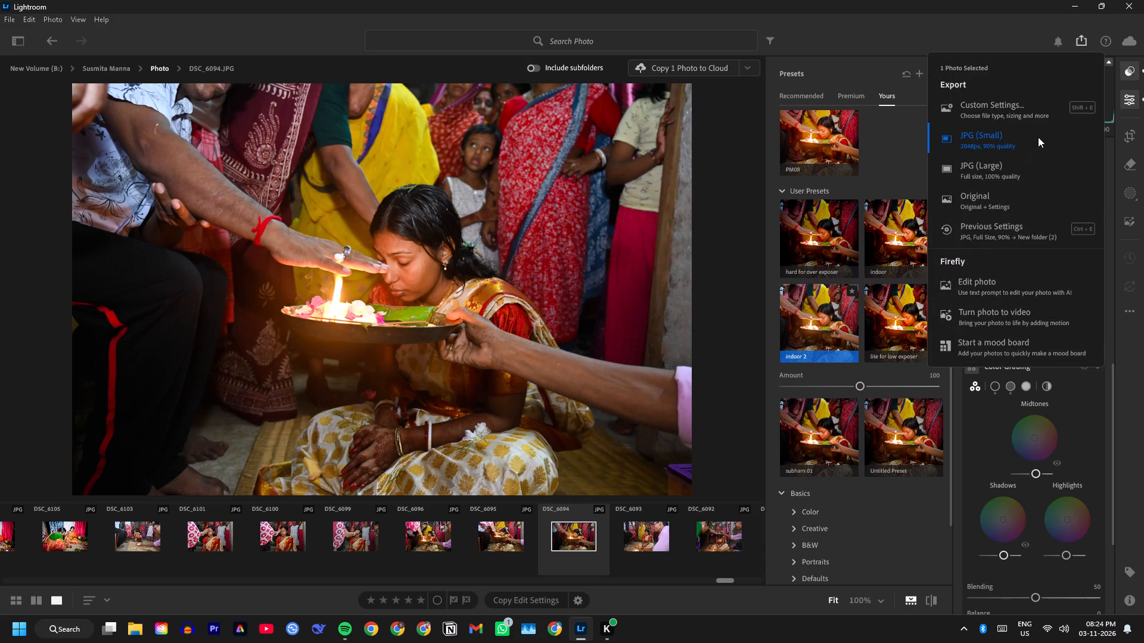
left_click(1028, 138)
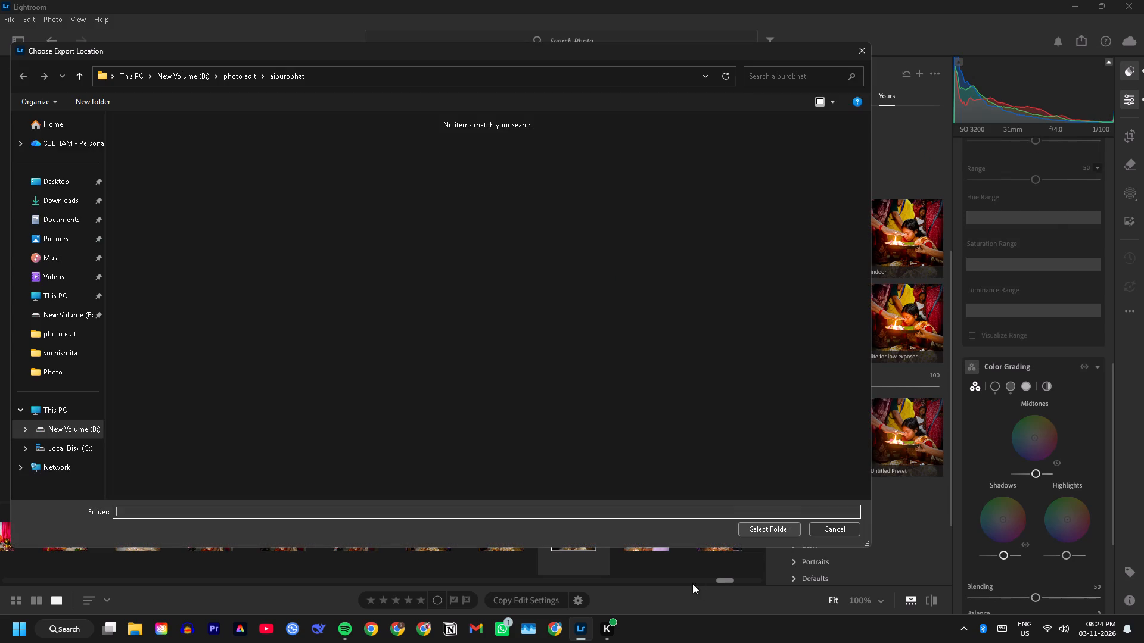
left_click(750, 525)
Apply the indoor 2 user preset to DSC_6093 and export it as JPG (Small) to the aiburobhat folder.
left_click(648, 536)
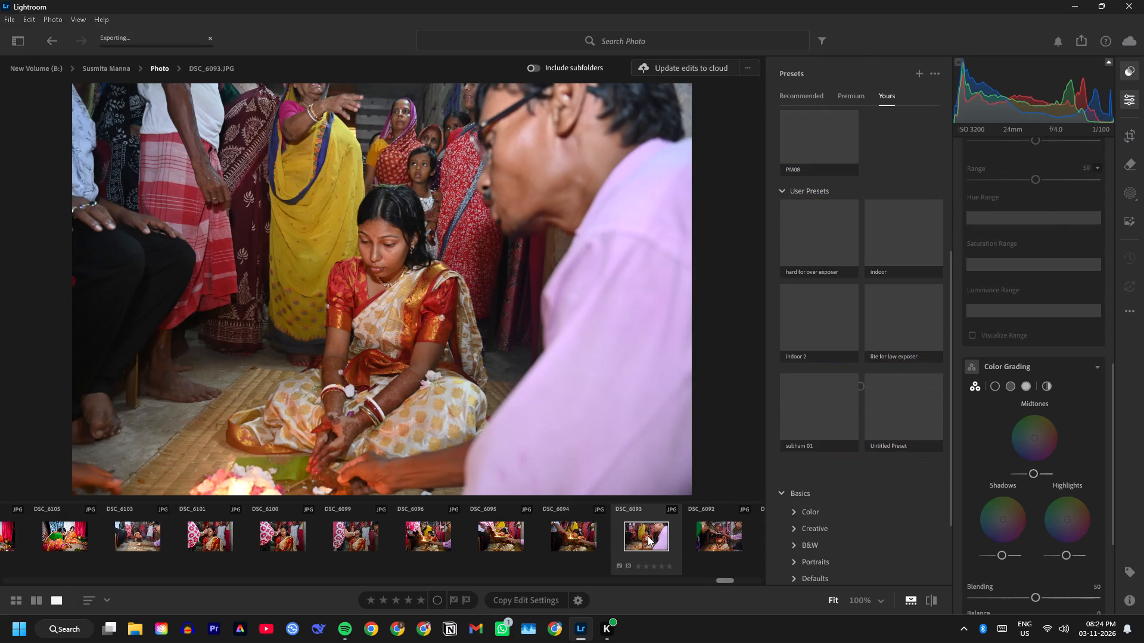
left_click(804, 327)
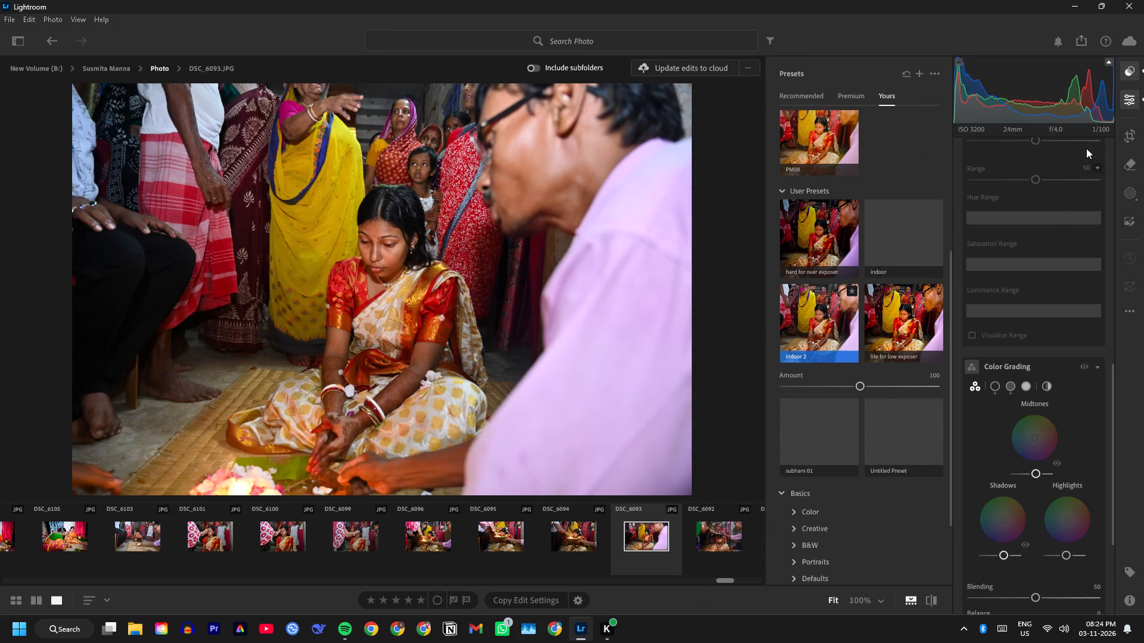
left_click(1081, 42)
left_click(987, 133)
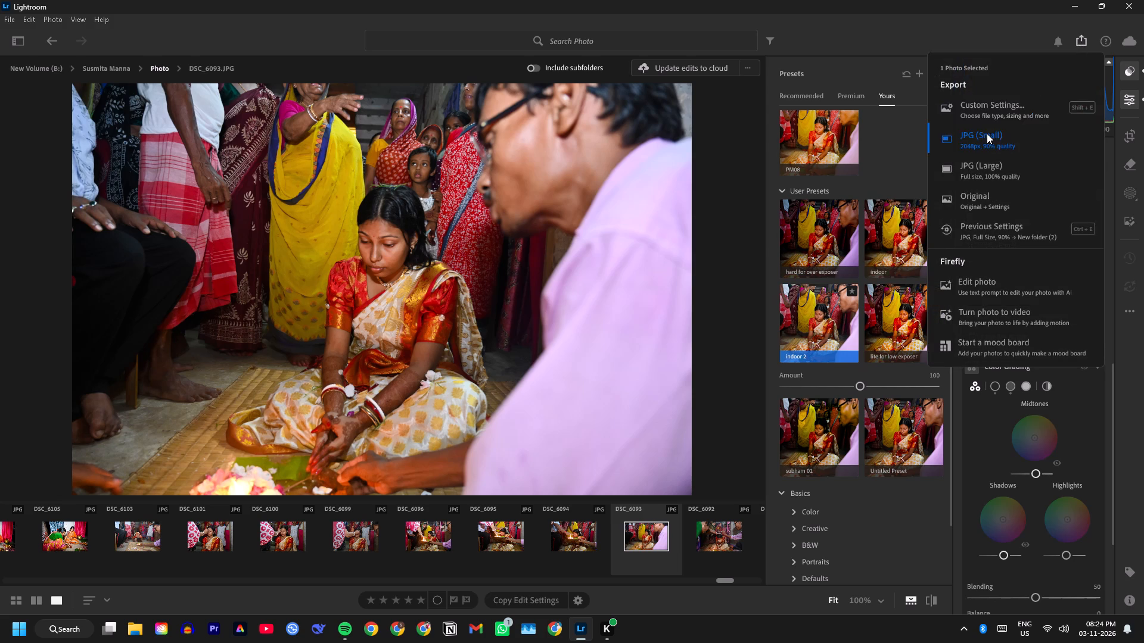
left_click(754, 528)
Apply the indoor 2 user preset to DSC_6092 and export it as JPG (Small) to the aiburobhat folder.
left_click(704, 530)
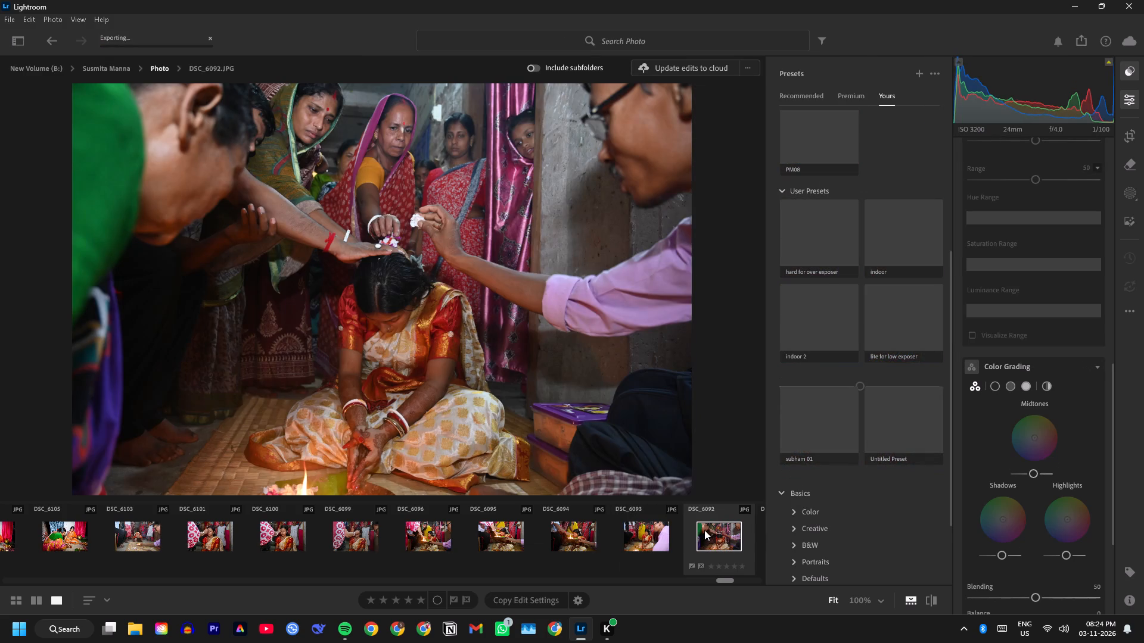
left_click(811, 321)
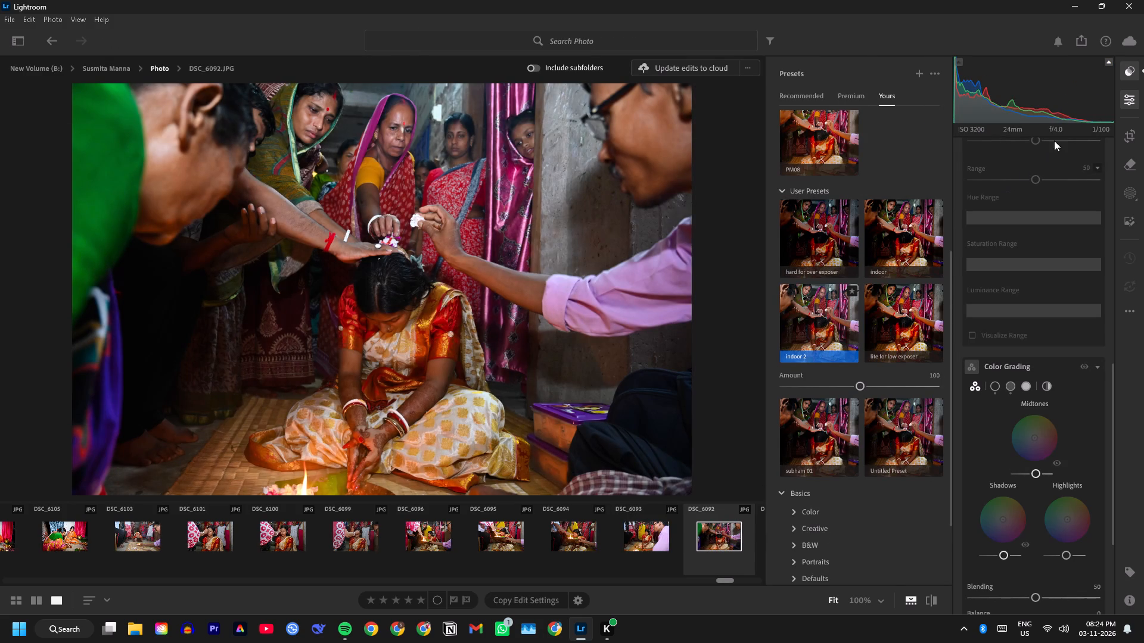
left_click(1086, 40)
left_click(995, 138)
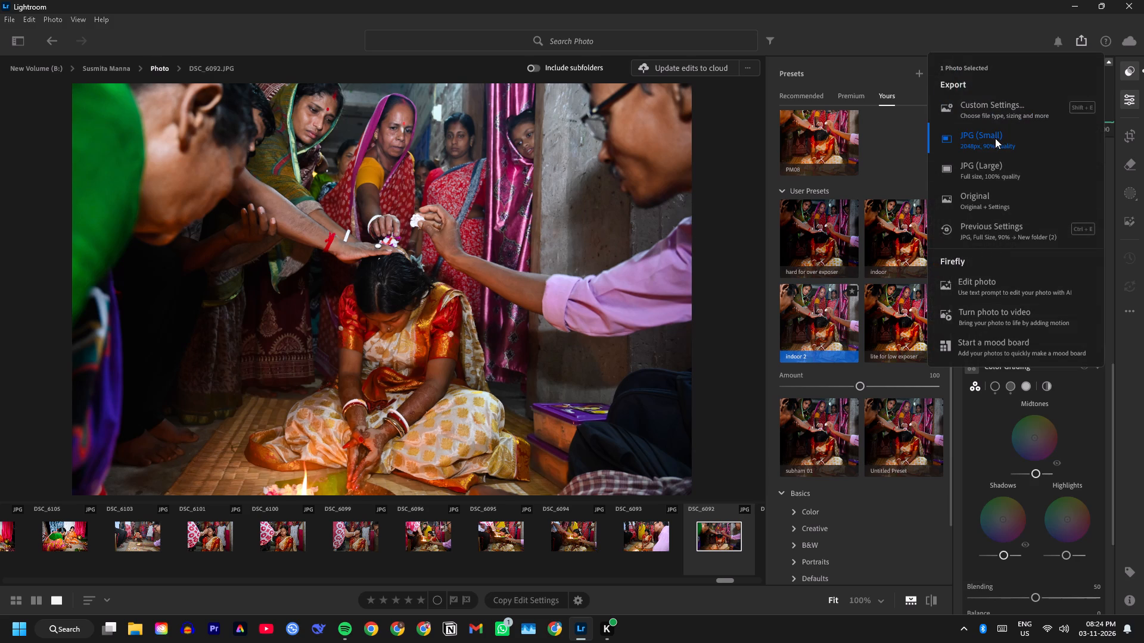
left_click(749, 534)
Apply the indoor 2 user preset to DSC_6091 and export it as JPG (Small) to the aiburobhat folder.
scroll(714, 544, "down", 3)
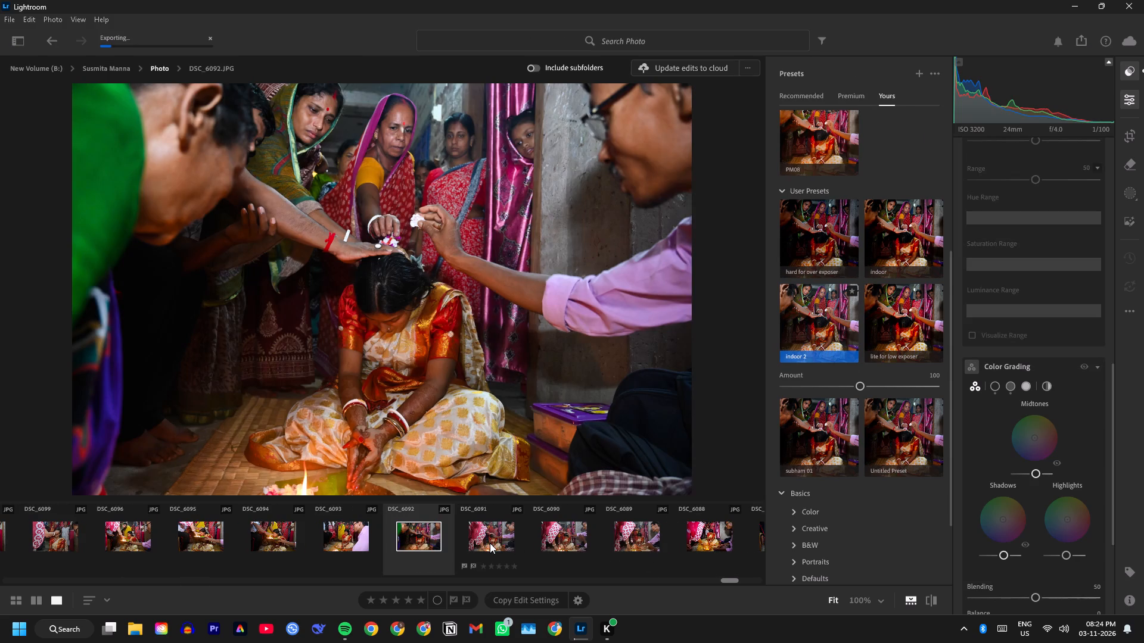
left_click(490, 543)
left_click(815, 320)
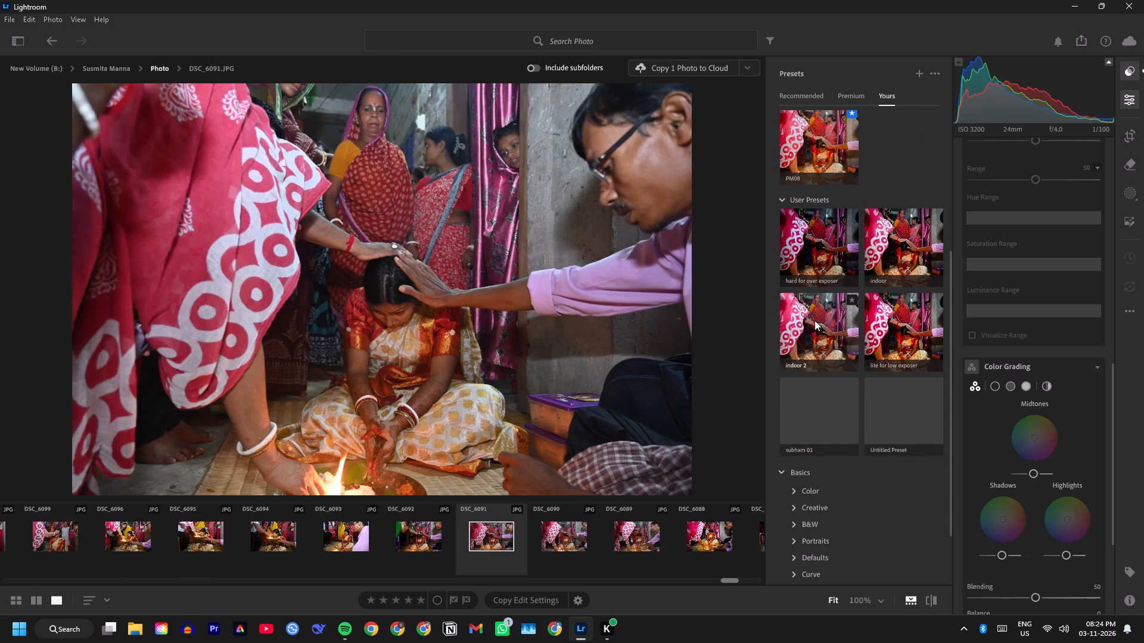
left_click(1074, 39)
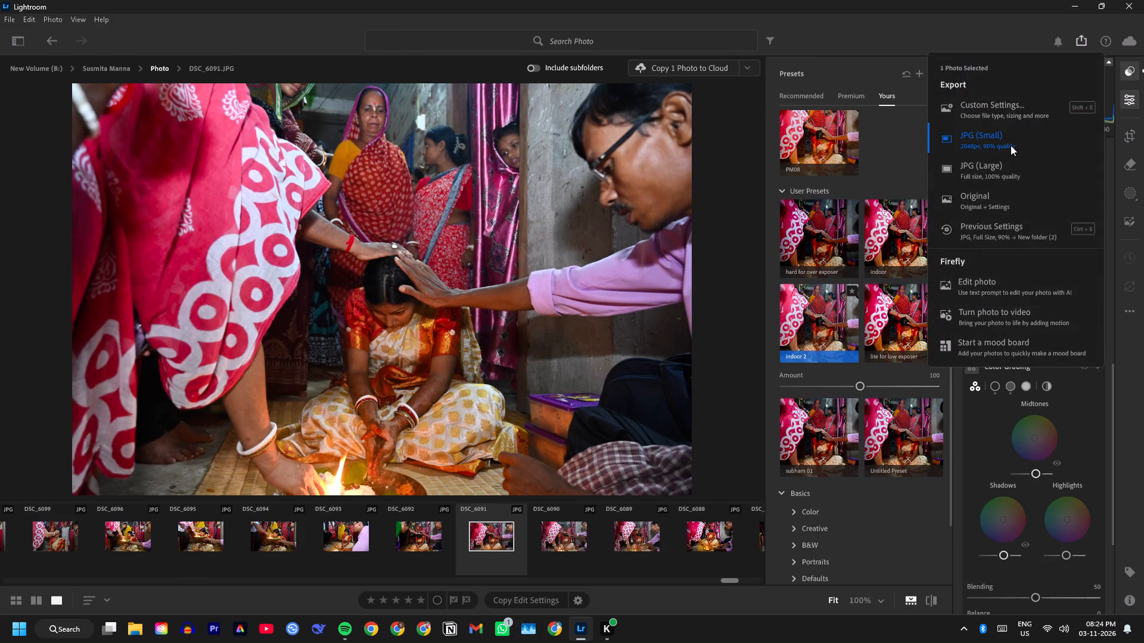
left_click(1011, 145)
left_click(784, 522)
Apply the indoor 2 user preset to DSC_6090 and export it as JPG (Small) to the aiburobhat folder.
left_click(543, 526)
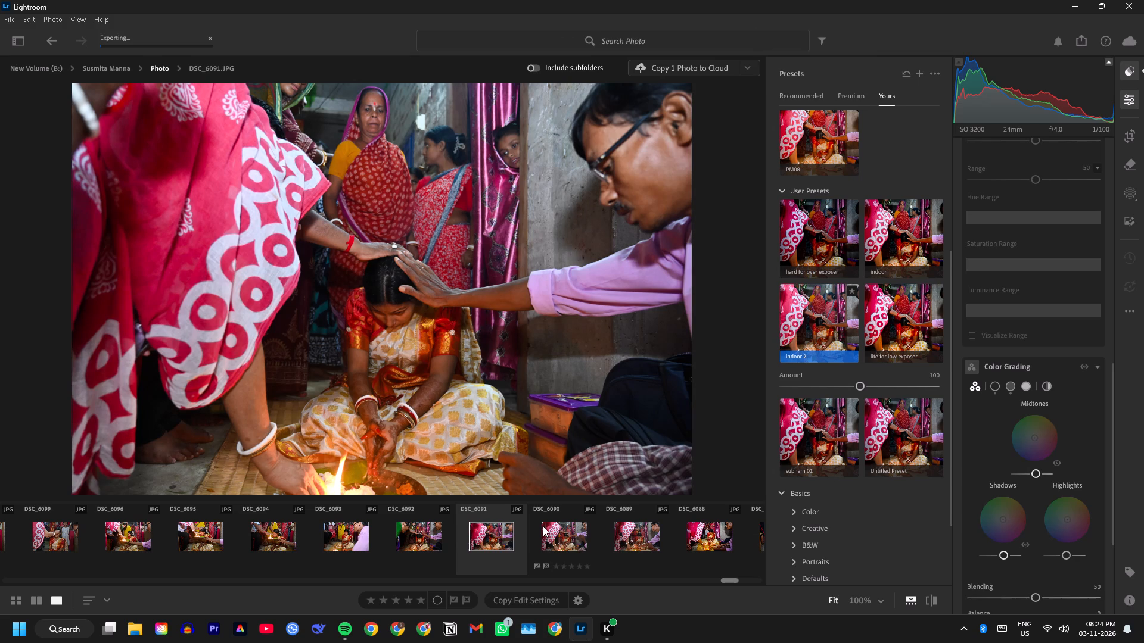
left_click(558, 532)
left_click(828, 326)
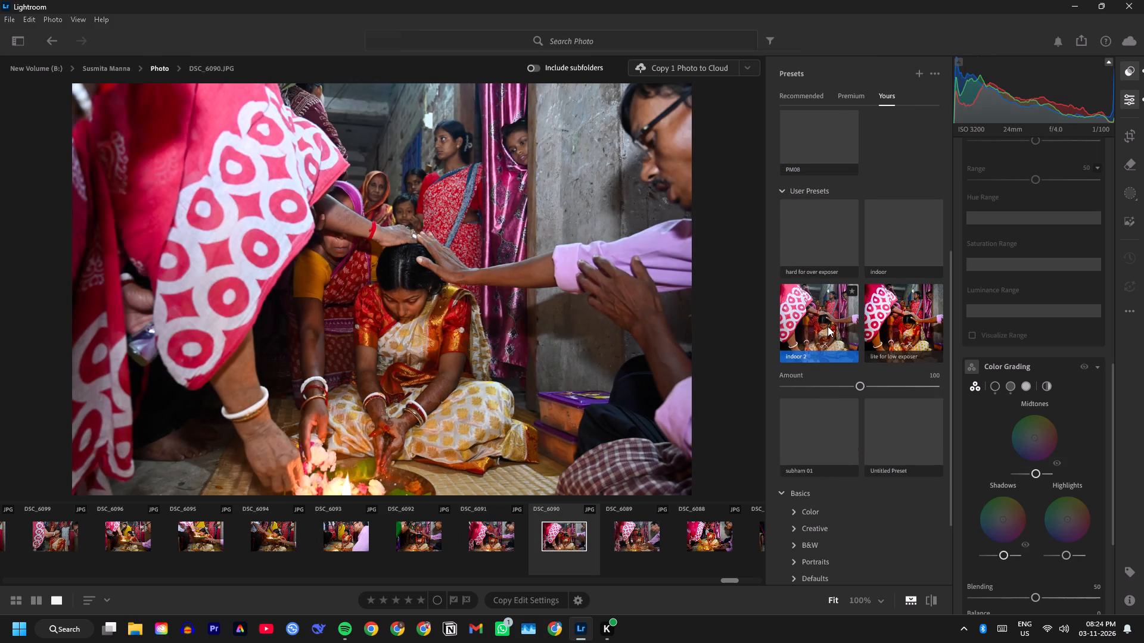
left_click(1083, 40)
left_click(1014, 132)
left_click(754, 522)
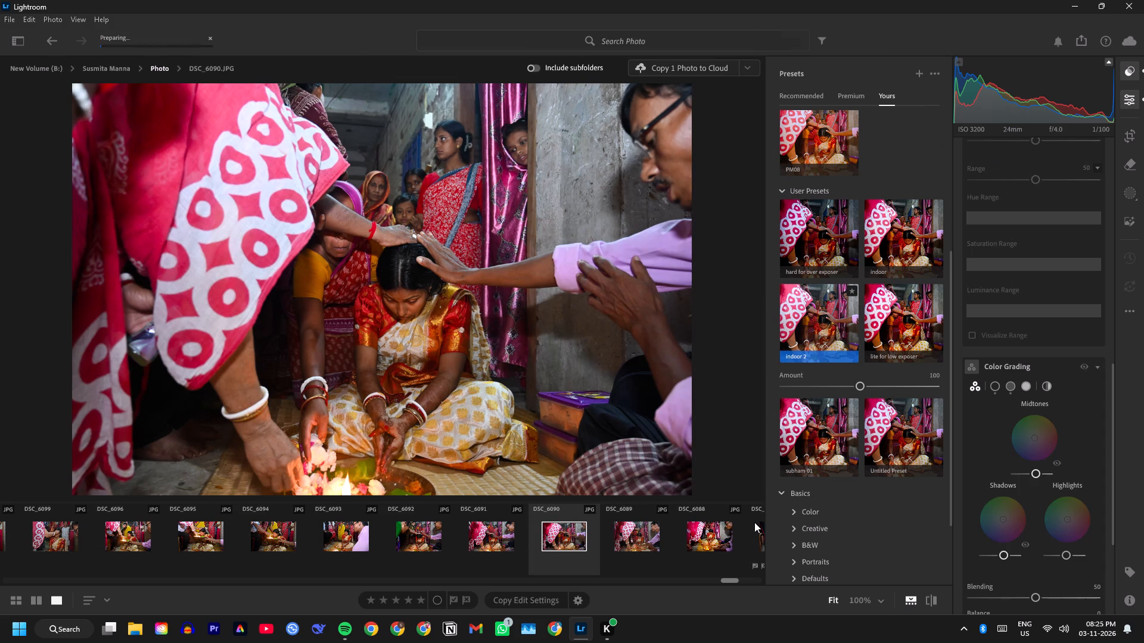
Apply the indoor 2 user preset to DSC_6089 and export it as JPG (Small) to the aiburobhat folder.
left_click(645, 540)
left_click(798, 313)
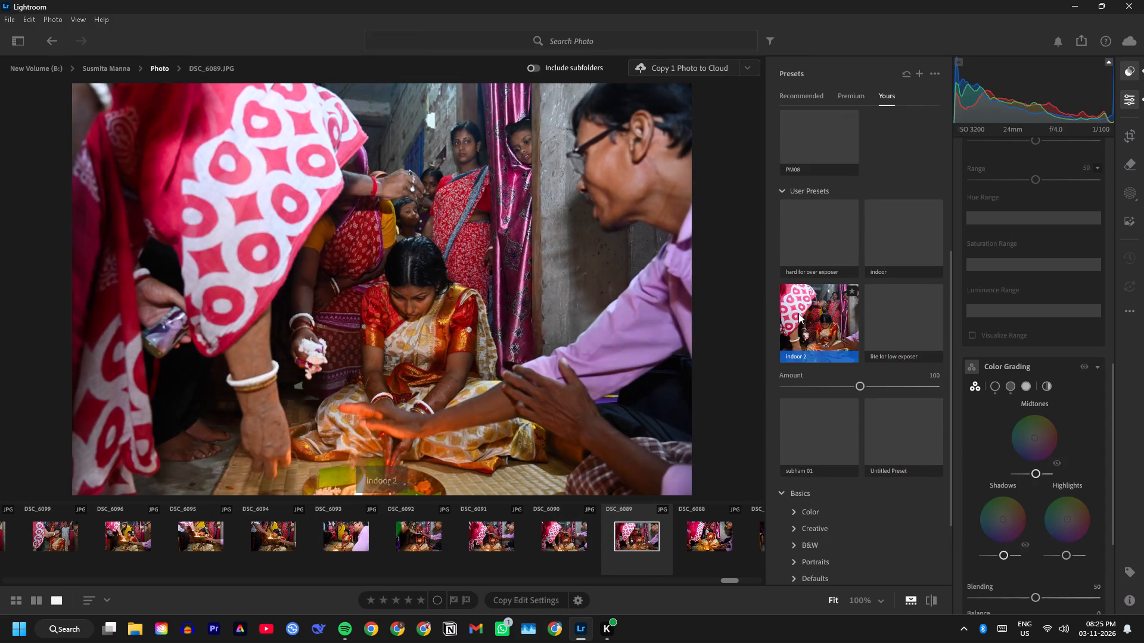
left_click(1083, 35)
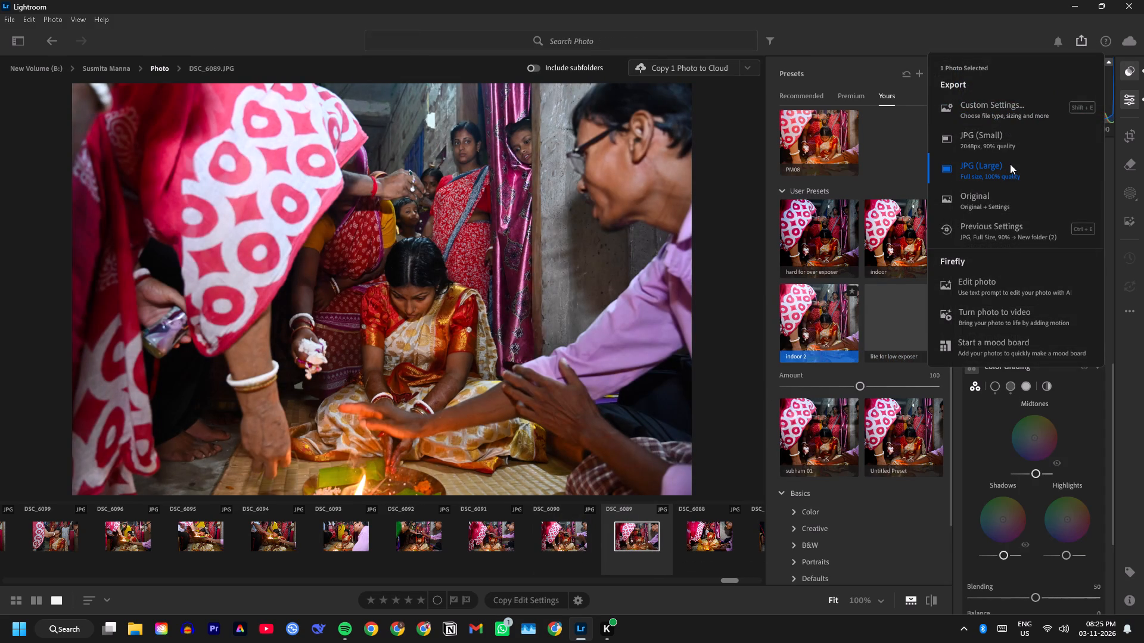
left_click(1027, 132)
left_click(785, 530)
Reset all existing edits on DSC_6086 and apply the indoor 2 user preset to it.
left_click(709, 541)
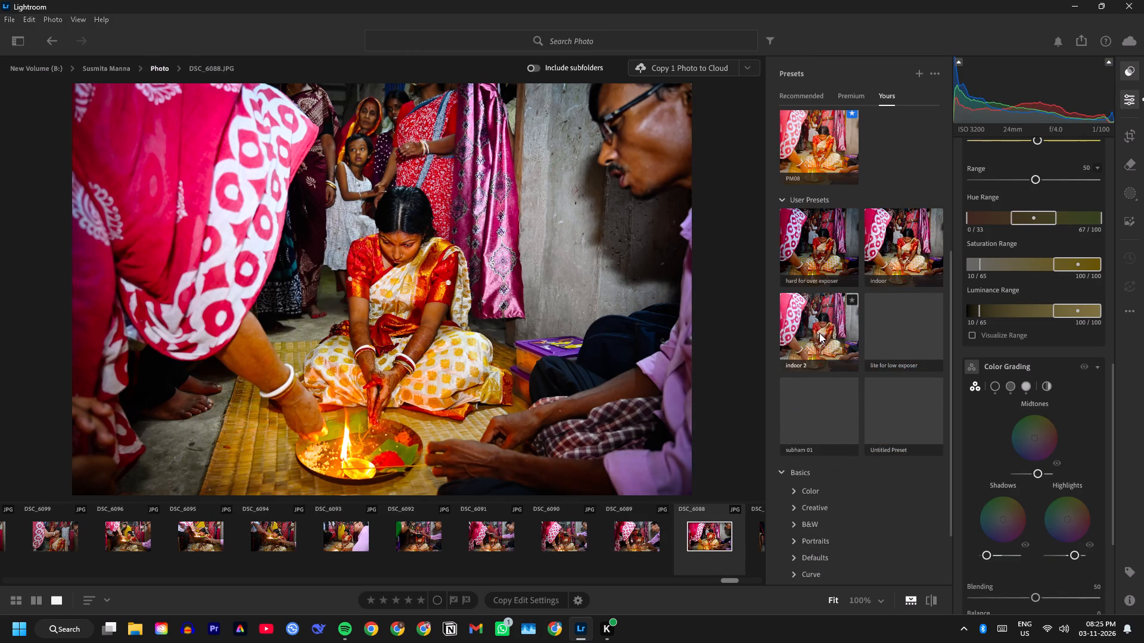
scroll(688, 497, "down", 5)
scroll(559, 574, "up", 3)
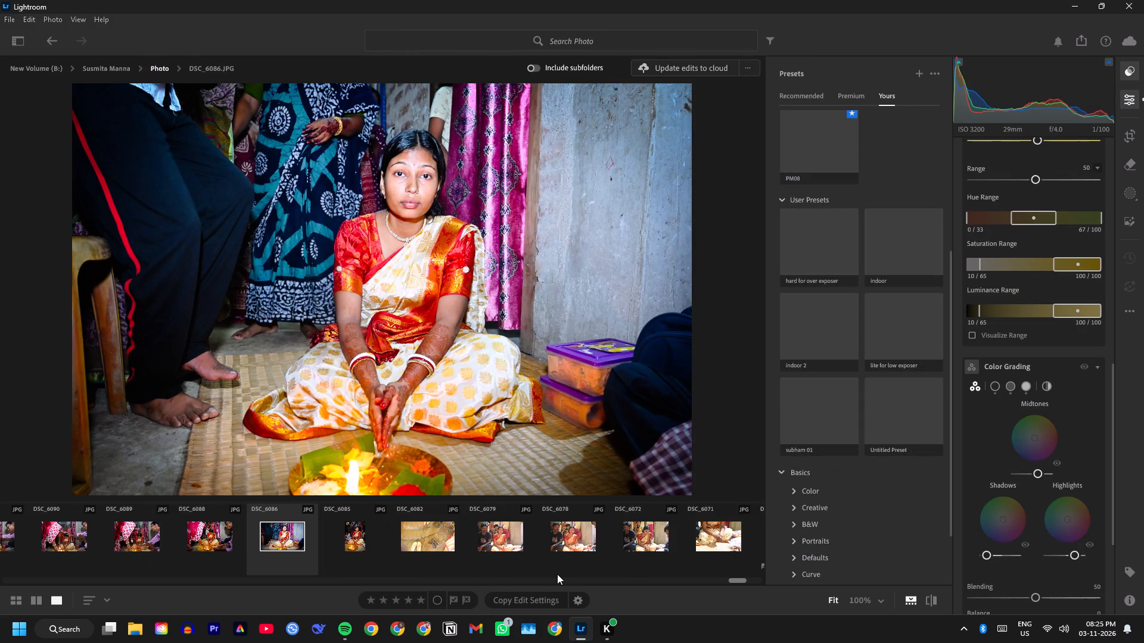
left_click(276, 526)
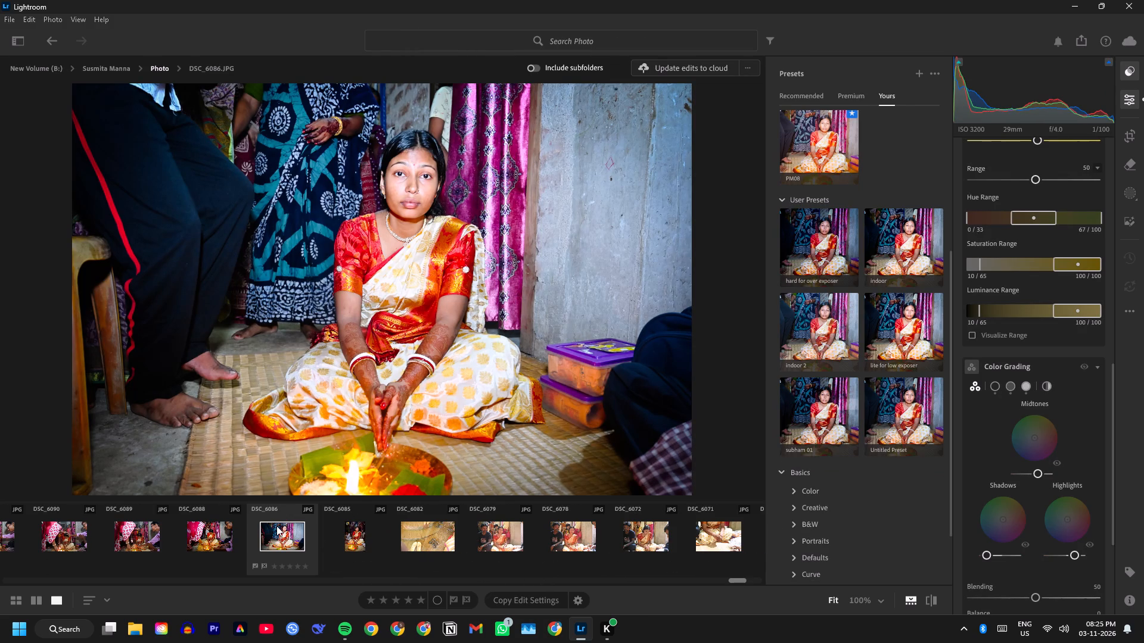
key("ctrl+r")
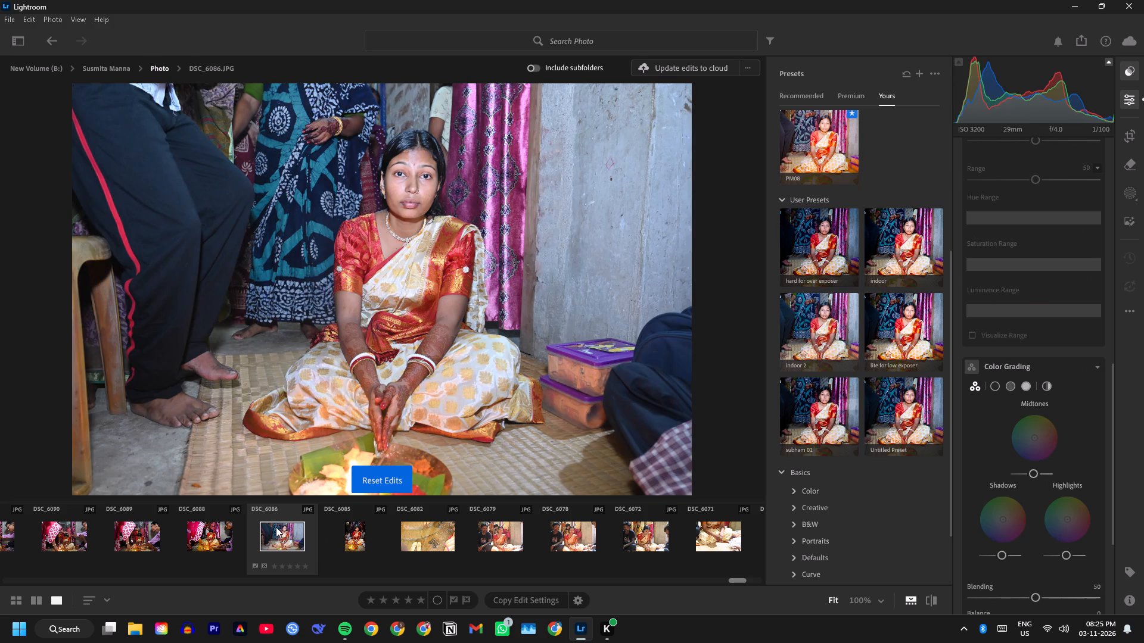
left_click(812, 329)
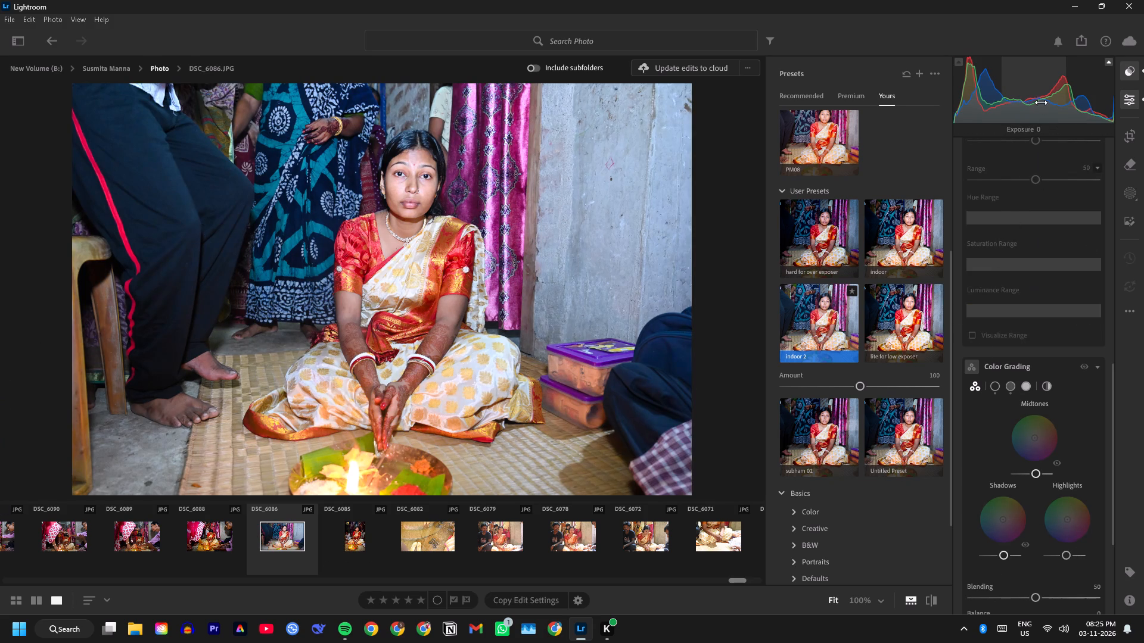
Lower DSC_6086's exposure slightly using the histogram.
left_click_drag(1041, 102, 1034, 104)
In DSC_6086's Color Grading, lower midtone luminance to about -17, raise highlight luminance, and lower shadow luminance below -23.
left_click_drag(1036, 476, 1030, 482)
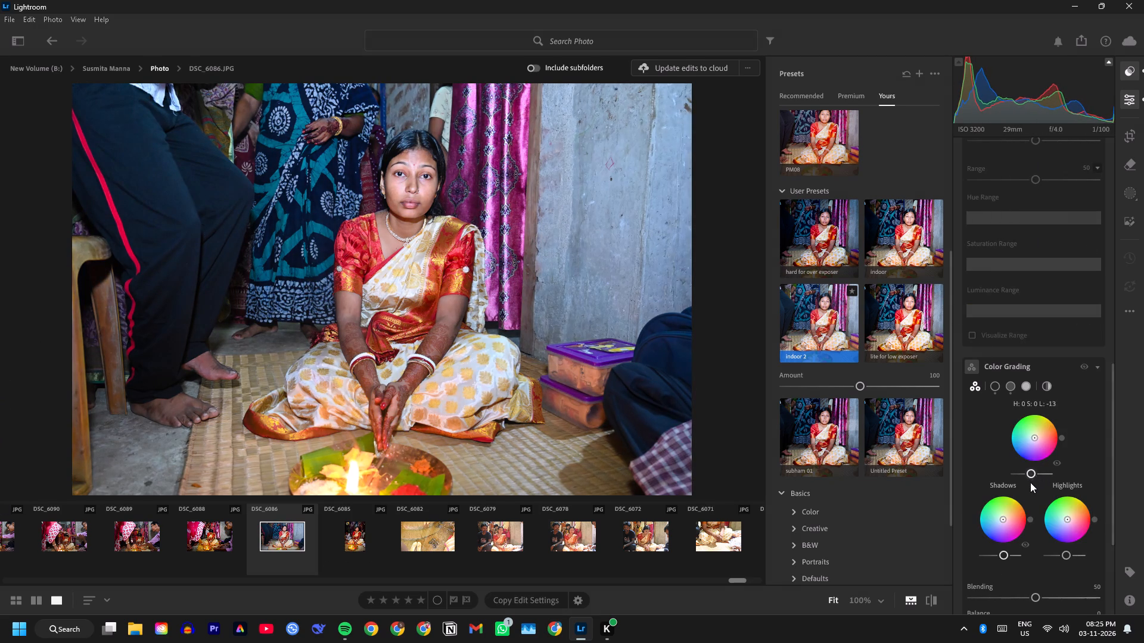
left_click_drag(1030, 482, 1031, 491)
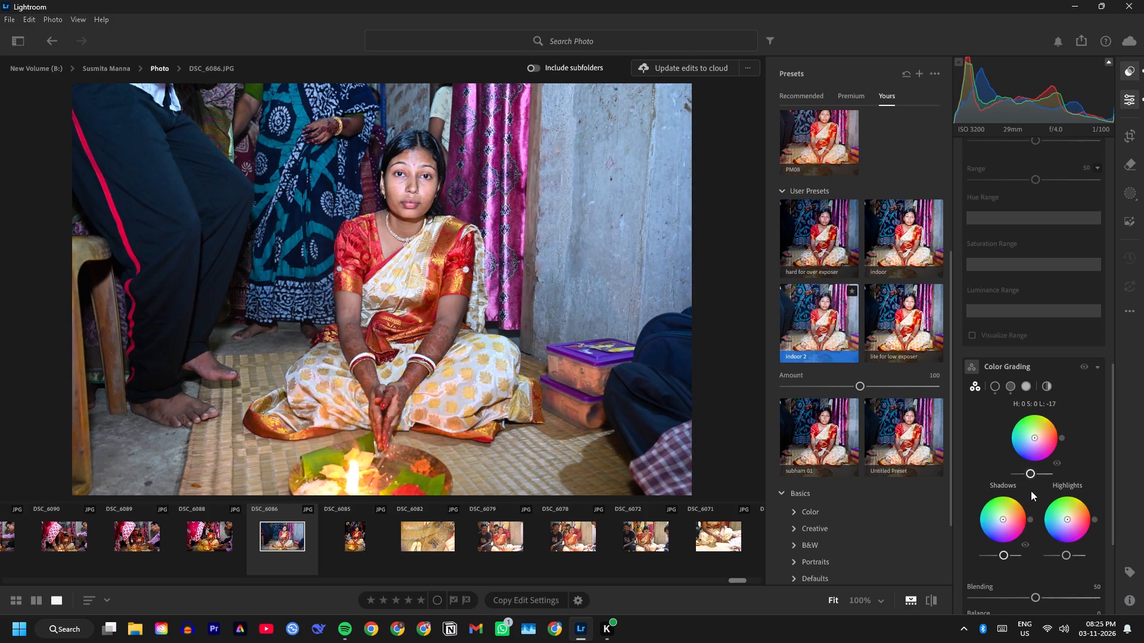
left_click_drag(1031, 491, 1031, 491)
left_click_drag(1065, 555, 1071, 562)
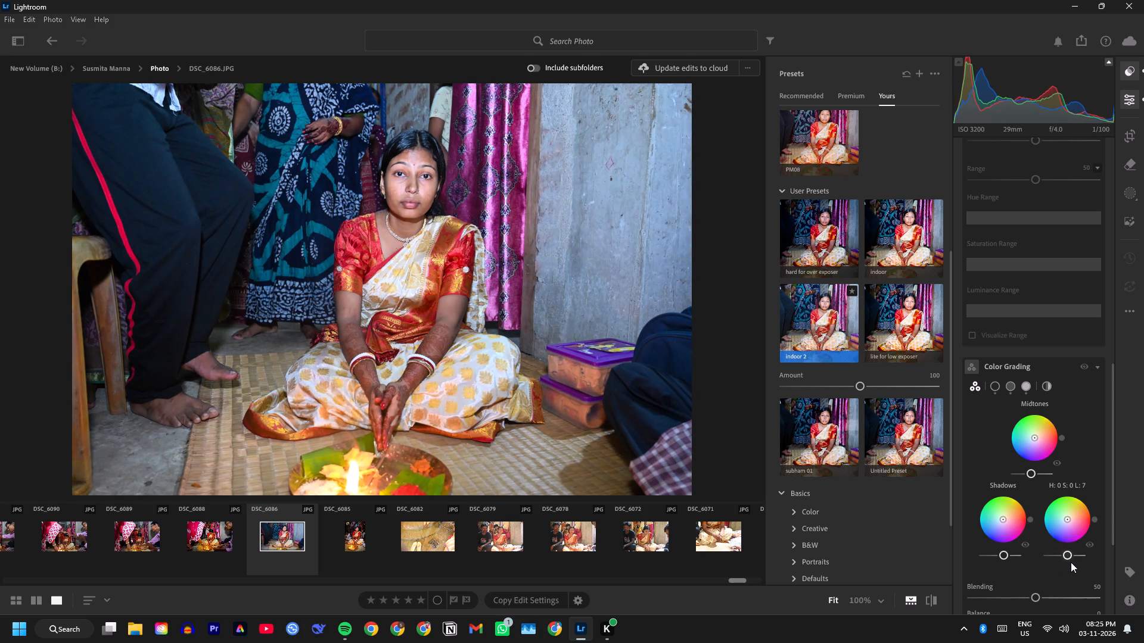
left_click_drag(1071, 562, 1073, 561)
left_click_drag(1005, 553, 1002, 553)
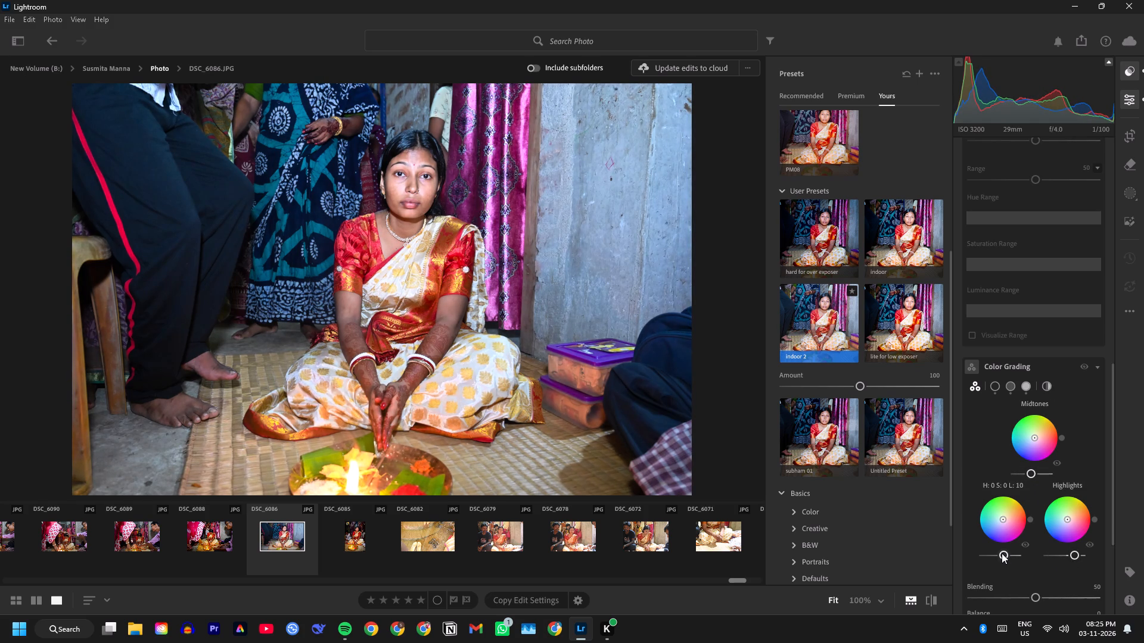
left_click_drag(1002, 553, 999, 565)
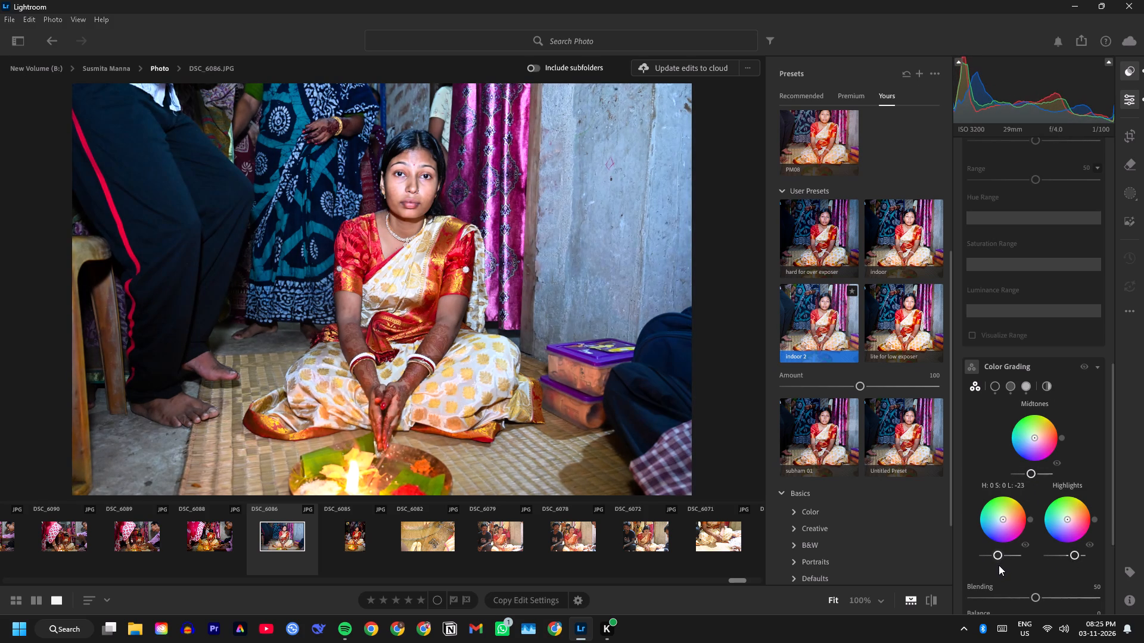
left_click_drag(999, 565, 995, 569)
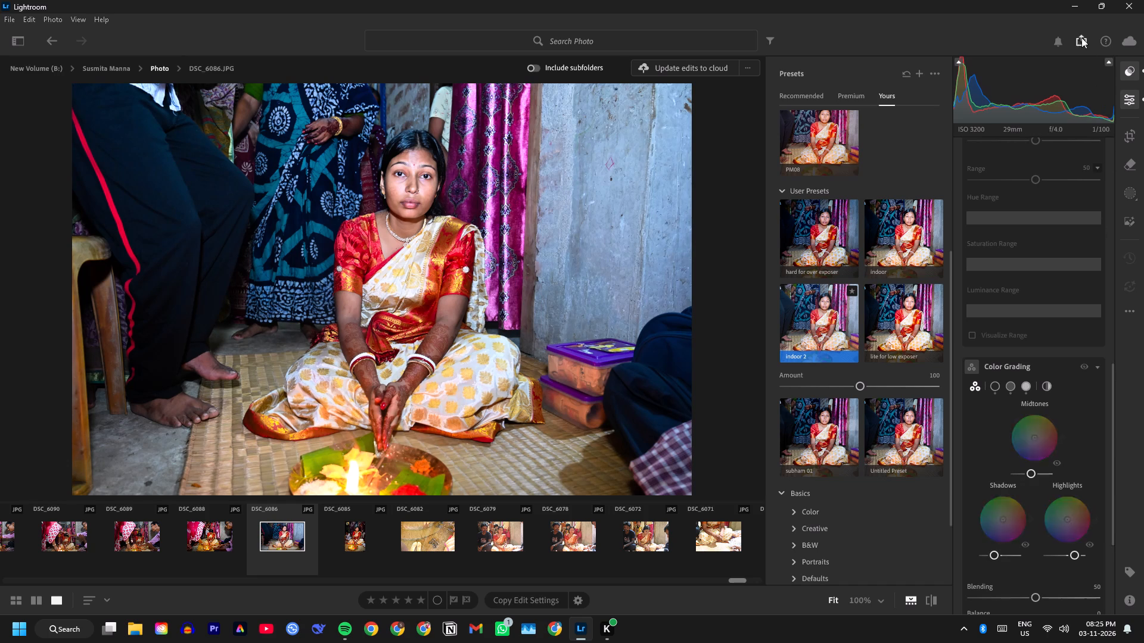
Export DSC_6086 as JPG (Small) to the aiburobhat folder.
left_click(1077, 32)
left_click(1078, 33)
left_click(1015, 138)
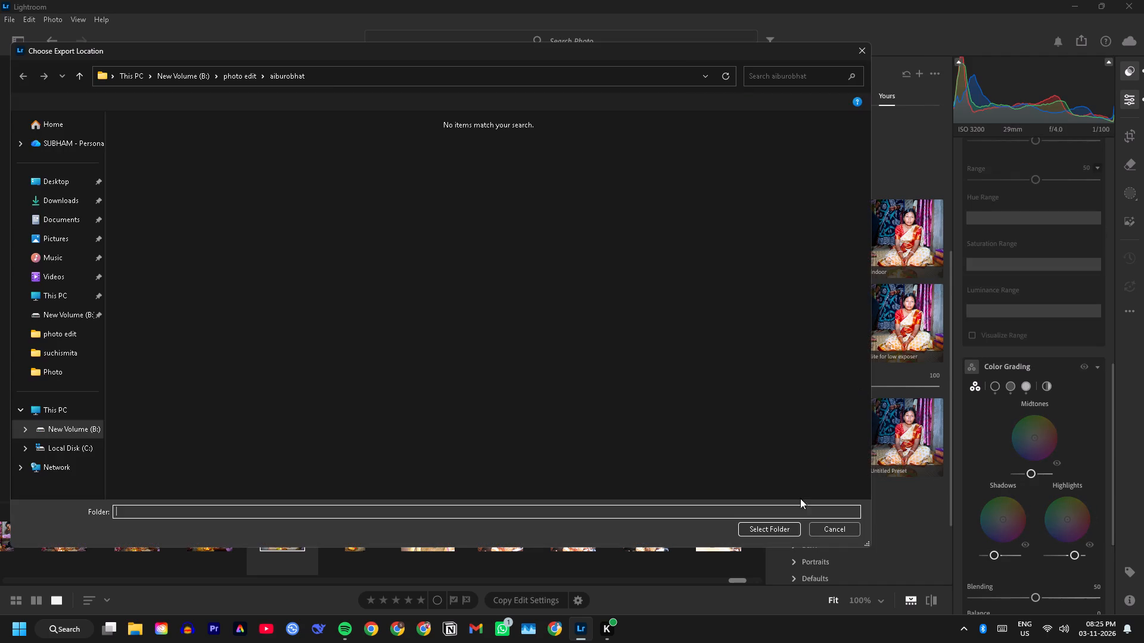
left_click(761, 532)
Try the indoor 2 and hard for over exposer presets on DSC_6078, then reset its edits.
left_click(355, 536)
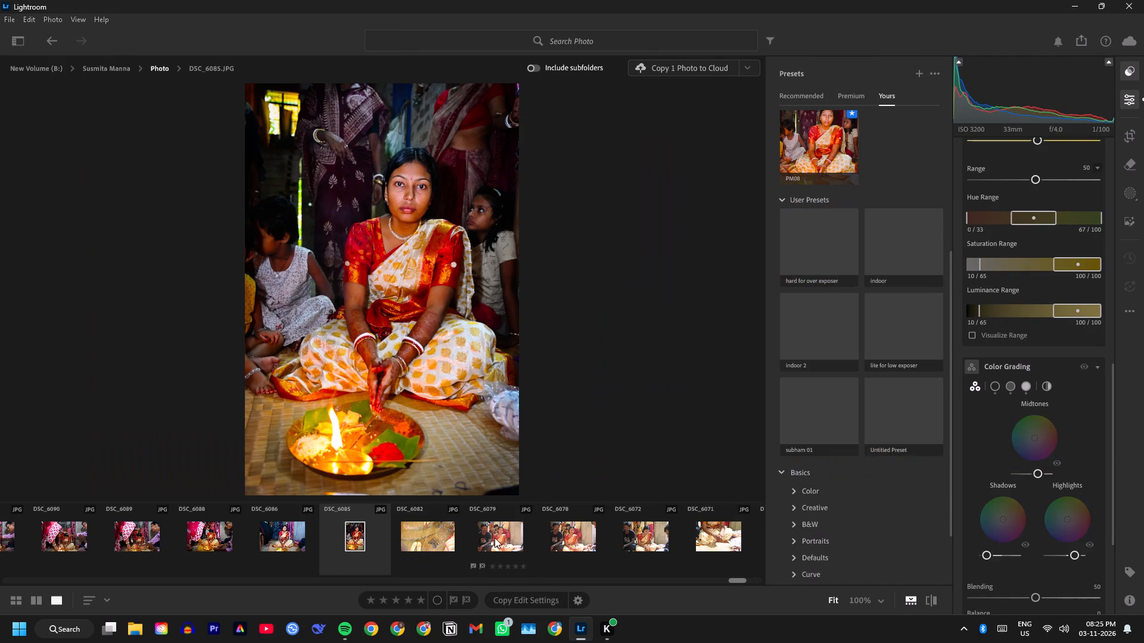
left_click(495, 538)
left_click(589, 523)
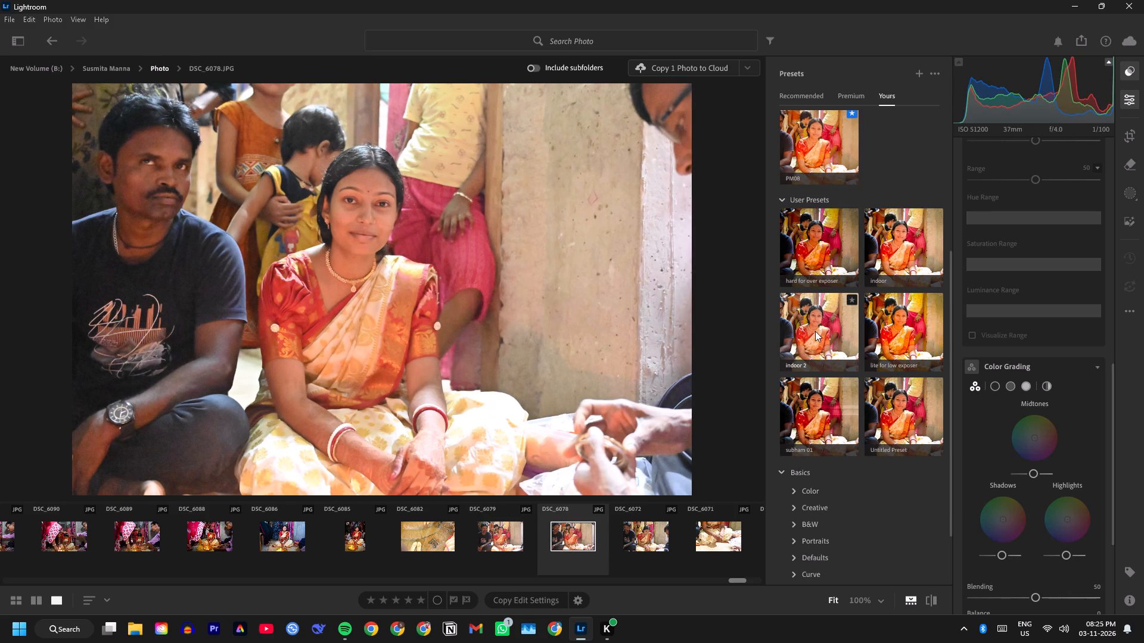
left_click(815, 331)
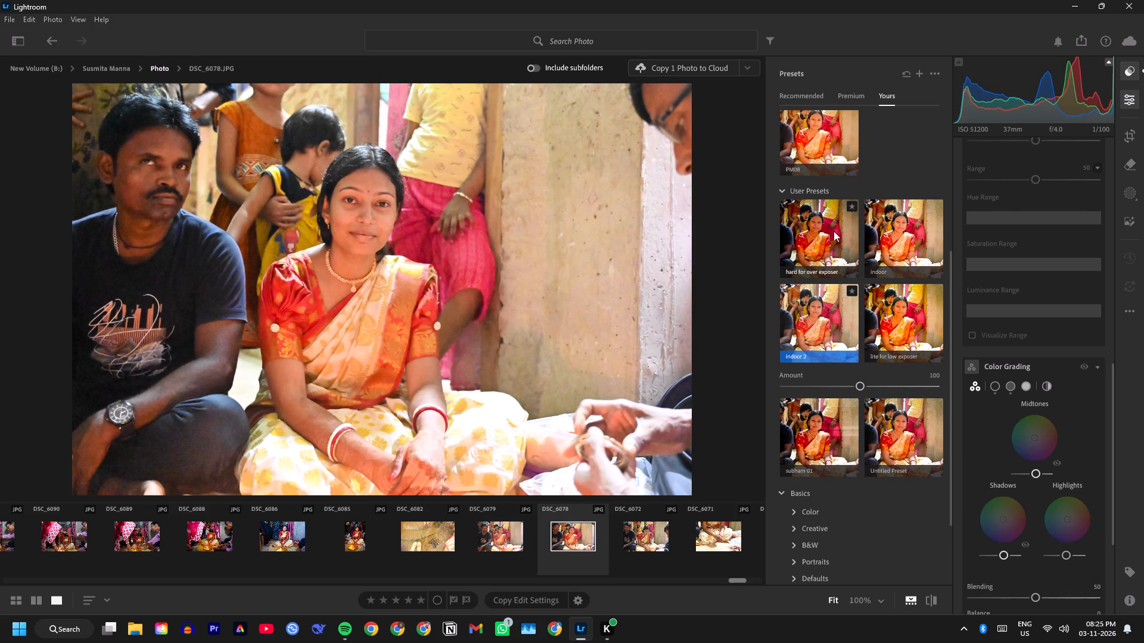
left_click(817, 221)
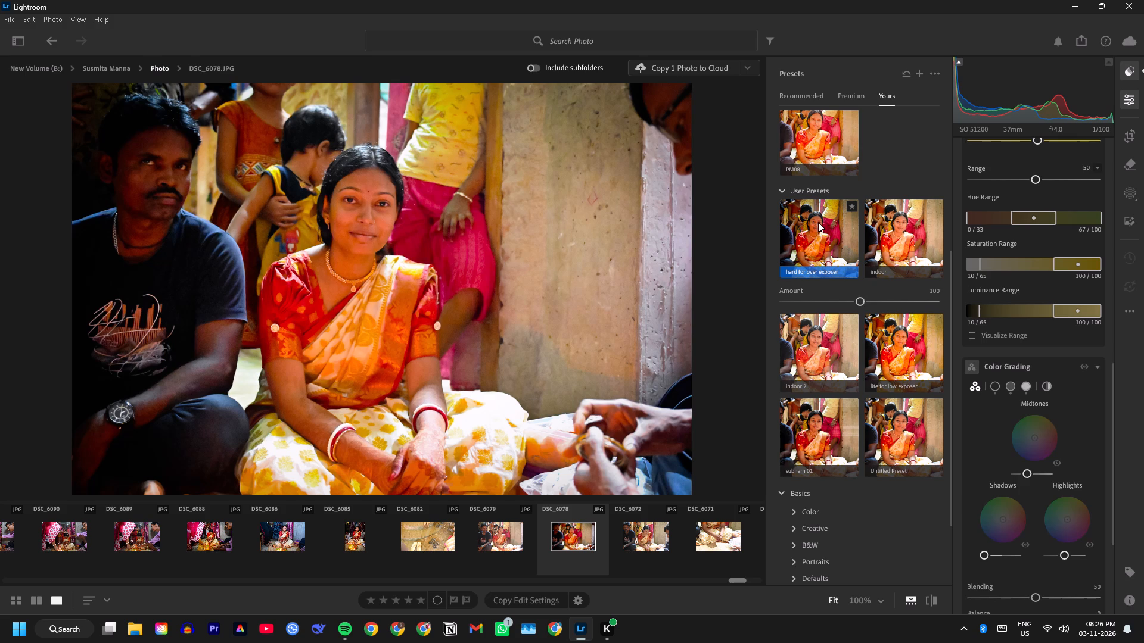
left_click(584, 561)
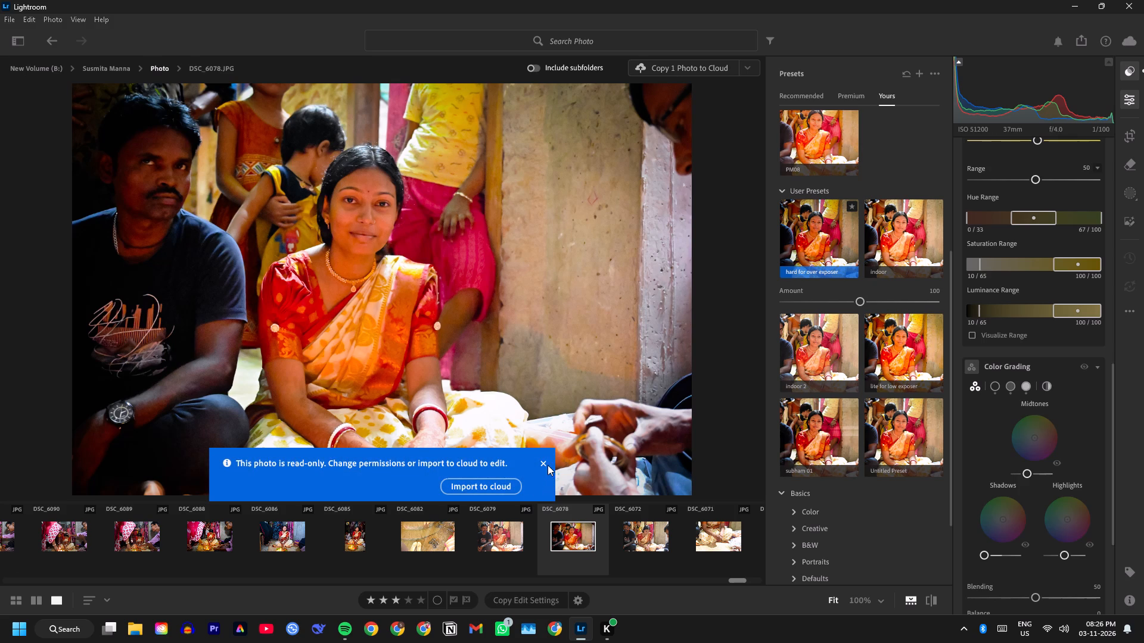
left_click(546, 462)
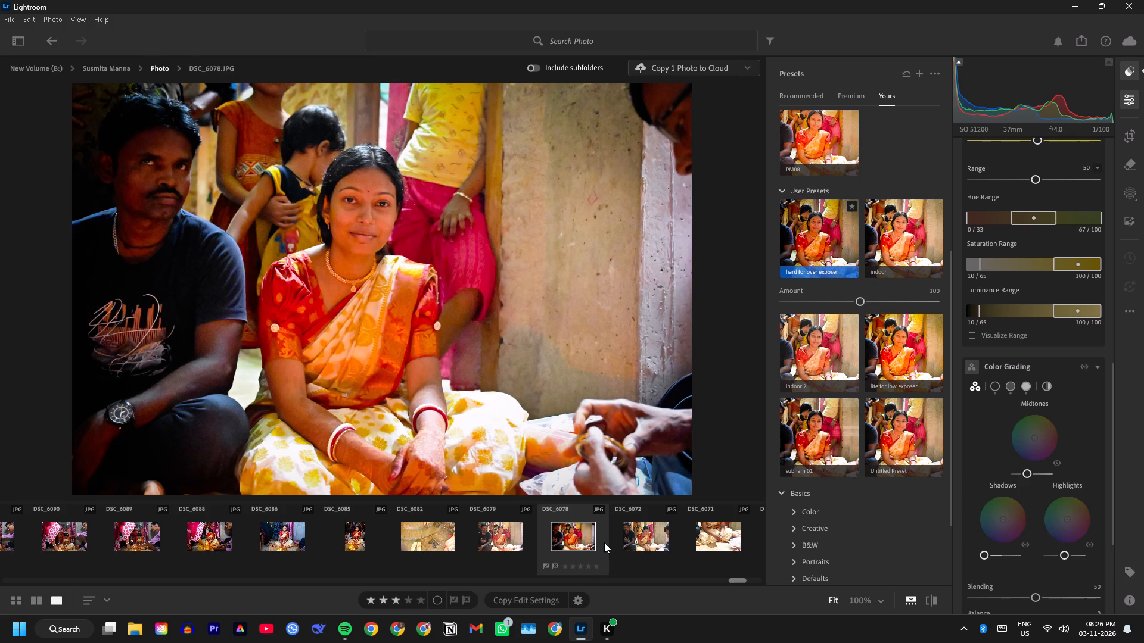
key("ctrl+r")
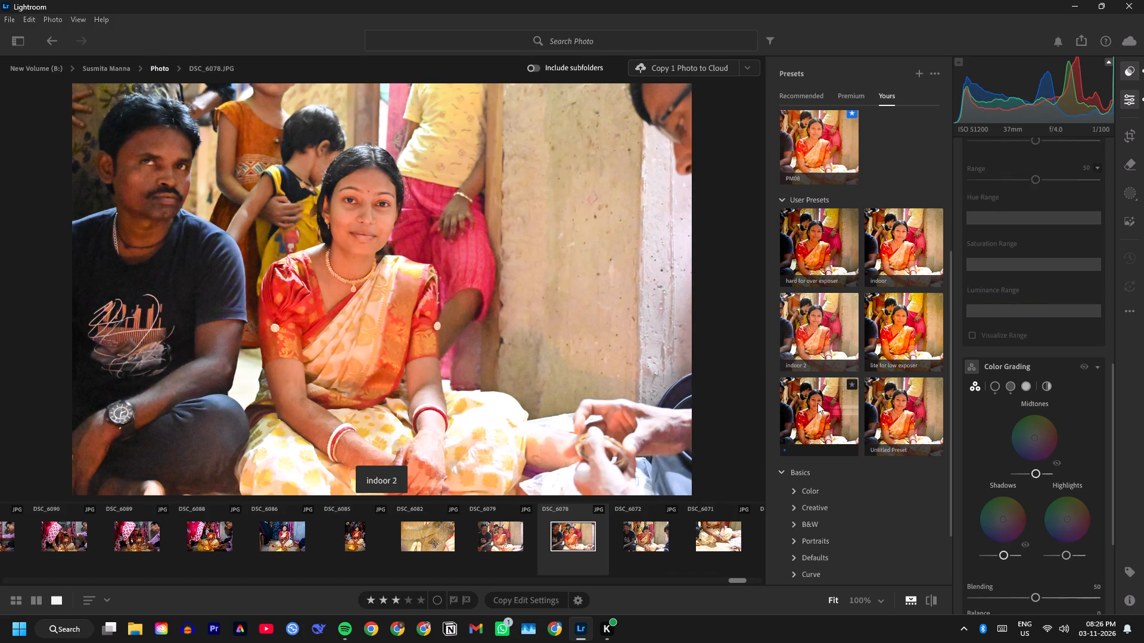
Apply the indoor 2 user preset to DSC_6078 and lower its exposure moderately using the histogram.
left_click(826, 338)
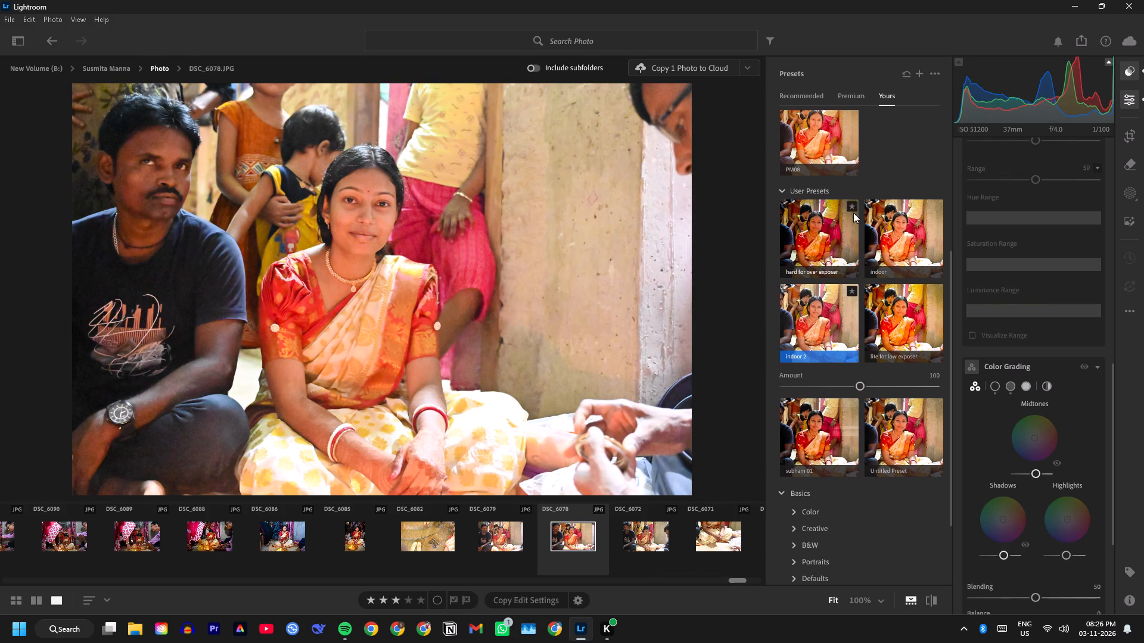
left_click_drag(1025, 98, 1014, 112)
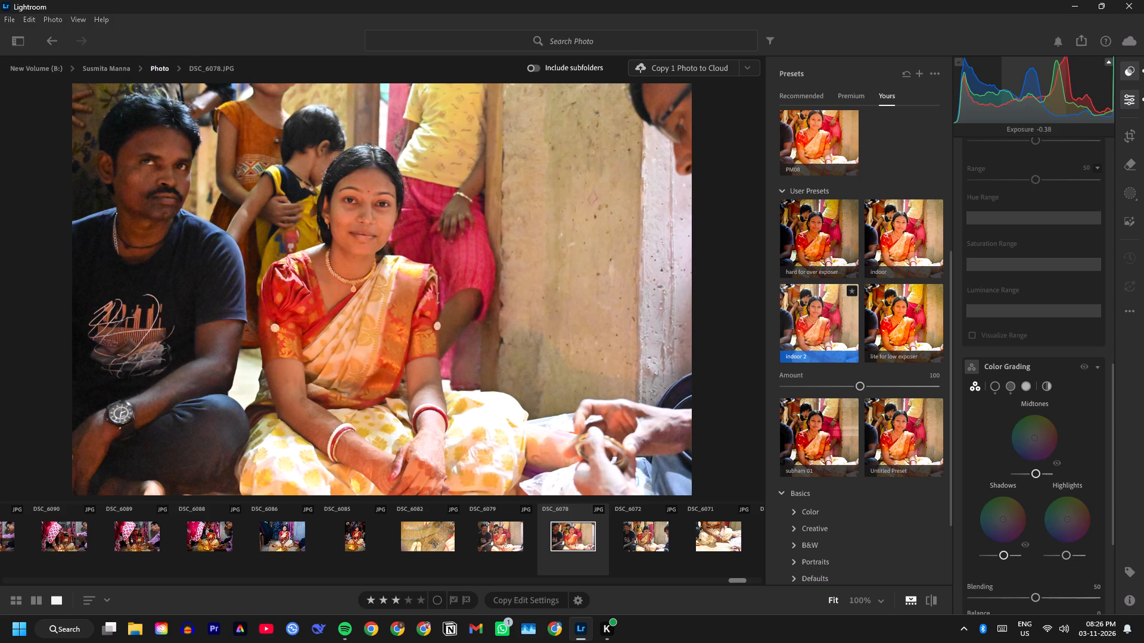
left_click_drag(1014, 112, 1005, 126)
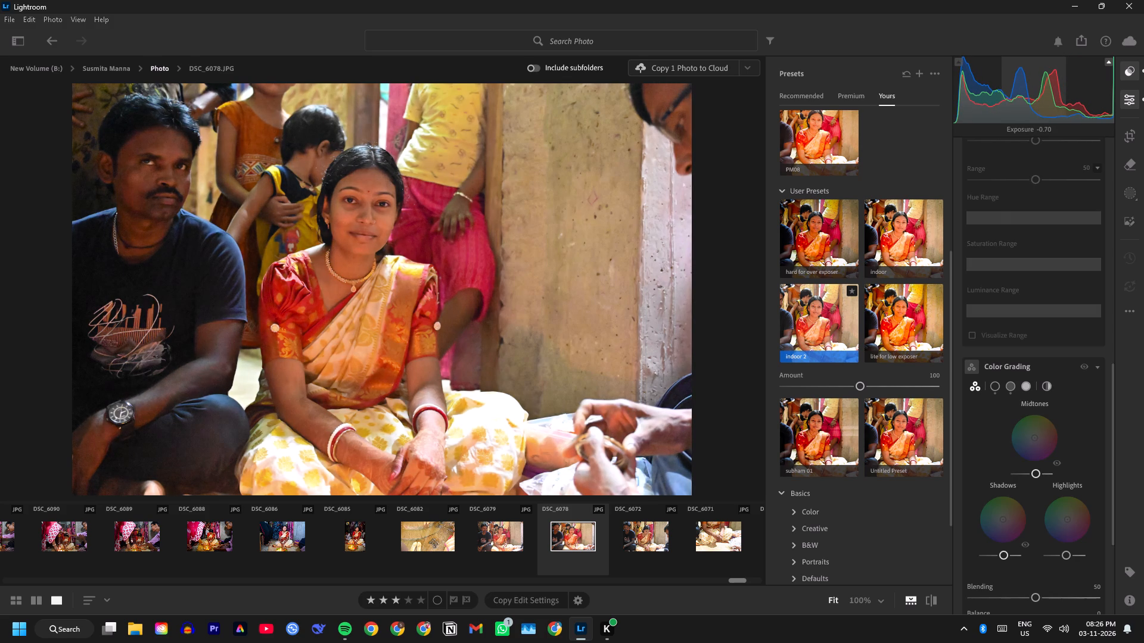
left_click_drag(1005, 126, 1008, 127)
Set DSC_6078's Temp to -2, and try Tint in both directions before returning it to about neutral.
scroll(1007, 179, "up", 12)
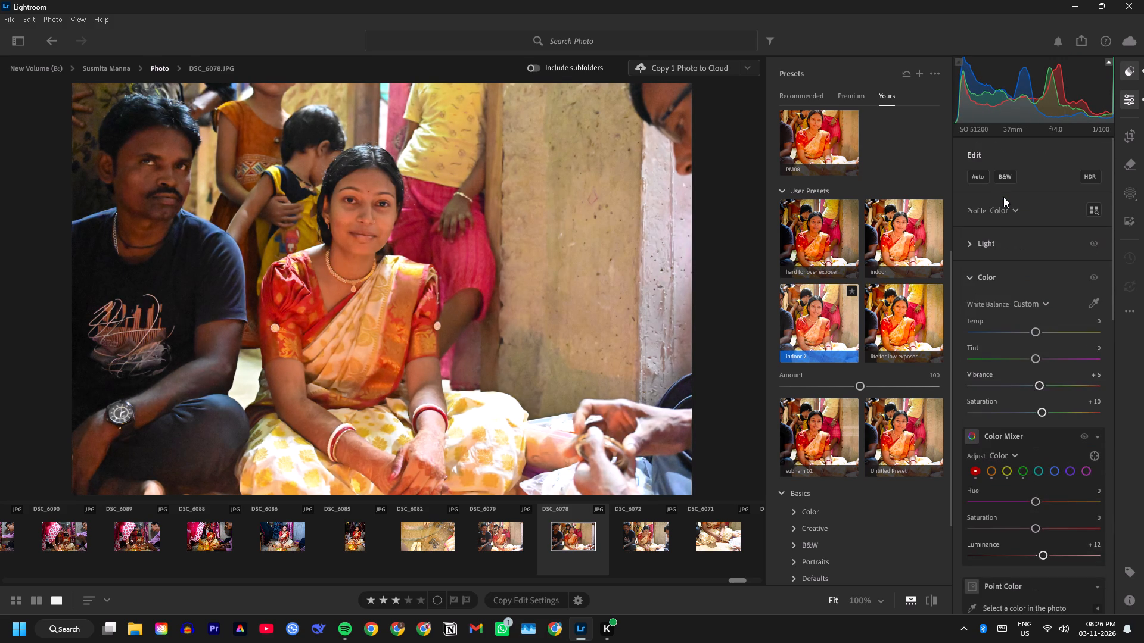
scroll(1004, 202, "up", 1)
left_click_drag(1034, 334, 1025, 344)
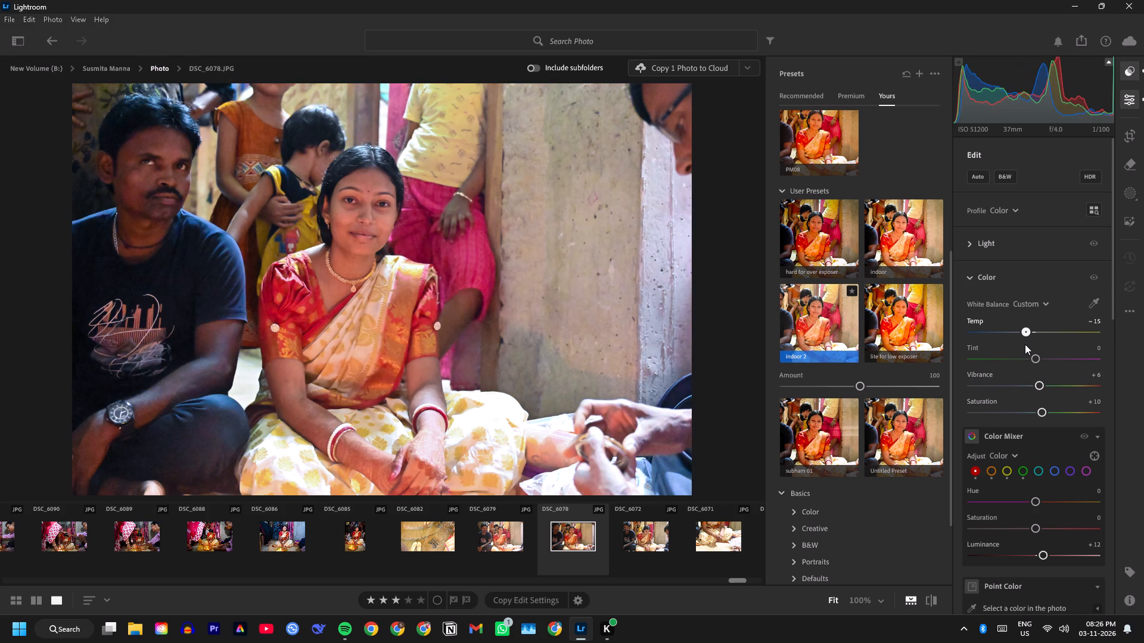
left_click_drag(1025, 344, 1033, 344)
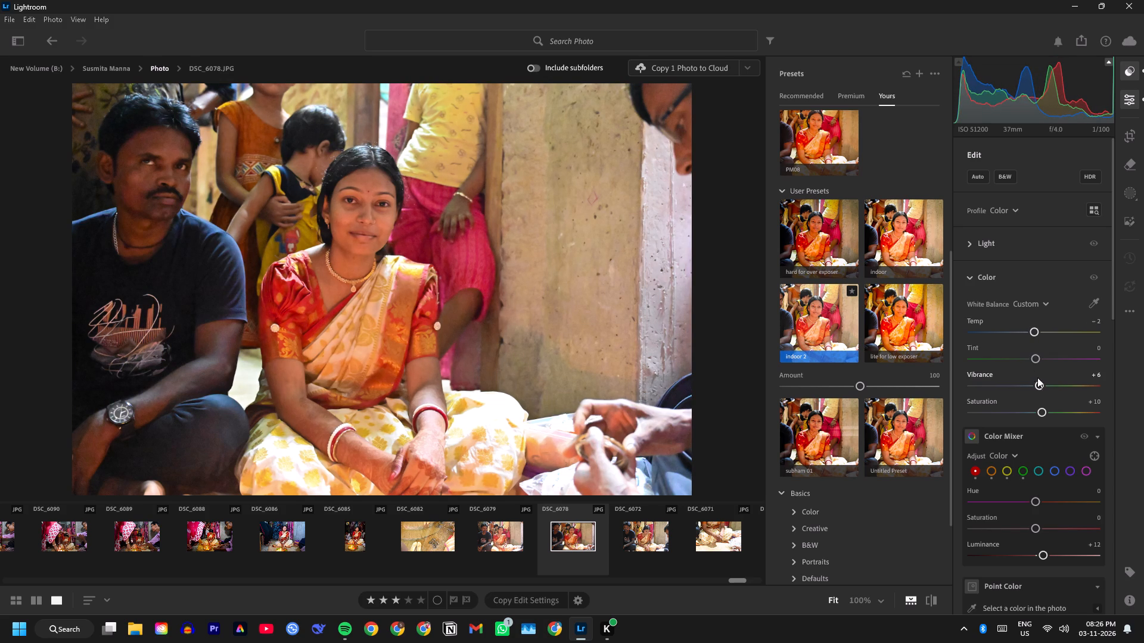
left_click_drag(1035, 357, 1024, 367)
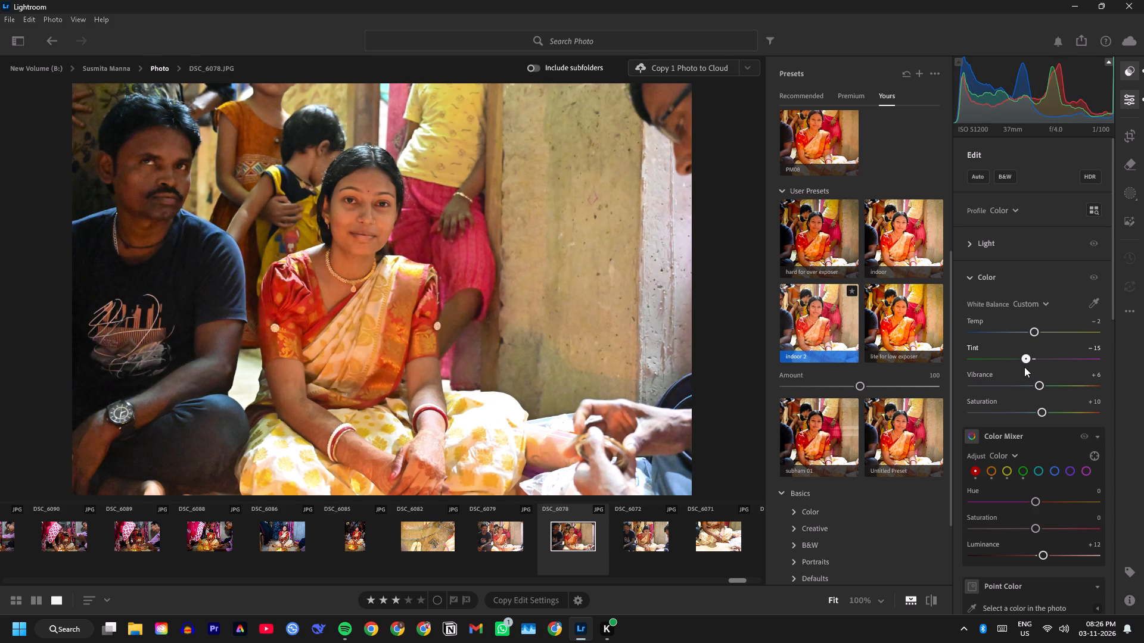
left_click_drag(1024, 367, 1052, 367)
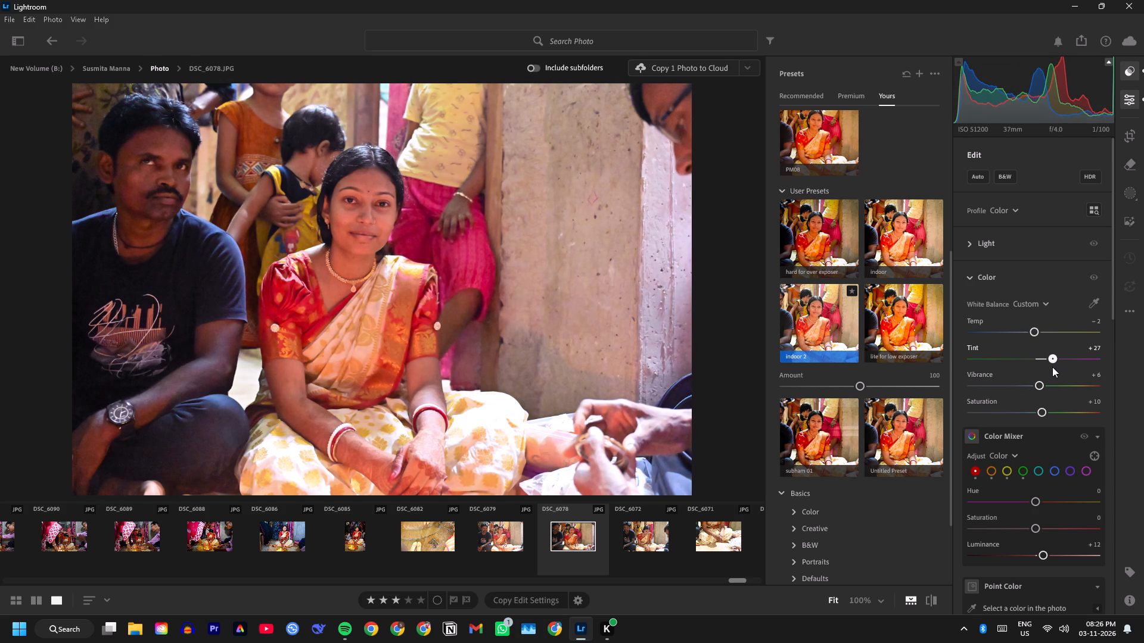
left_click_drag(1052, 367, 1035, 379)
Export DSC_6078 as JPG (Small) to the aiburobhat folder.
double_click(1070, 39)
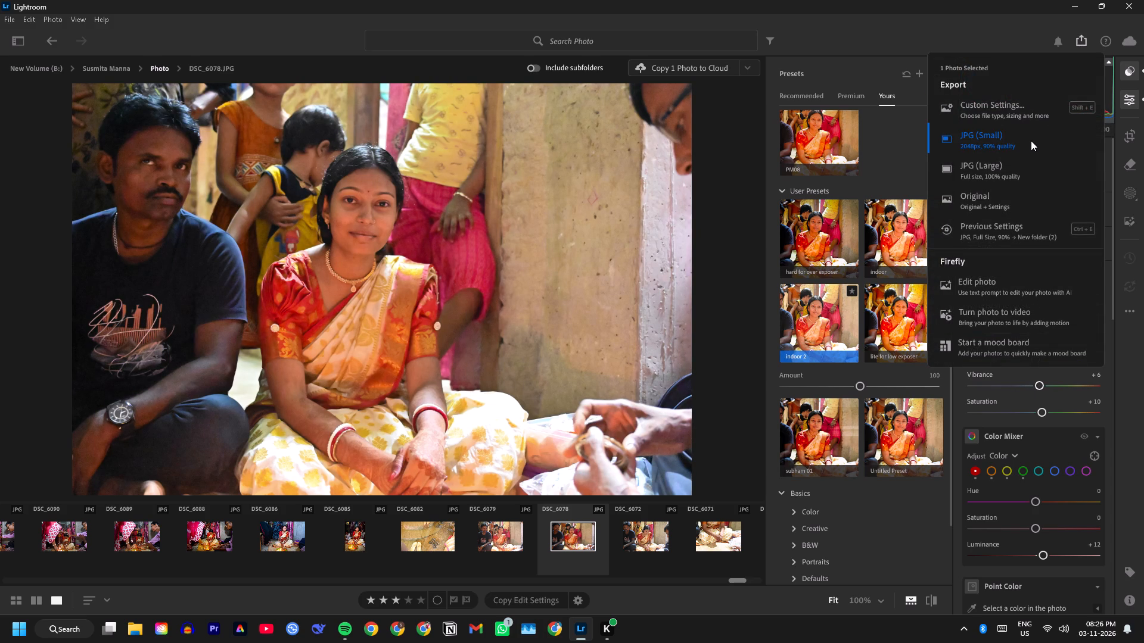
left_click(1031, 141)
left_click(779, 534)
Apply the indoor 2 user preset to DSC_6072 and set its Tint to +22.
left_click(618, 533)
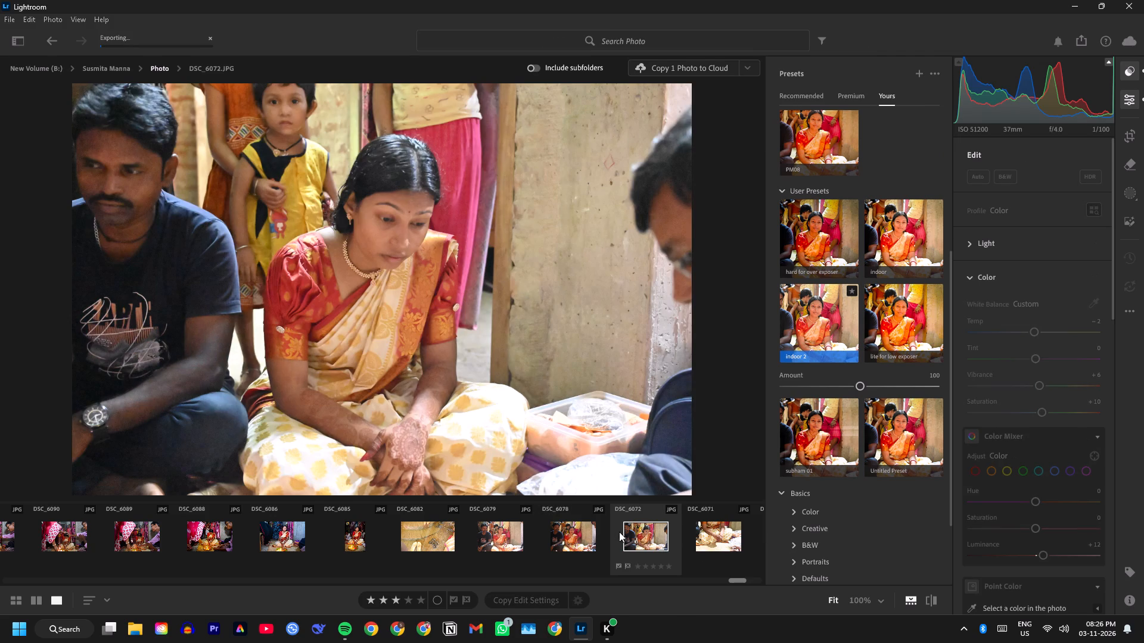
left_click(819, 313)
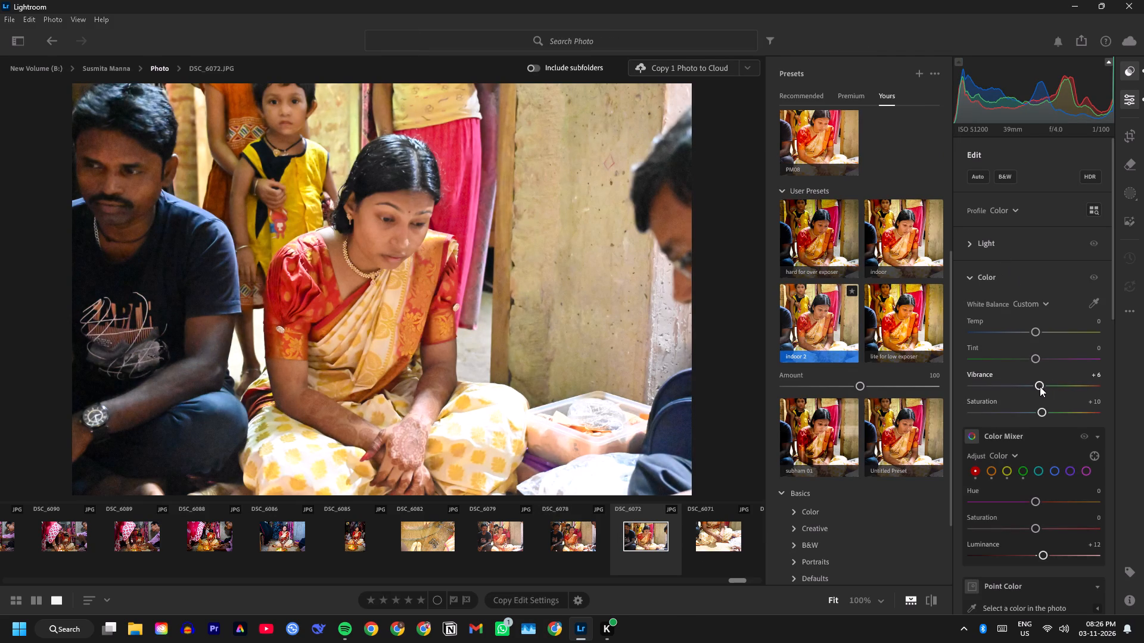
left_click_drag(1037, 354, 1051, 349)
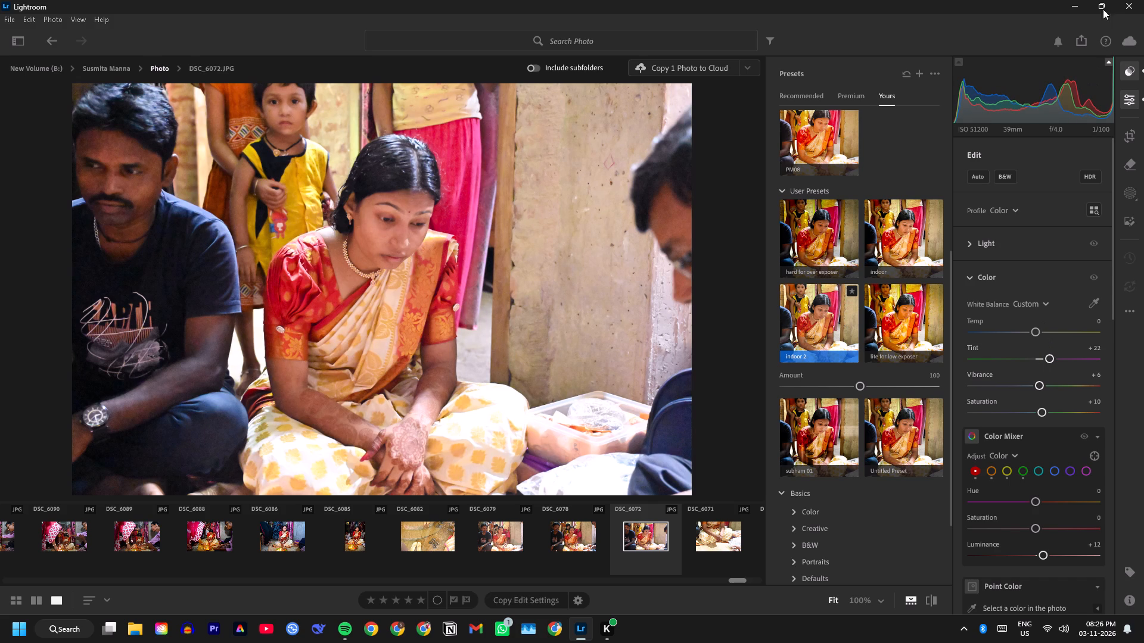
Export DSC_6072 as JPG (Small) to the aiburobhat folder.
left_click(1081, 36)
left_click(1019, 138)
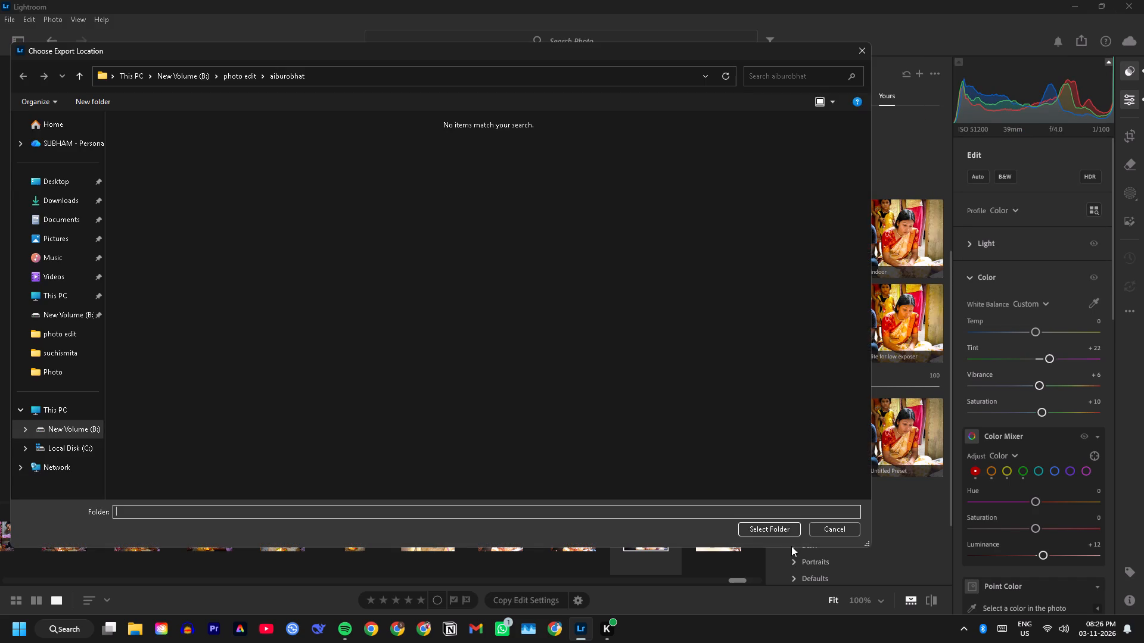
left_click(782, 533)
Apply the hard for over exposer user preset to DSC_6071 and export it as JPG (Small) to the aiburobhat folder.
scroll(692, 525, "down", 2)
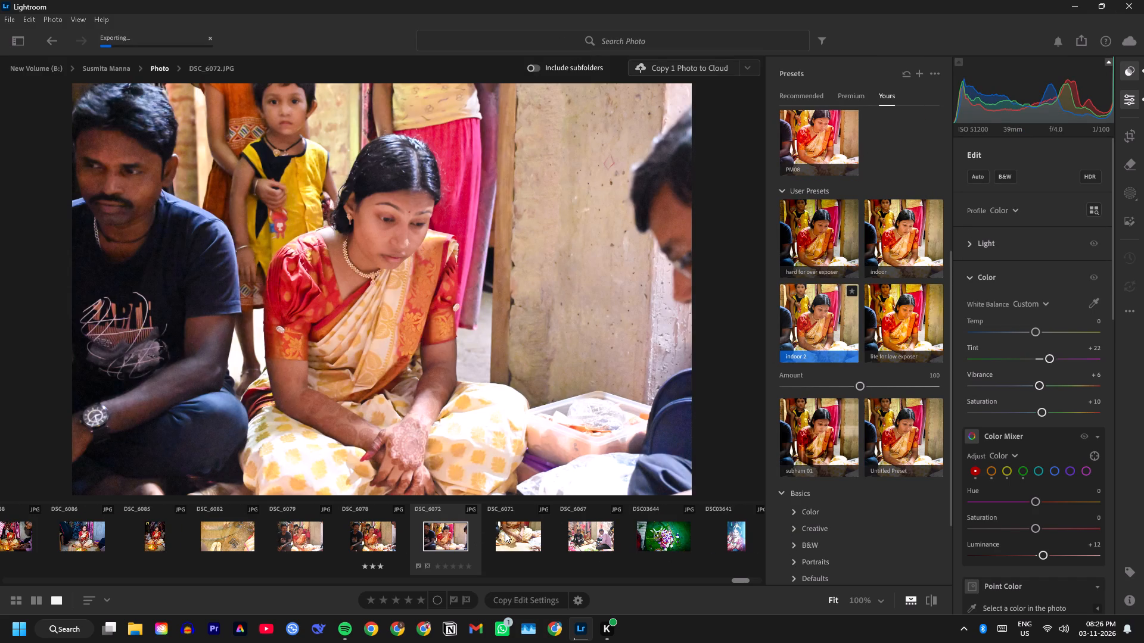
left_click(505, 532)
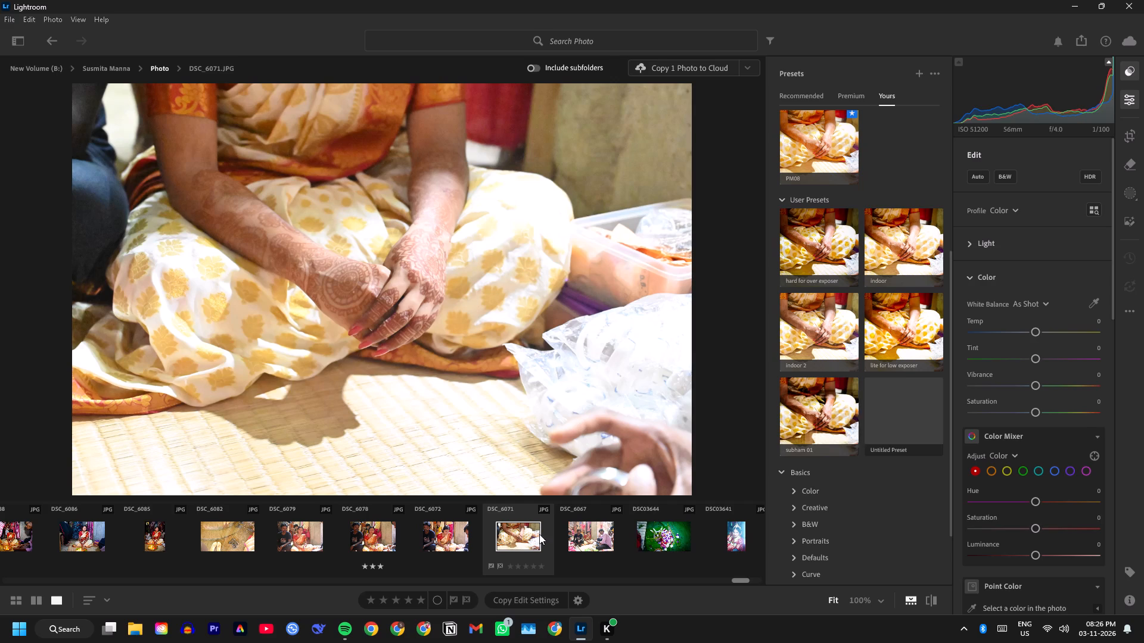
left_click(823, 321)
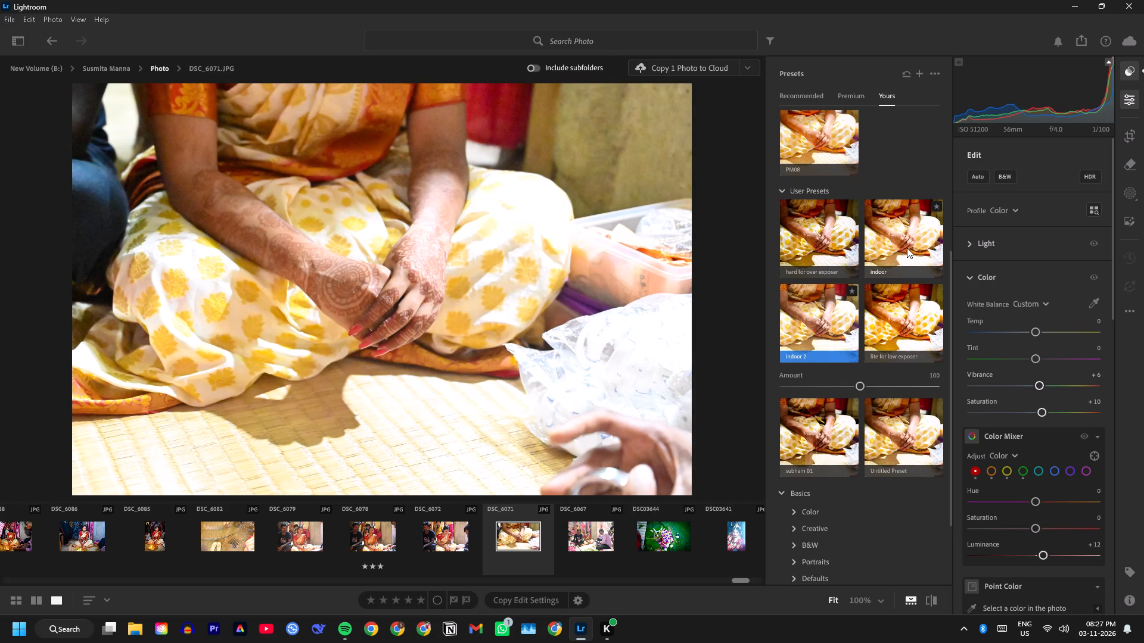
left_click(907, 248)
left_click(845, 234)
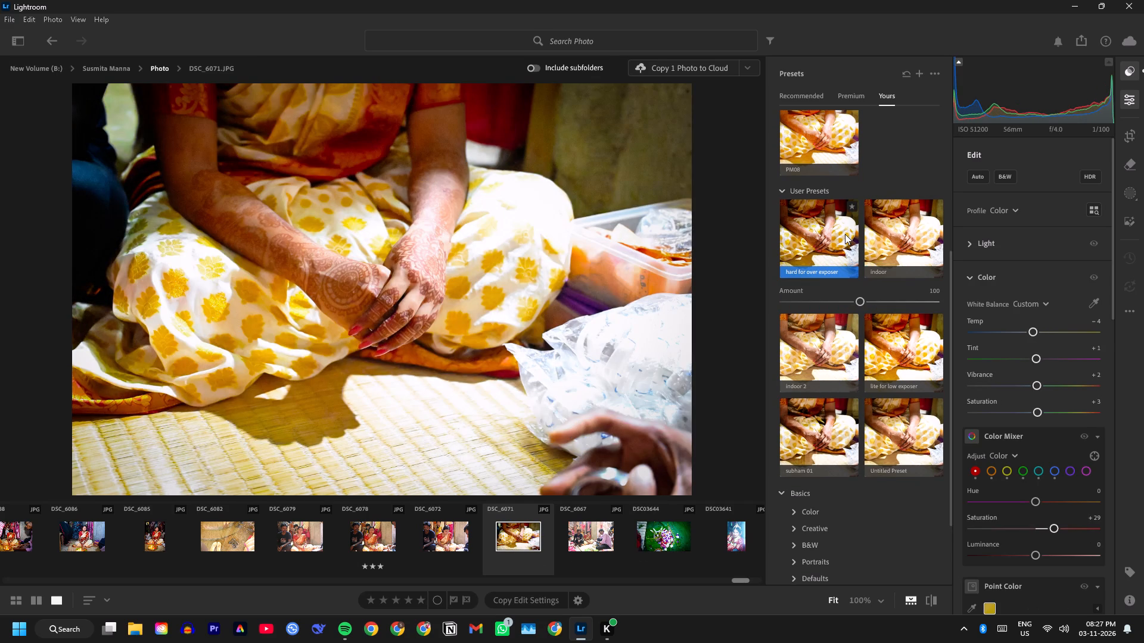
left_click(1082, 34)
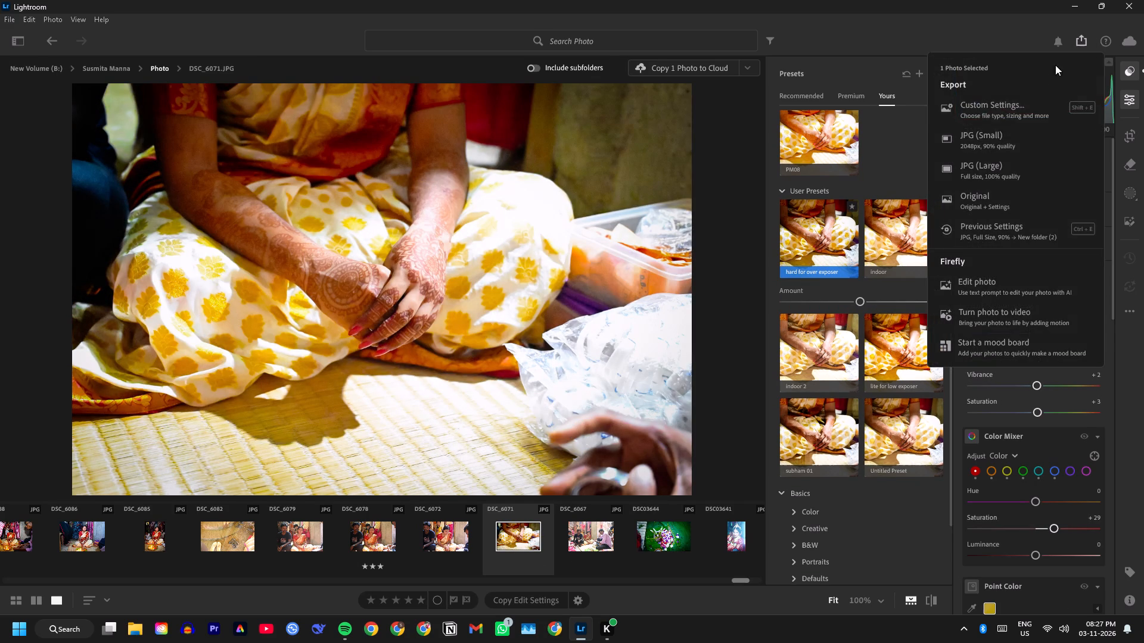
left_click(1005, 140)
left_click(779, 530)
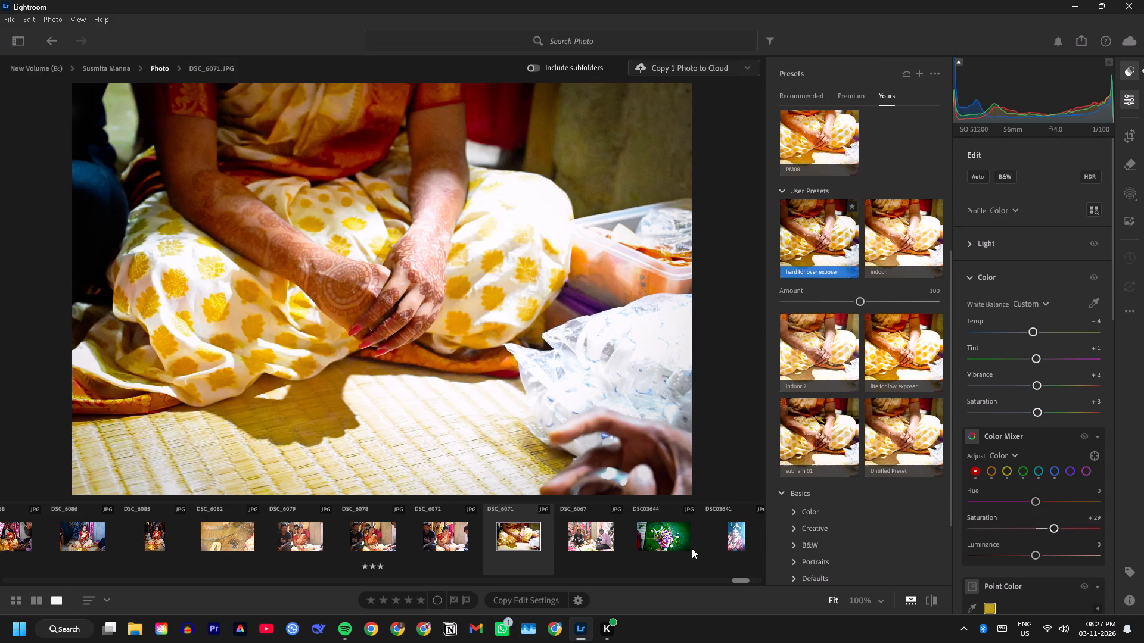
Apply the indoor 2 user preset to DSC_6067.
left_click(595, 532)
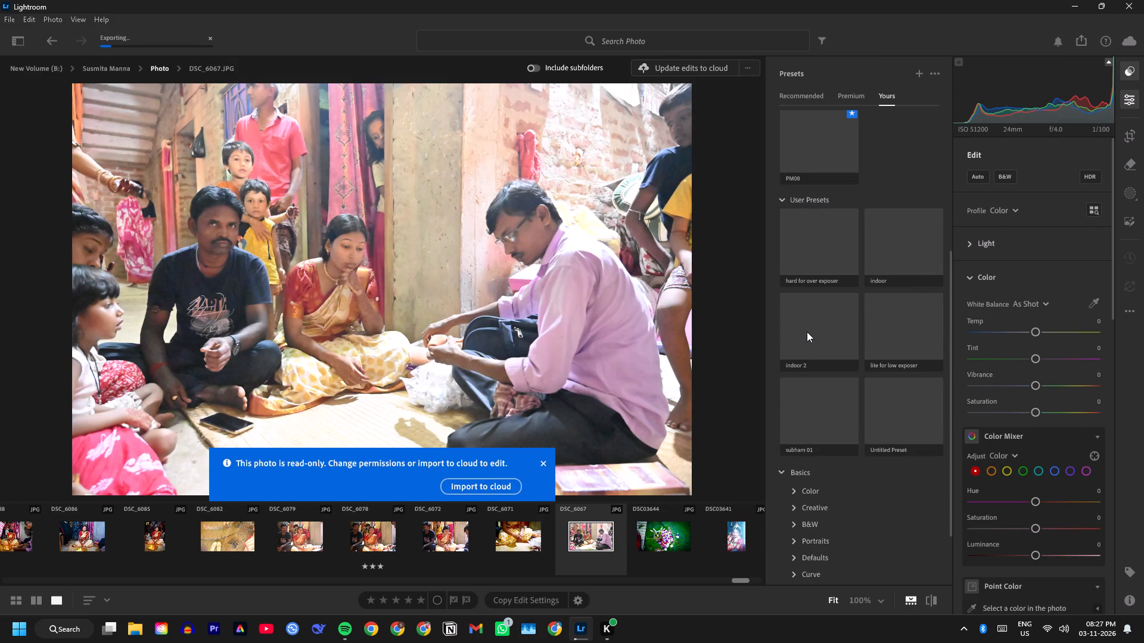
left_click(807, 332)
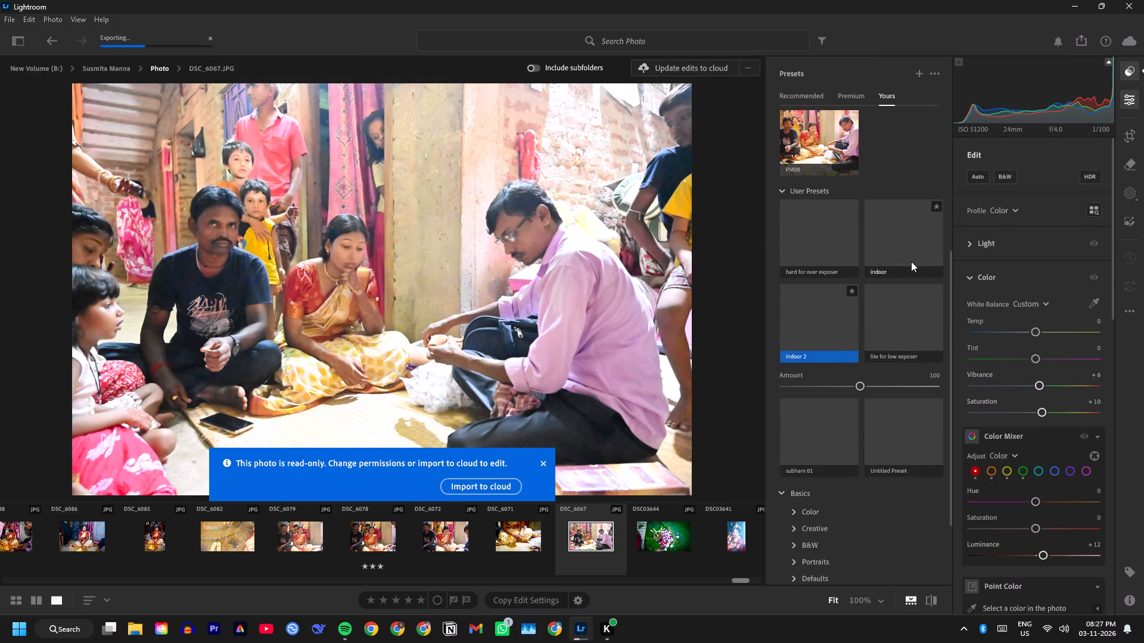
Try the indoor user preset on DSC_6067, and apply the hard for over exposer preset instead.
left_click(911, 261)
left_click(851, 249)
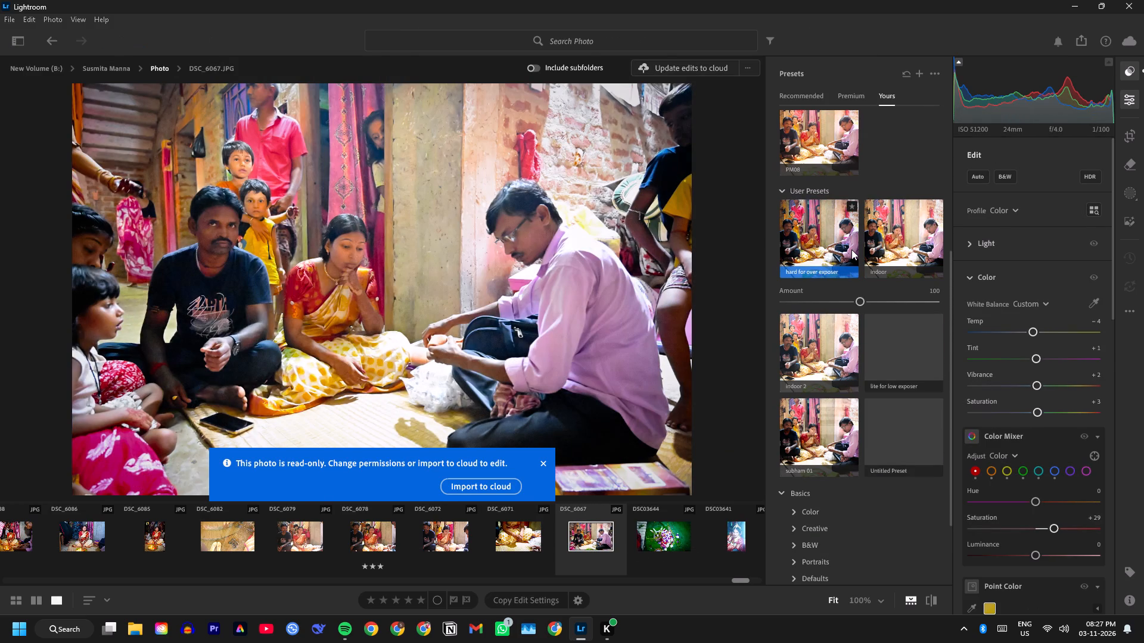
Look through the photos from DSC03644 onward to the outdoor portraits, comparing DSC03631 with DSC03630.
left_click(667, 539)
scroll(679, 533, "down", 3)
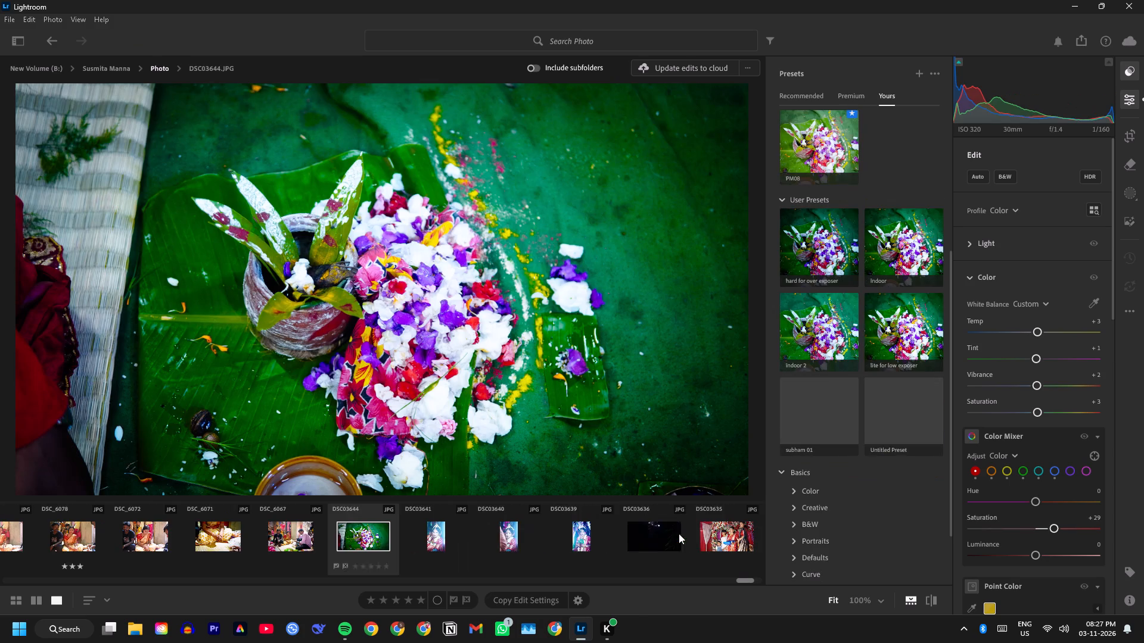
scroll(558, 555, "down", 8)
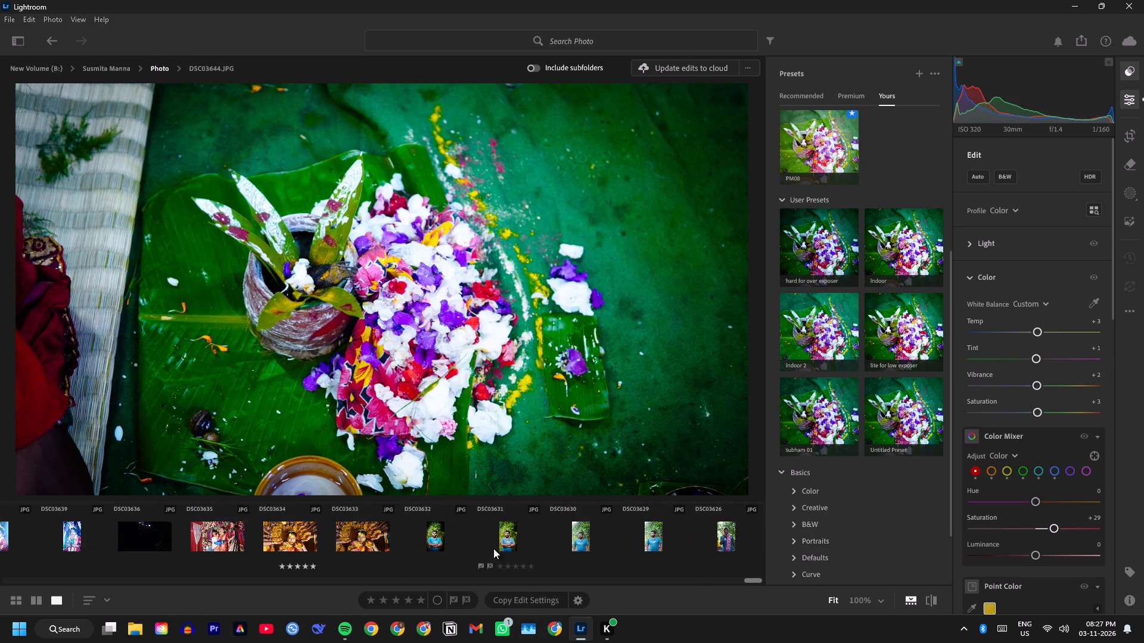
left_click(452, 540)
left_click(511, 537)
left_click(537, 535)
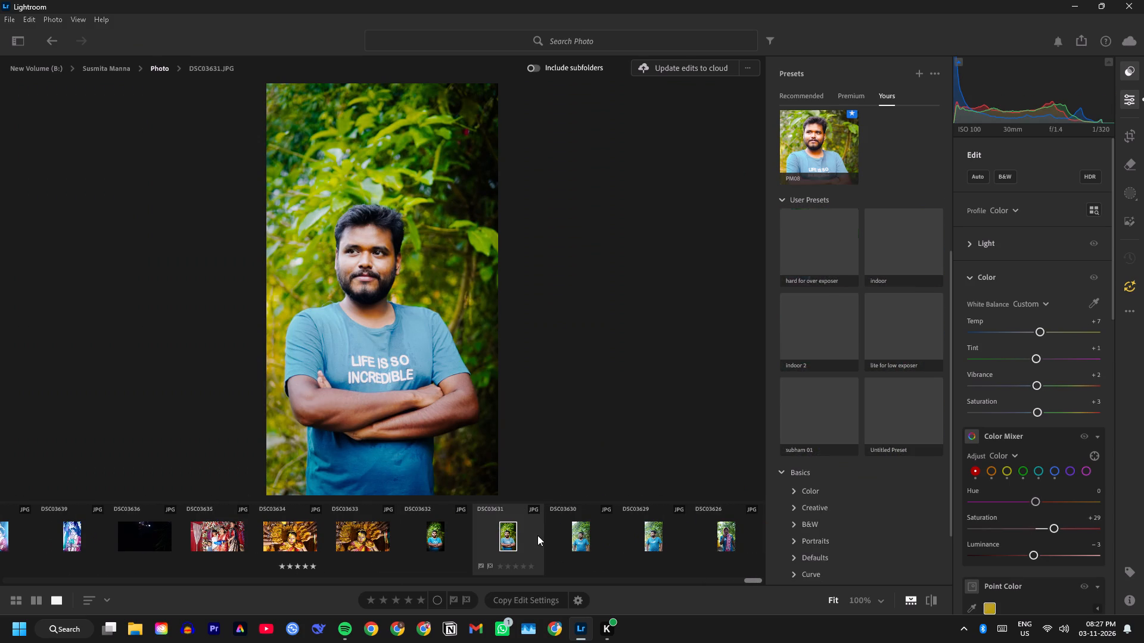
left_click(567, 538)
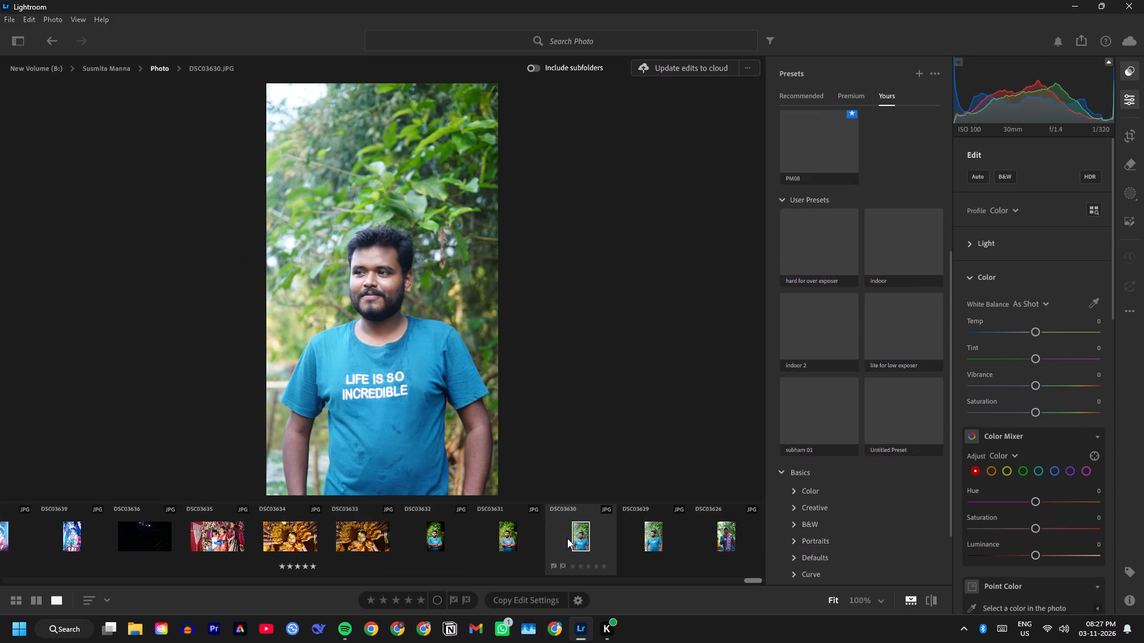
left_click(515, 549)
Try the indoor 2, hard for over exposer, indoor, lite for low exposer and Untitled Preset user presets on DSC03630, and apply subham 01.
left_click(577, 549)
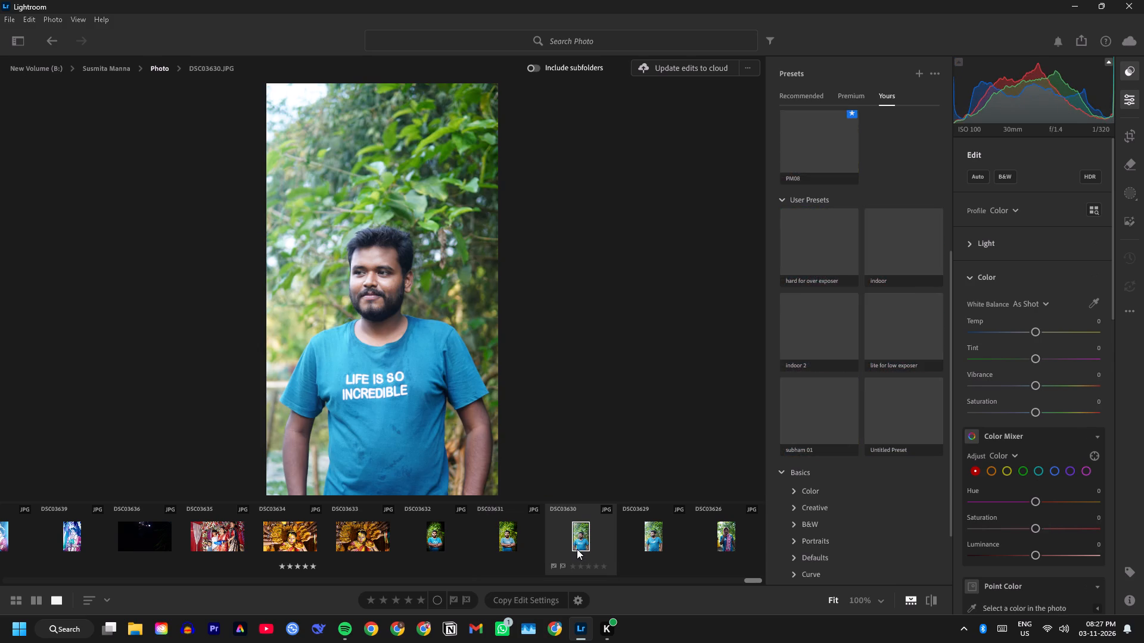
left_click(824, 329)
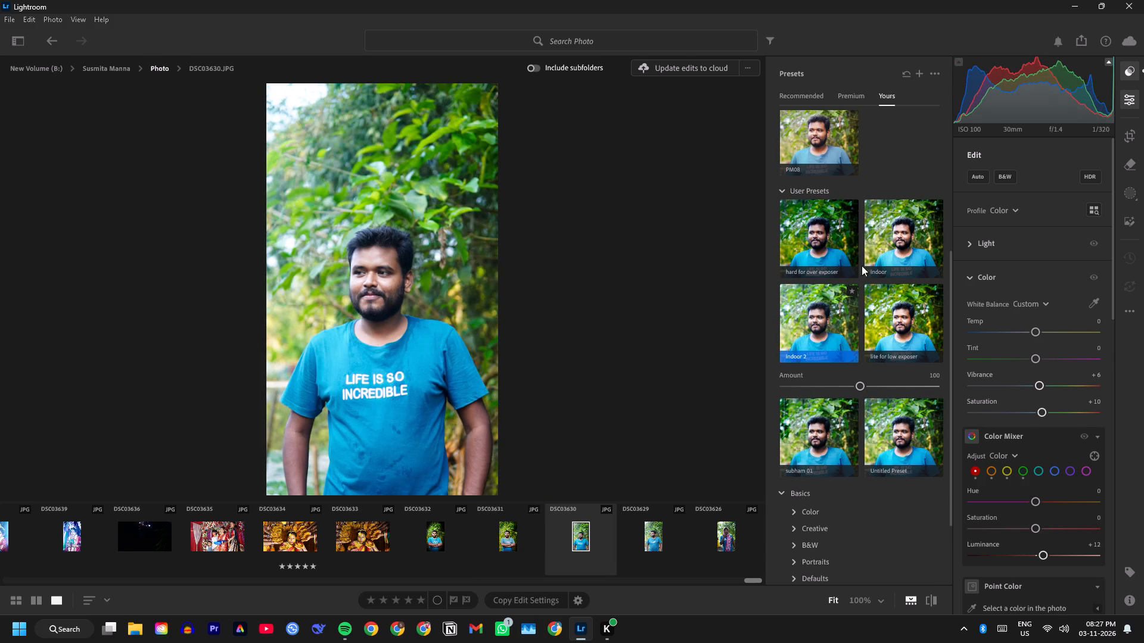
left_click(854, 250)
left_click(897, 251)
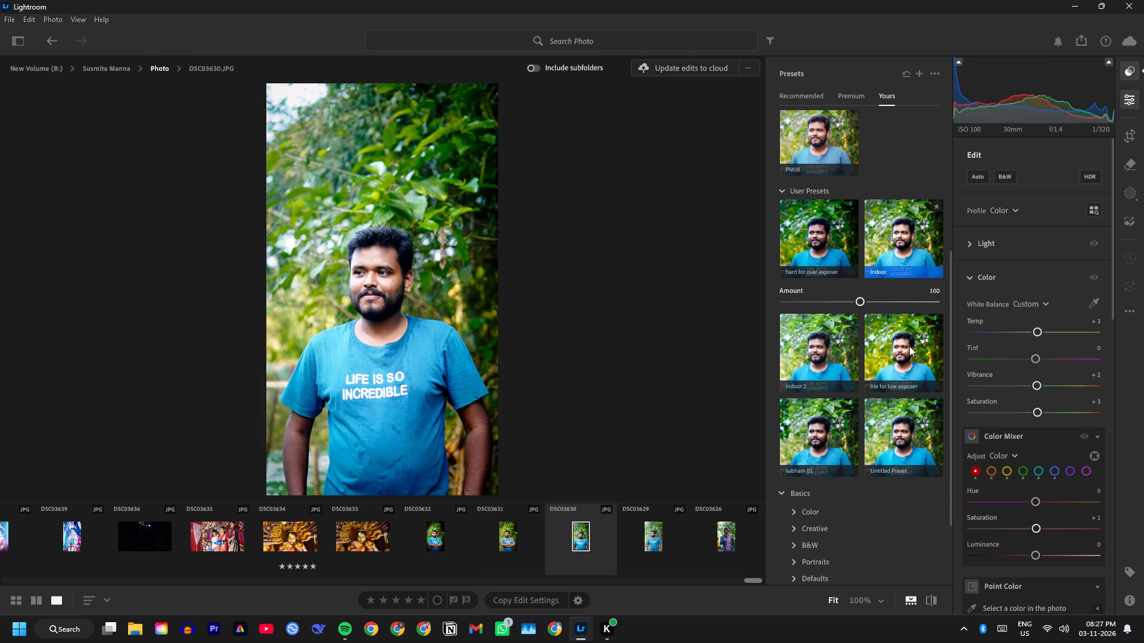
left_click(909, 349)
left_click(914, 418)
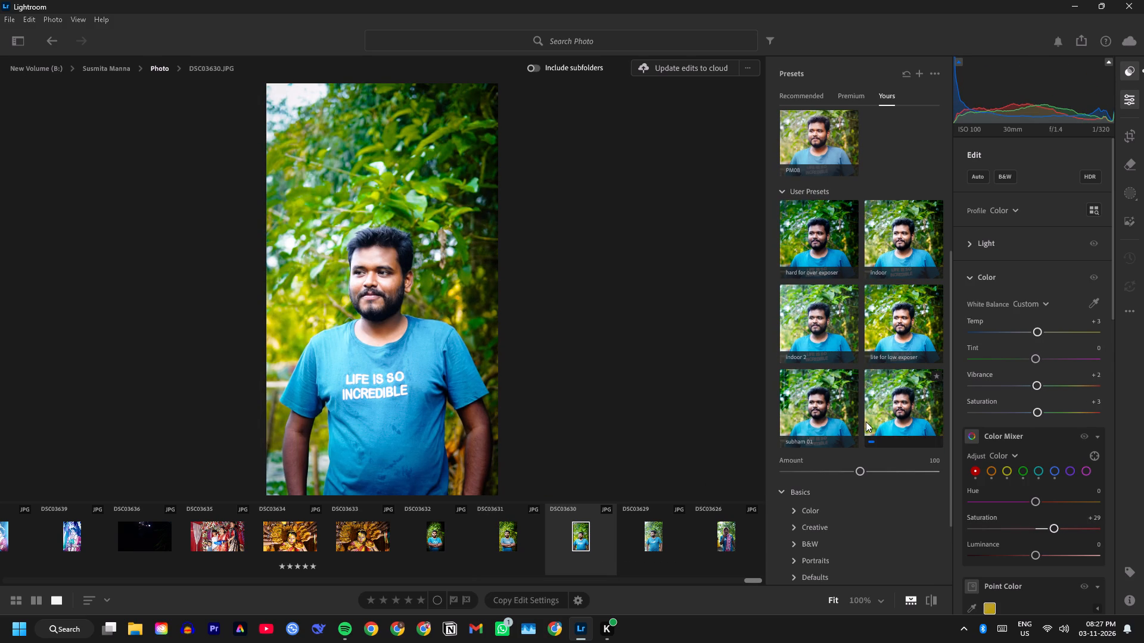
left_click(816, 408)
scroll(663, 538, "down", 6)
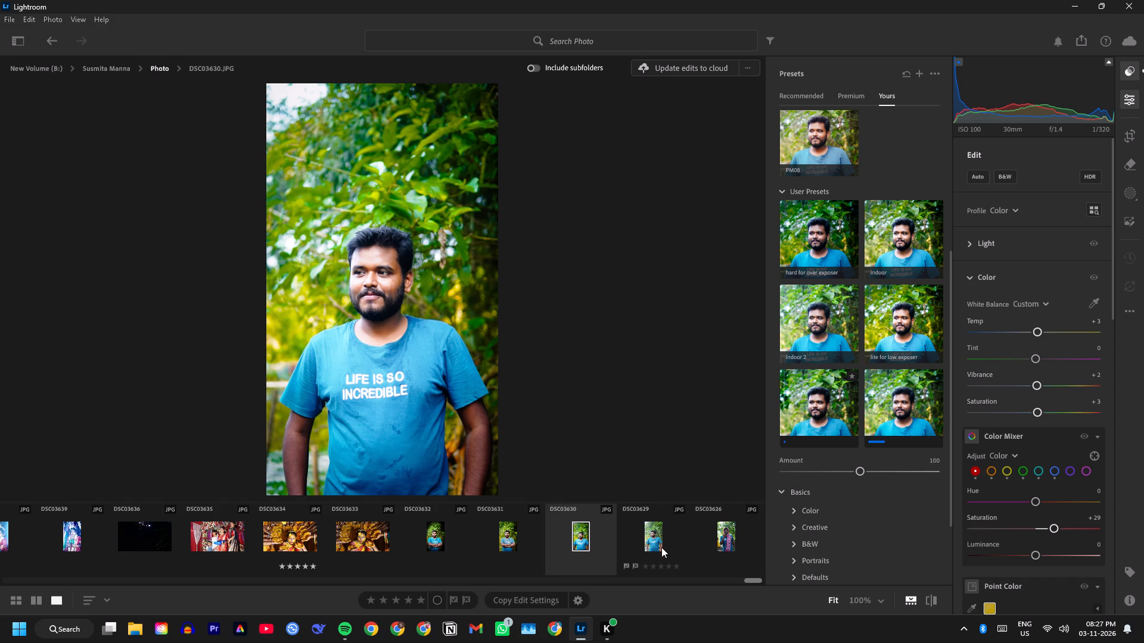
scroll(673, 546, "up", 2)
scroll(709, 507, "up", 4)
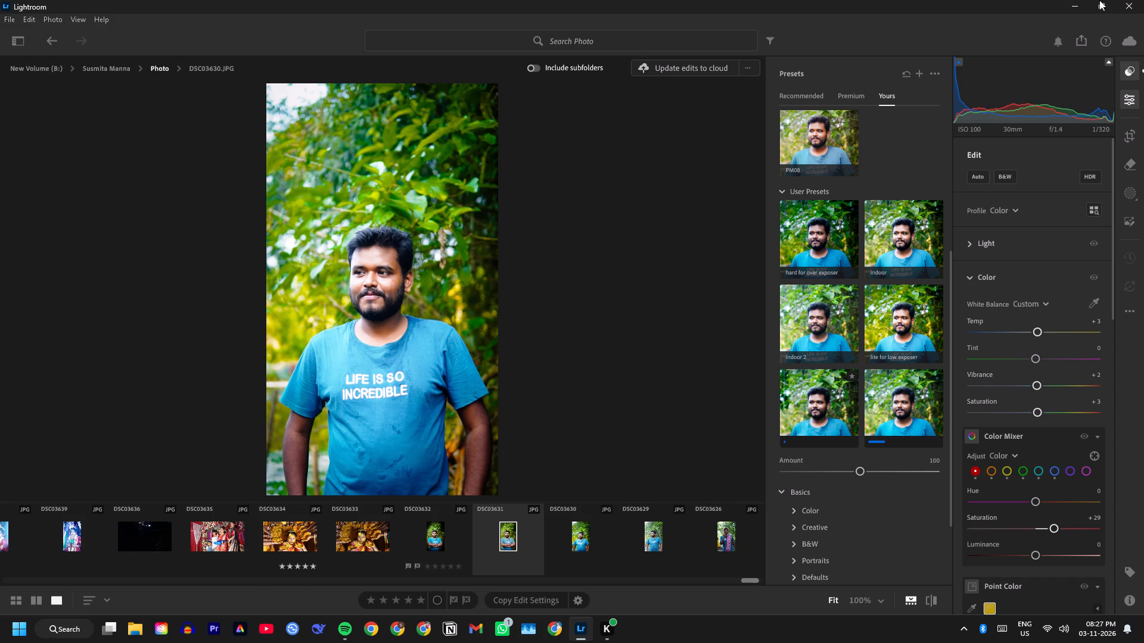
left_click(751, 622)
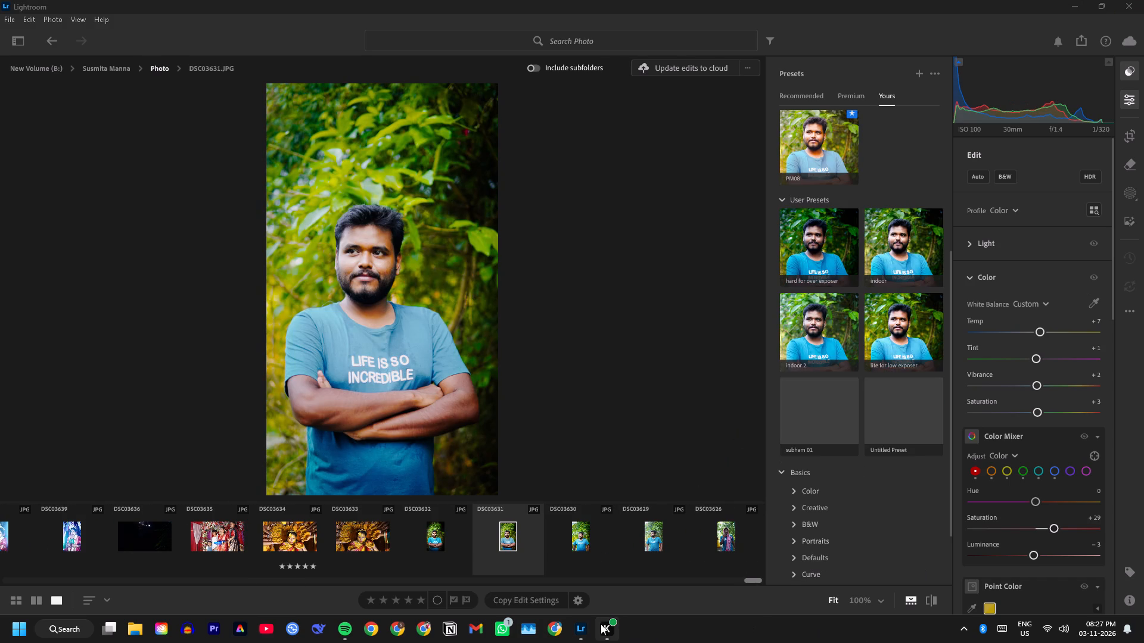